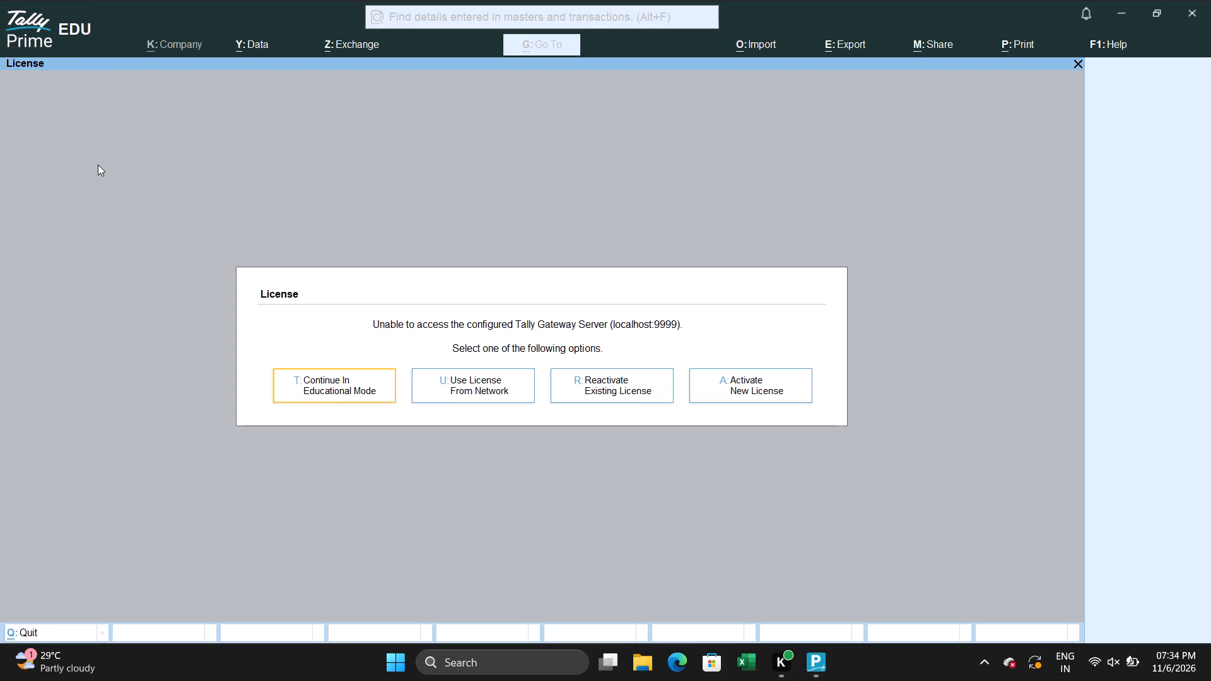
Continue past the licence prompt in Educational Mode.
key(Return)
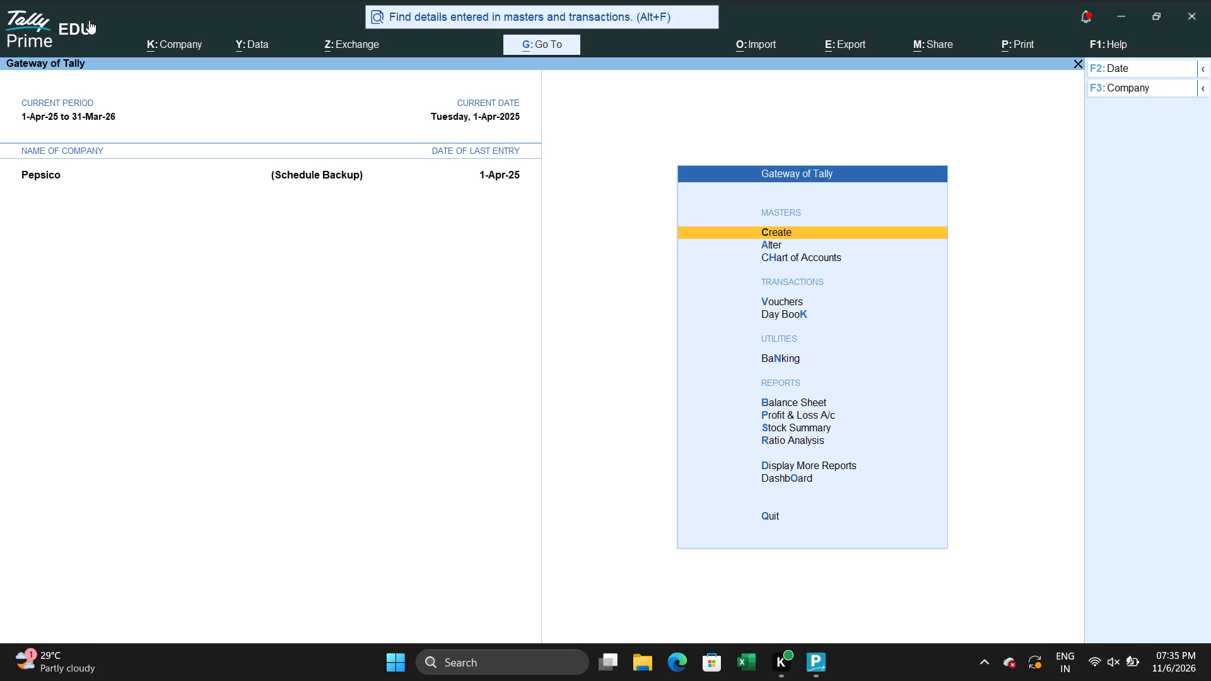
Shut the currently loaded company, Pepsico.
click(153, 37)
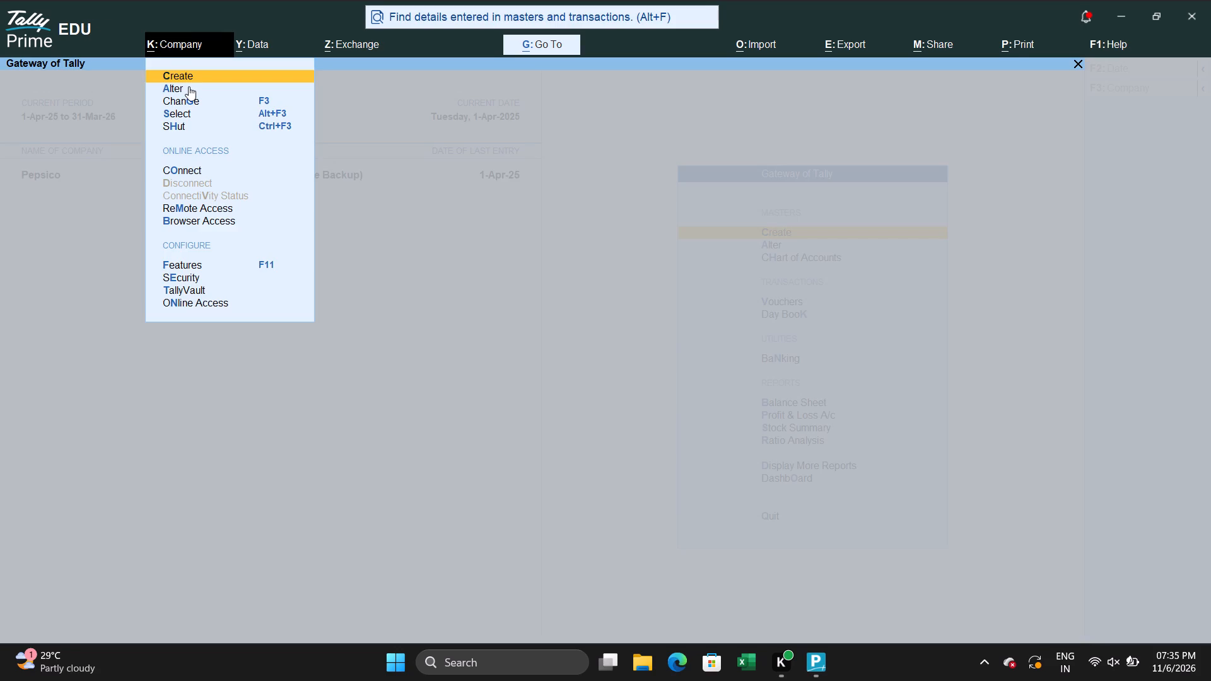
key(Down)
key(Down)
key(Down)
key(Down)
key(Down)
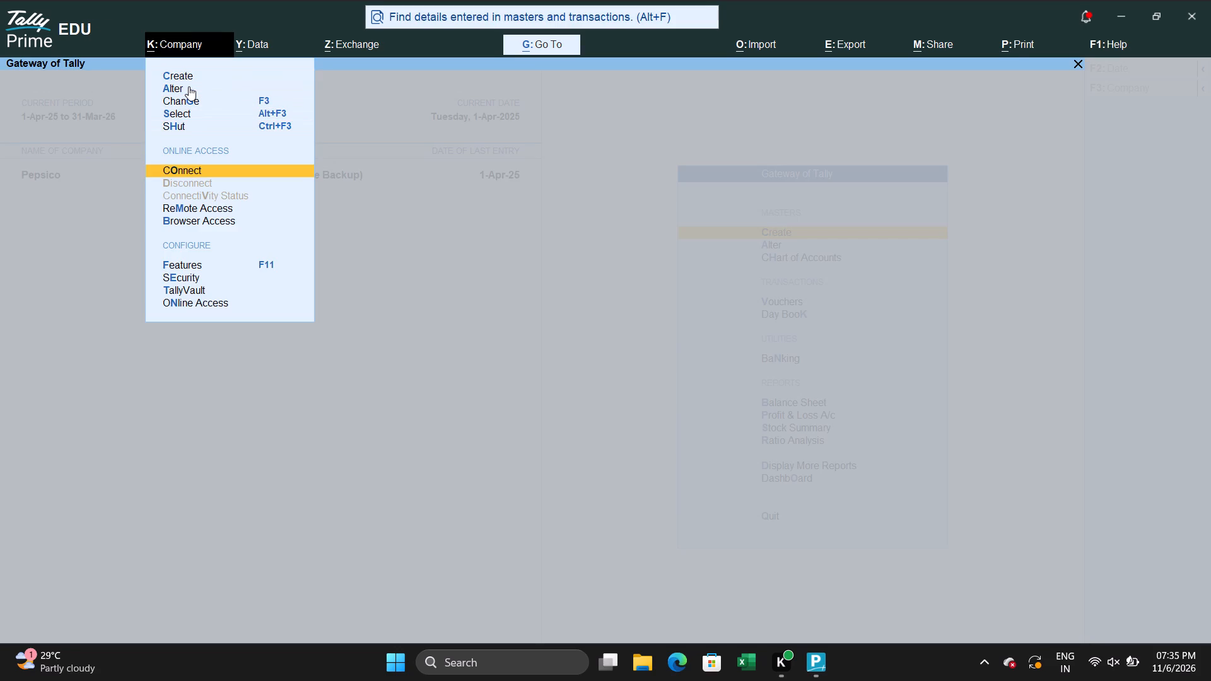
key(Up)
key(Return)
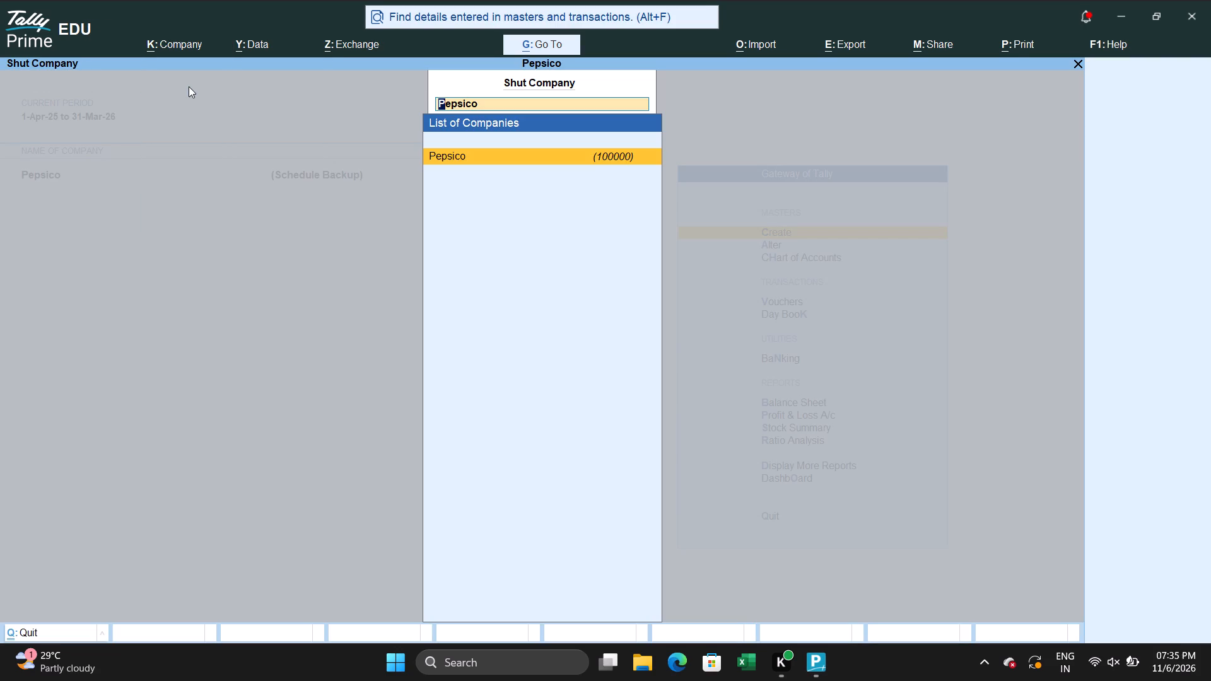
key(Return)
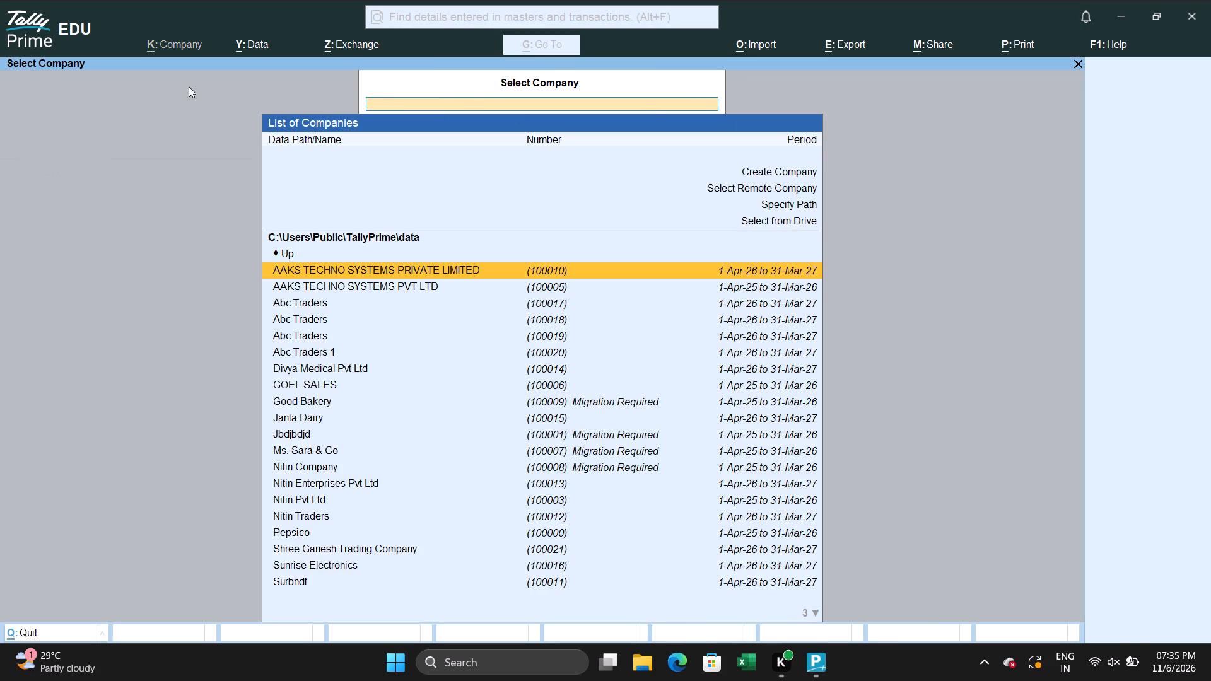
Load Shree Ganesh Trading Company (100021) from the company data folder.
key(Down)
key(Down)
key(Down)
key(Down)
key(Down)
key(Down)
key(Down)
key(Down)
key(Down)
key(Down)
key(Down)
key(Down)
key(Down)
key(Down)
key(Down)
key(Down)
key(Down)
key(Down)
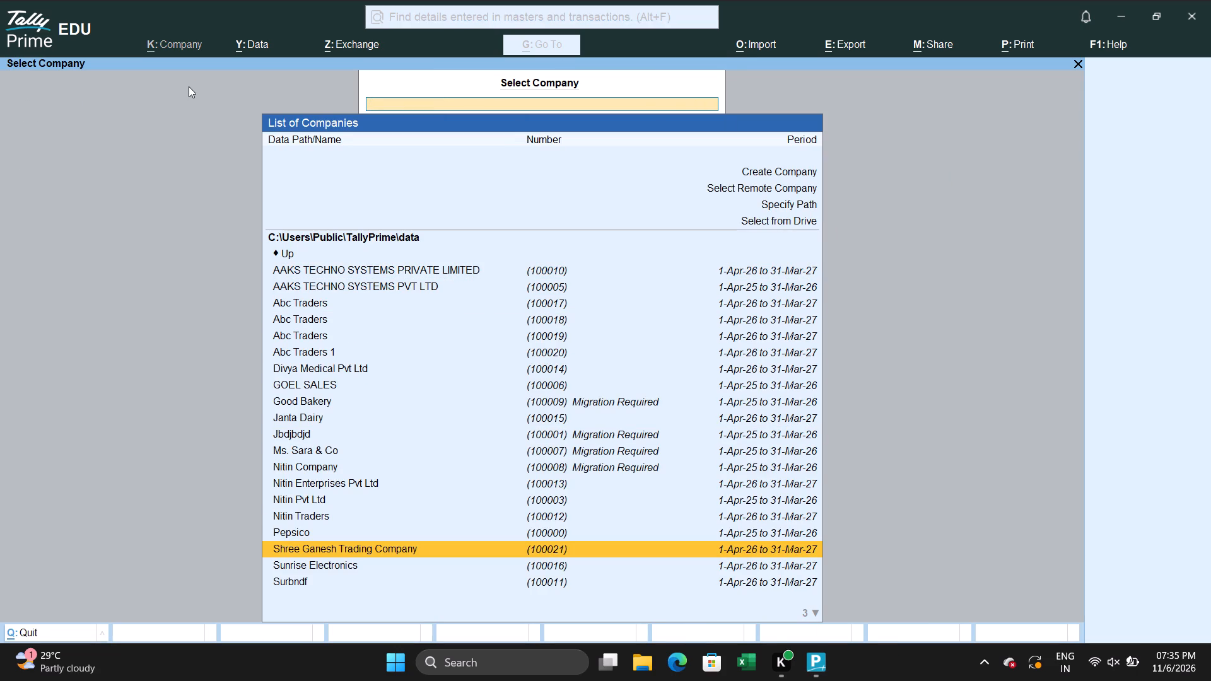
key(Up)
key(Return)
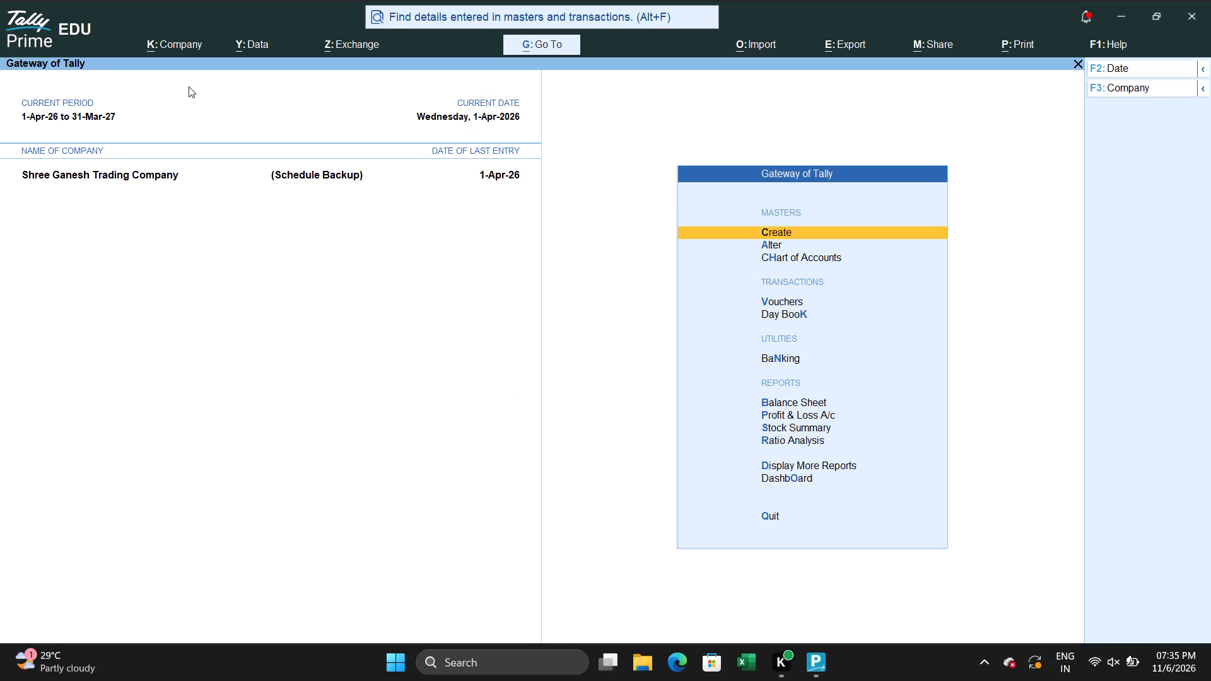
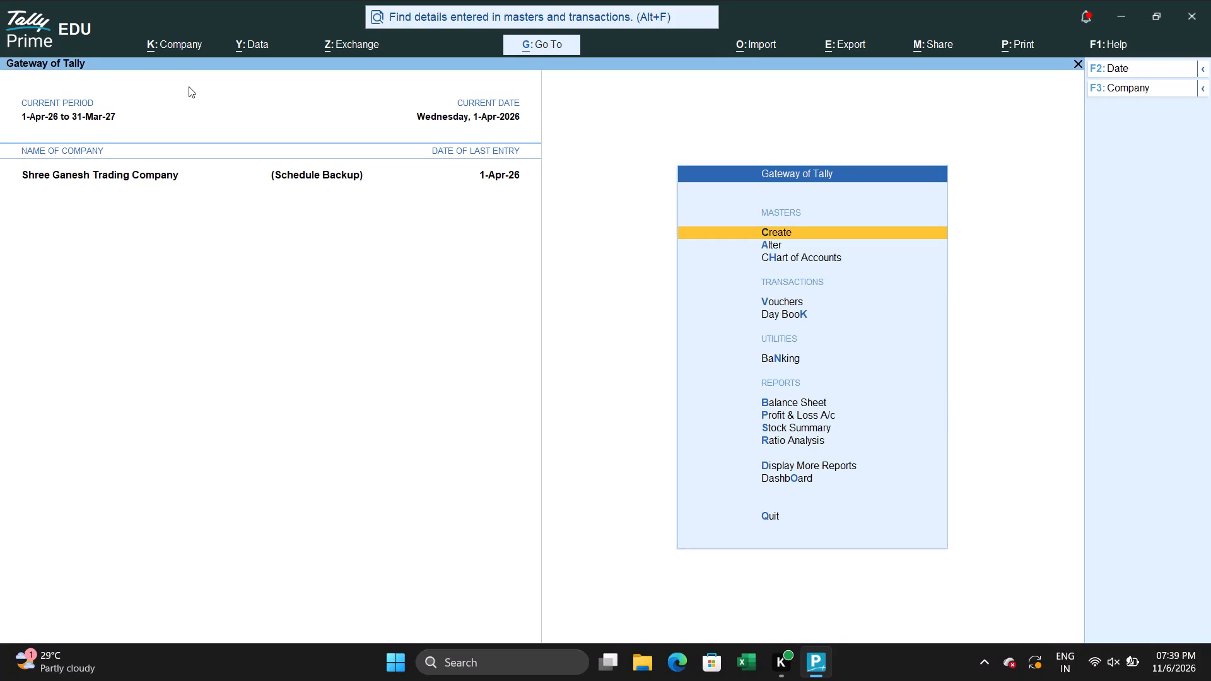
Open accounting voucher creation for Shree Ganesh Trading Company.
key(Down)
key(Down)
key(Down)
key(Down)
key(Up)
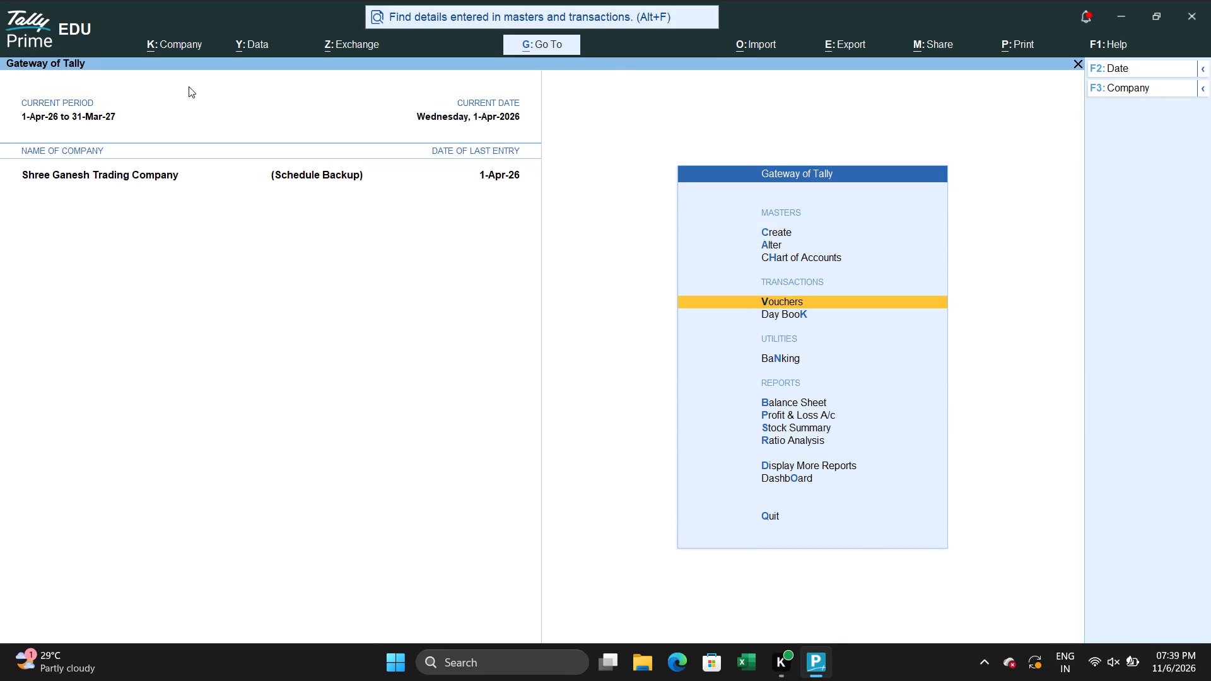
key(Return)
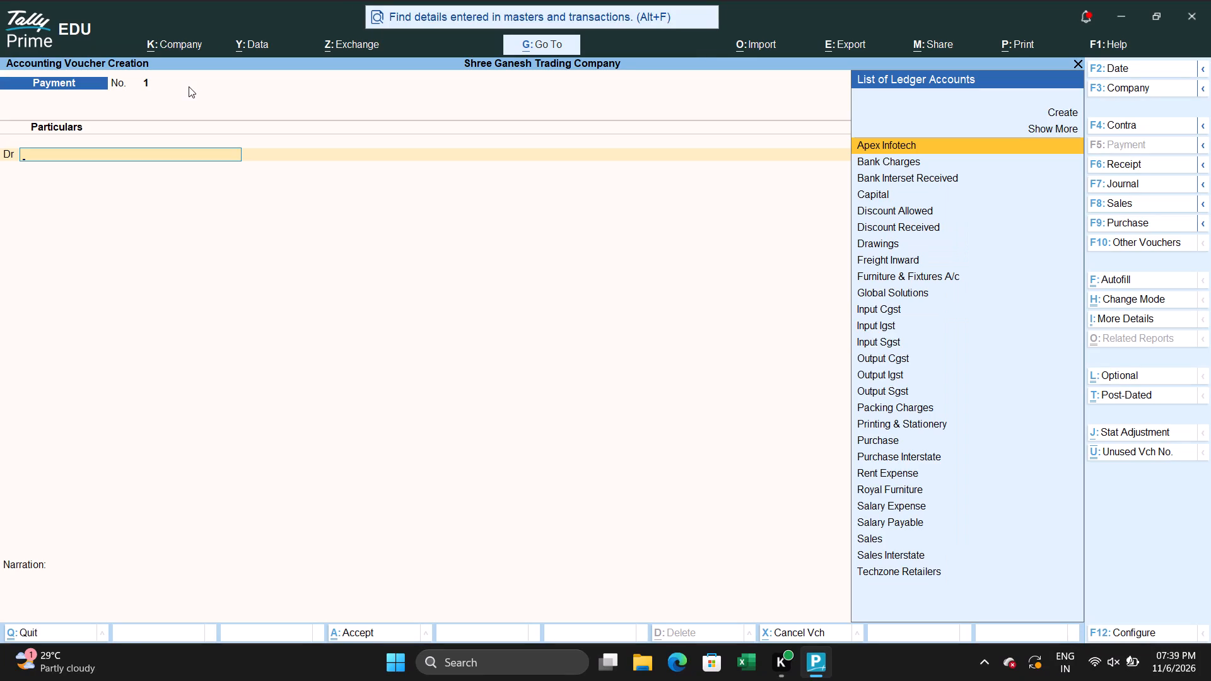
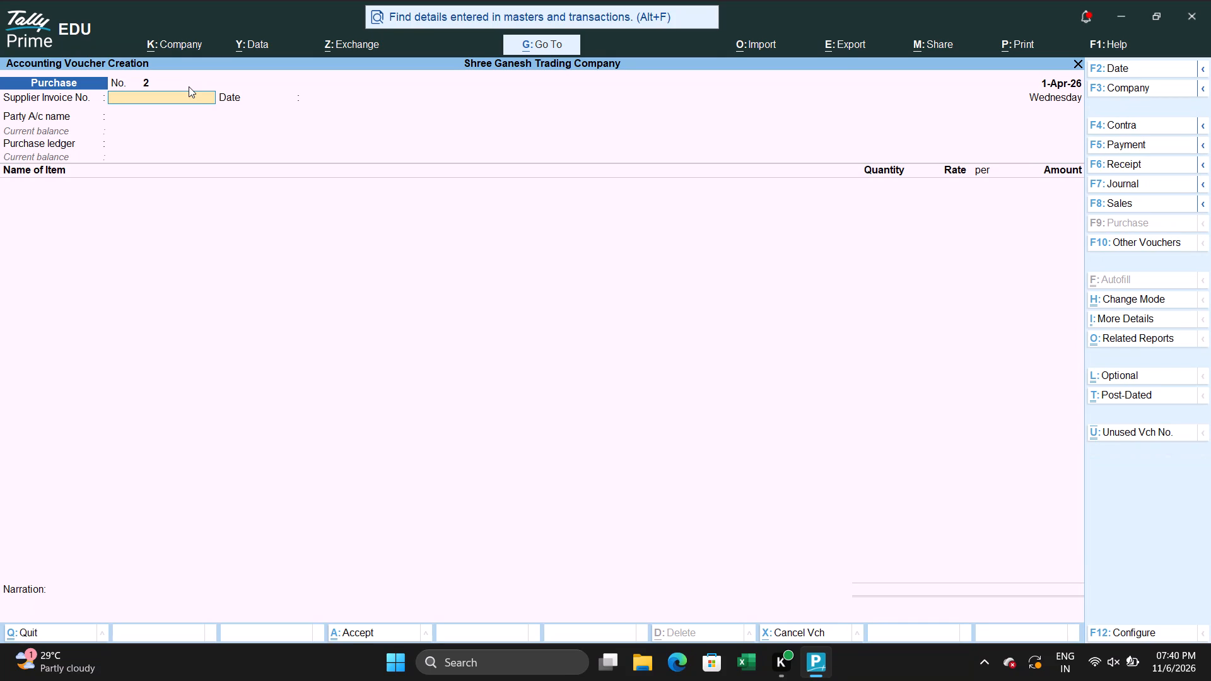
Date the purchase voucher 2-Apr-26 and enter supplier invoice number RF/PUR/01 with the invoice date 2-Apr-26.
key(F2)
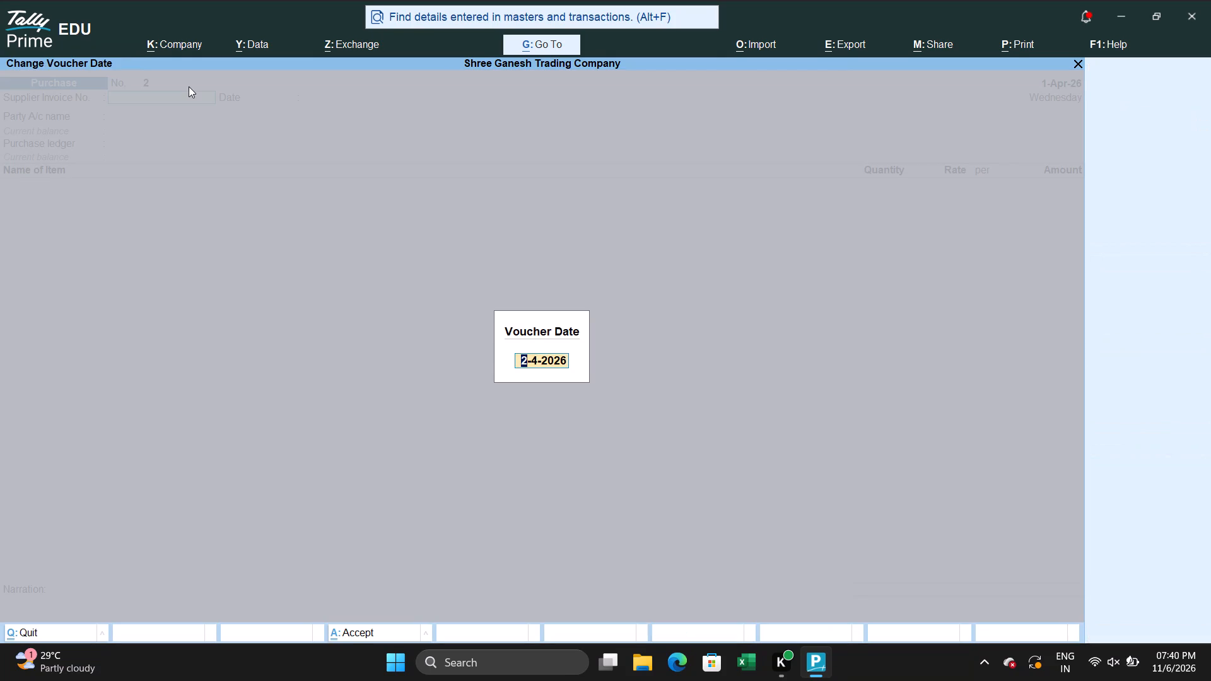
key(Return)
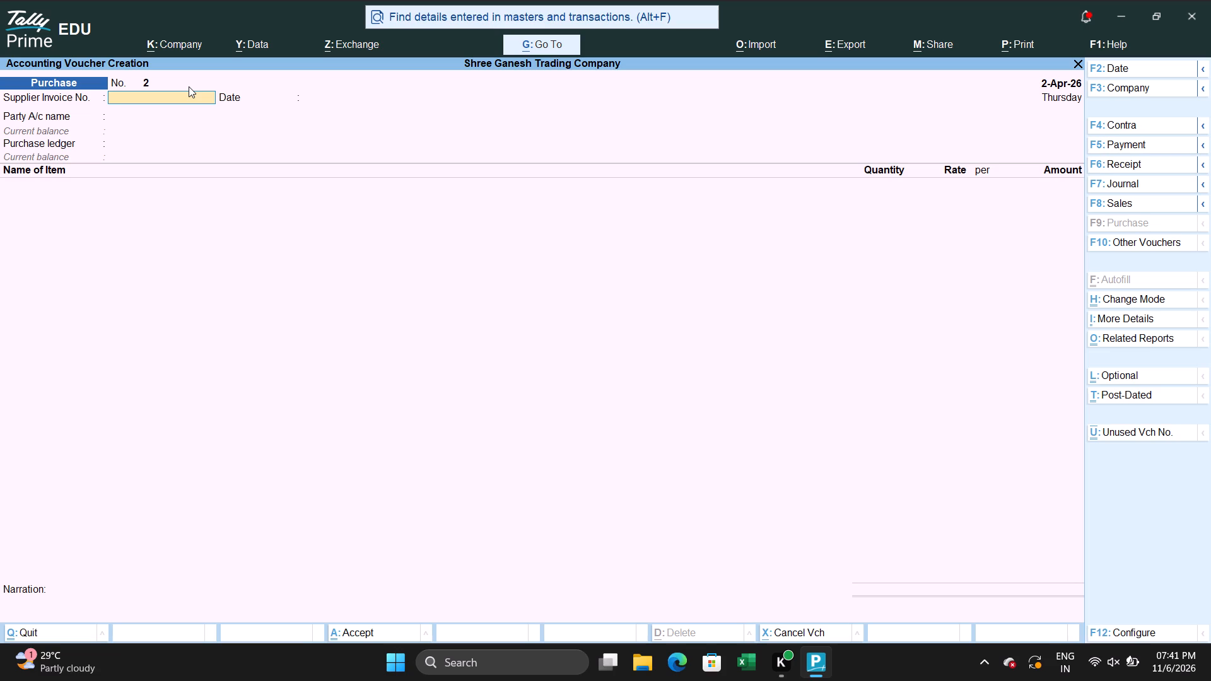
text(RF)
key(slash)
text(PUR)
text(/01)
key(Return)
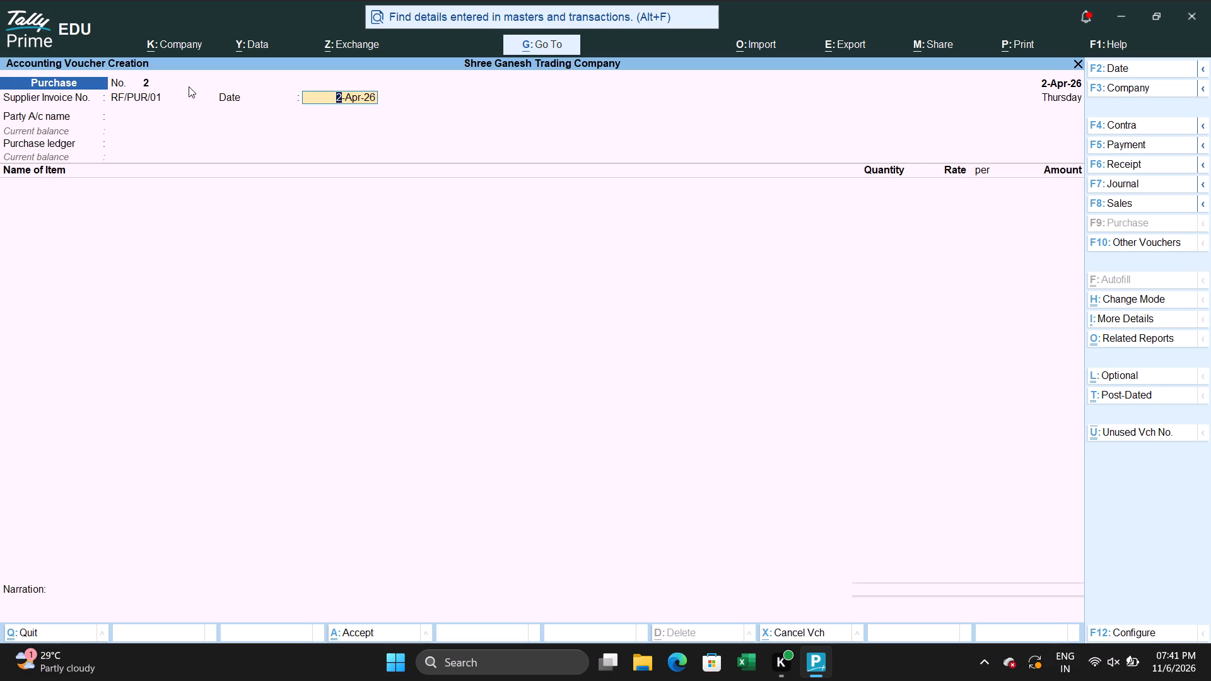
key(Return)
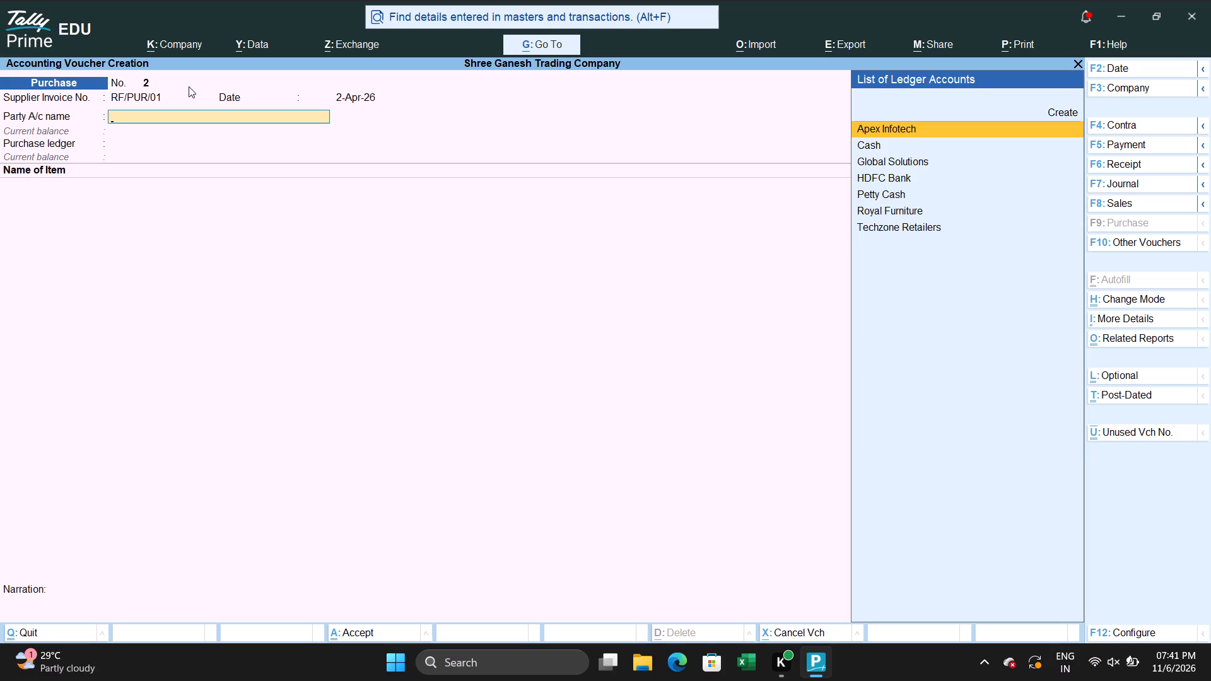
Highlight Royal Furniture among the ledger accounts for the voucher's party account.
key(Down)
key(Down)
key(Down)
key(Down)
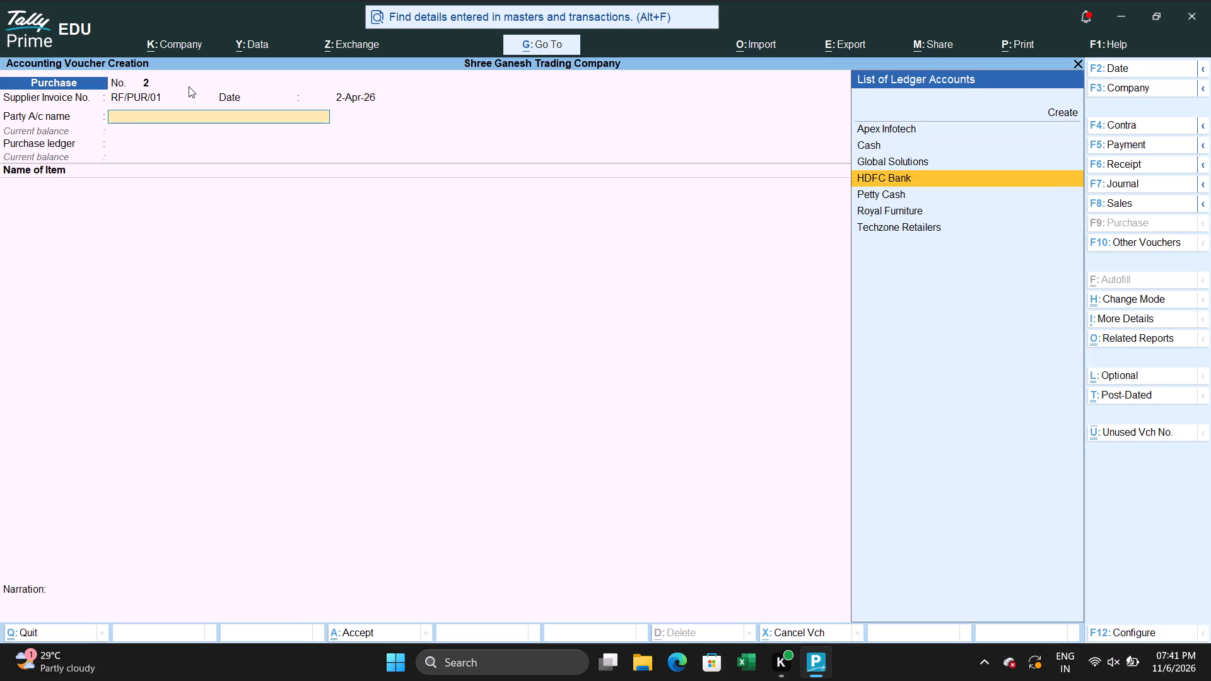
key(Down)
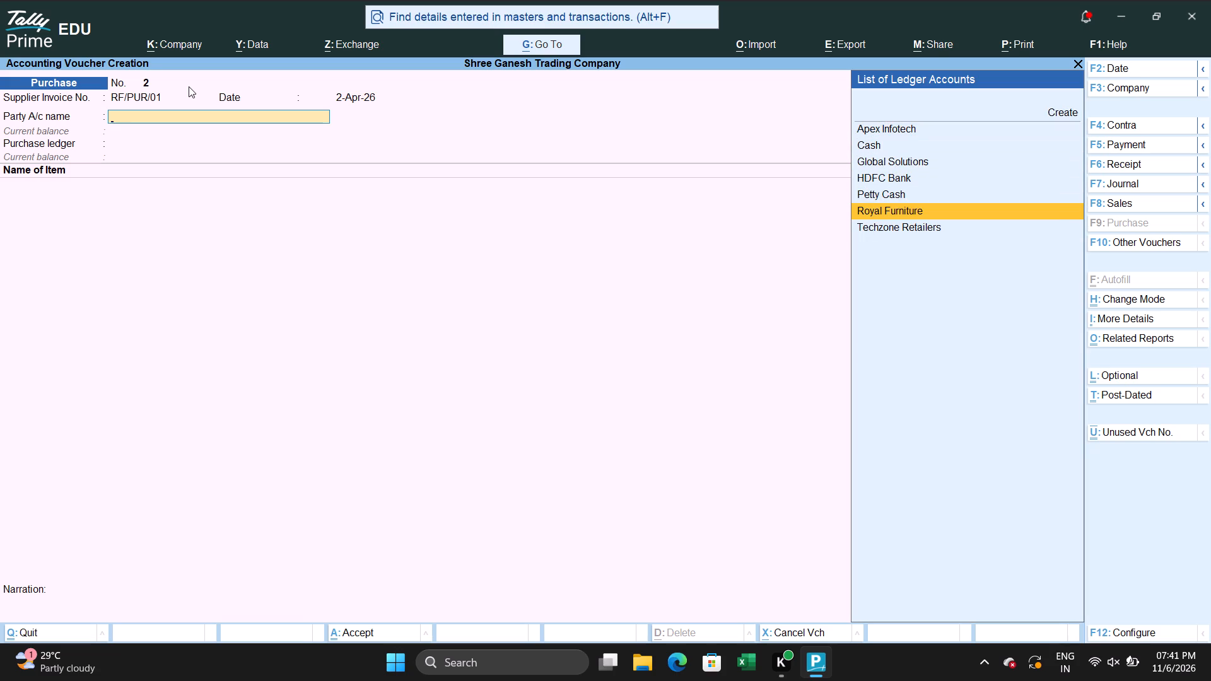
Open the Royal Furniture ledger master for alteration, examine its details and return to the purchase voucher without changing it.
click(556, 47)
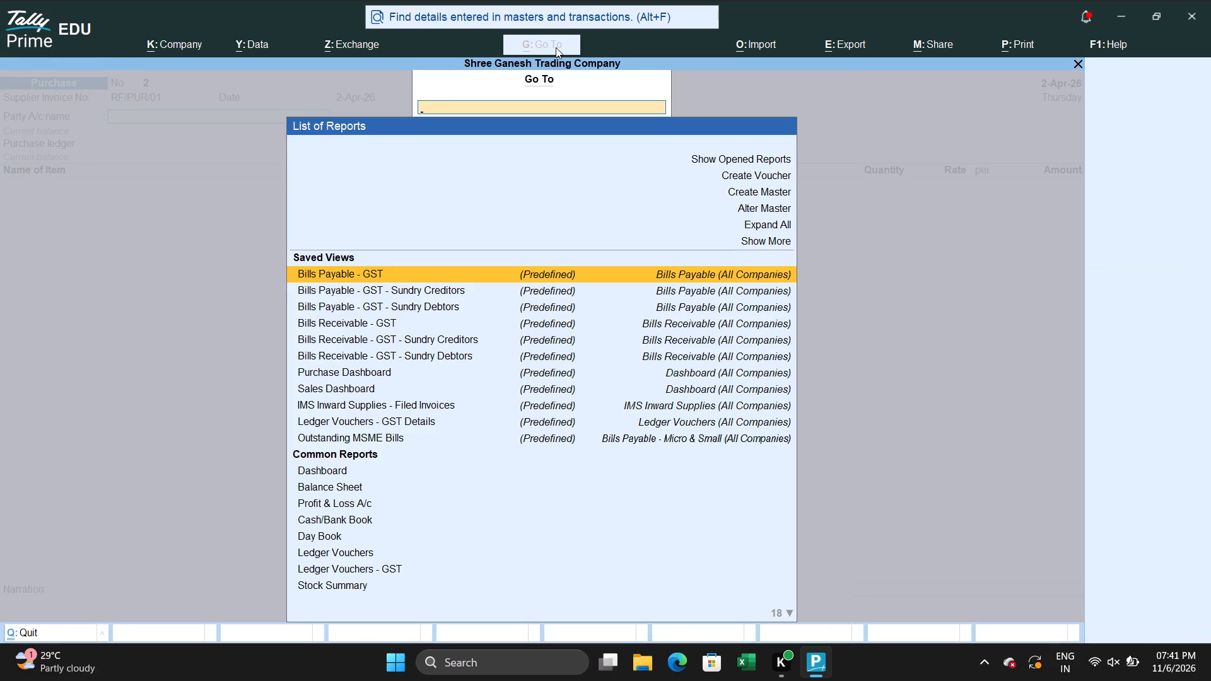
key(Up)
key(Up)
key(Up)
key(Up)
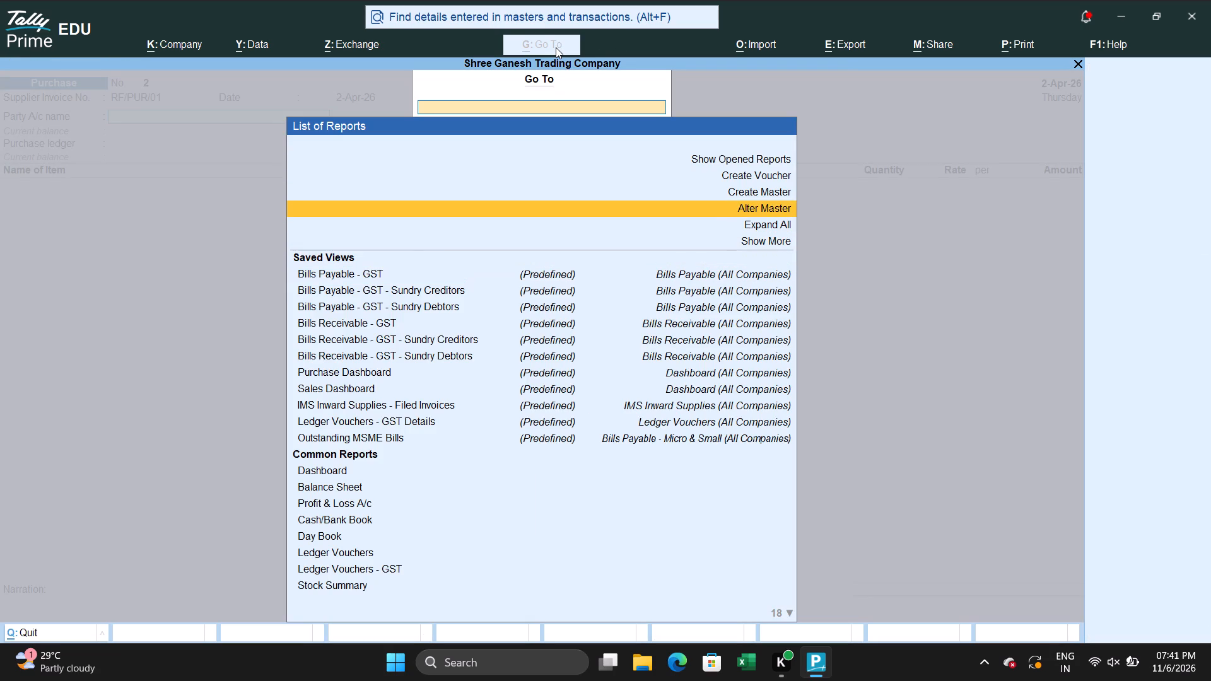
key(Return)
key(Down)
key(Return)
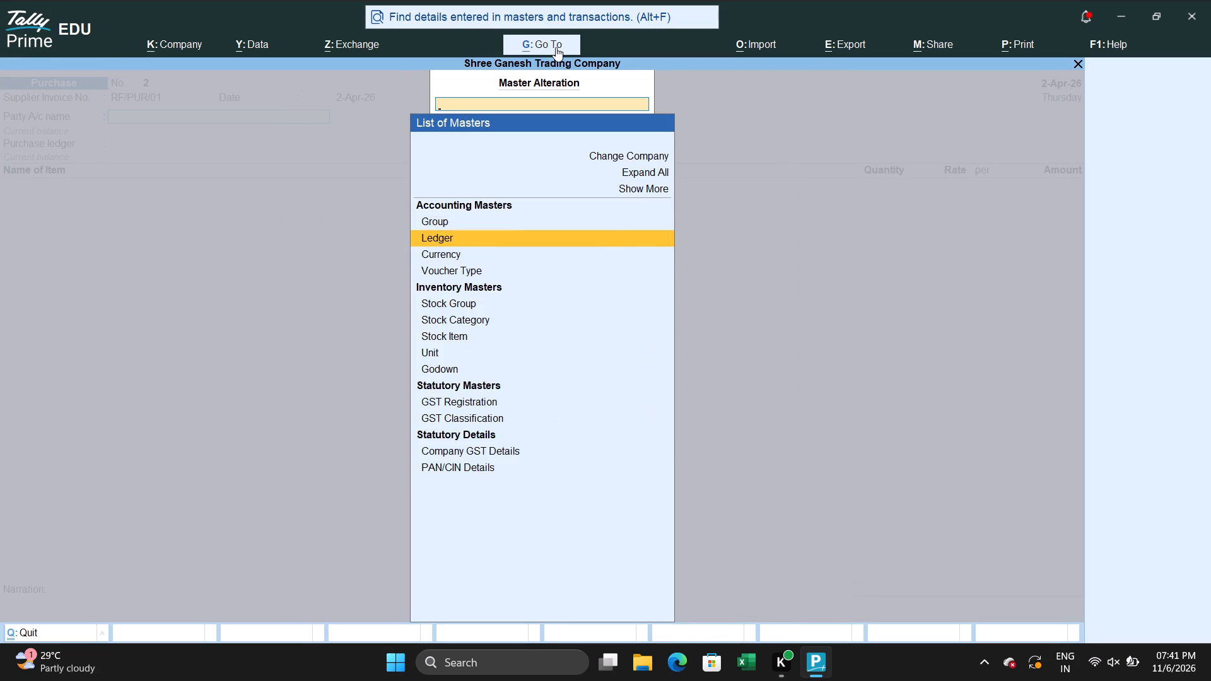
key(Down)
key(Down)
key(Down)
key(Down)
key(Down)
key(Down)
key(Down)
key(Down)
key(Down)
key(Down)
key(Down)
key(Down)
key(Down)
key(Down)
key(Down)
key(Down)
key(Down)
key(Down)
key(Down)
key(Down)
key(Down)
key(Down)
key(Down)
key(Down)
key(Down)
key(Down)
key(Down)
key(Down)
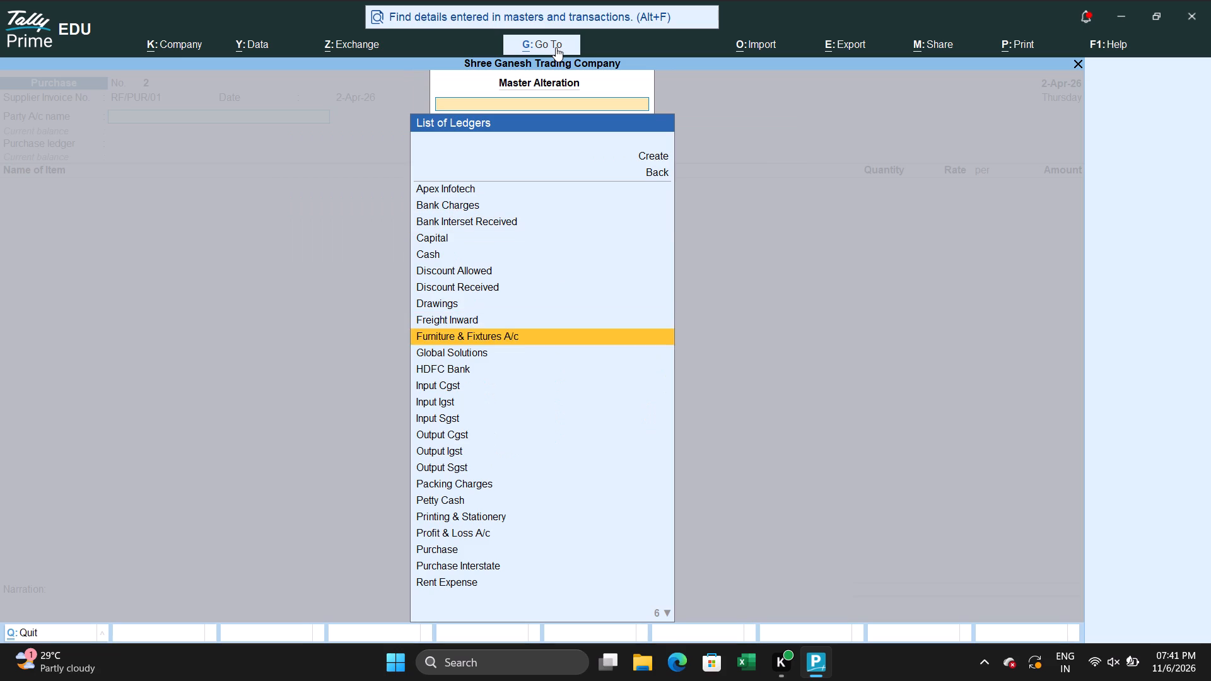
key(Down)
key(Down)
key(Down)
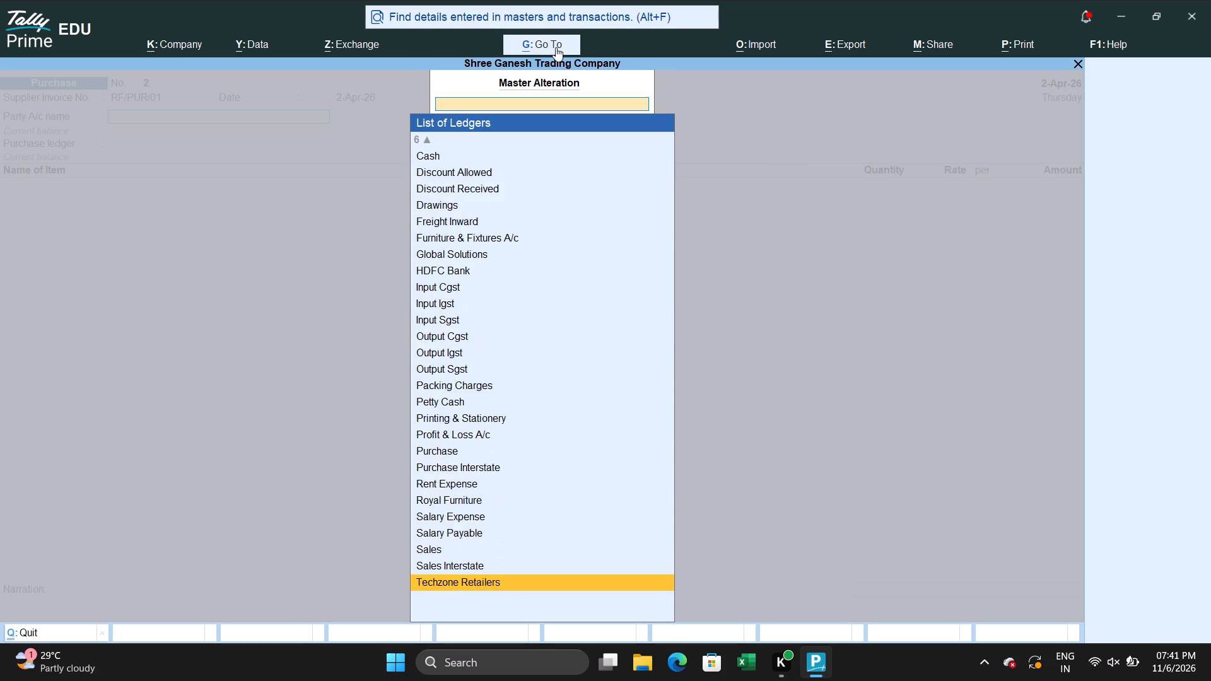
key(Up)
key(Up)
key(Up)
key(Up)
key(Up)
key(Return)
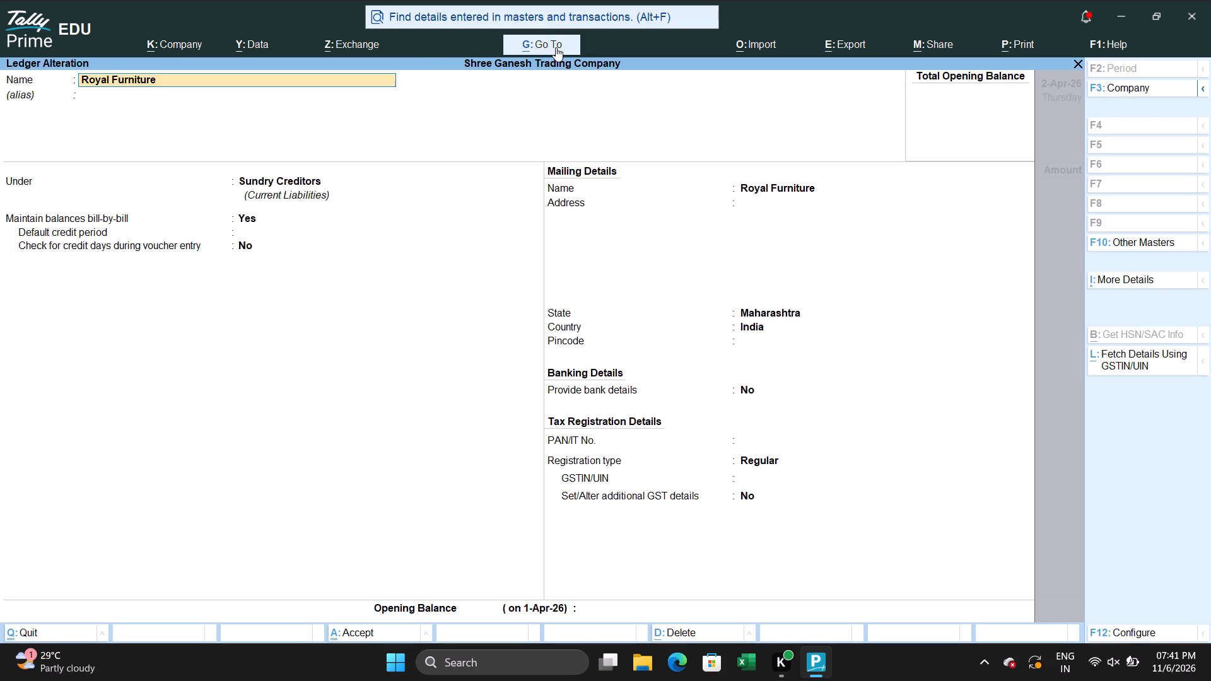
key(Escape)
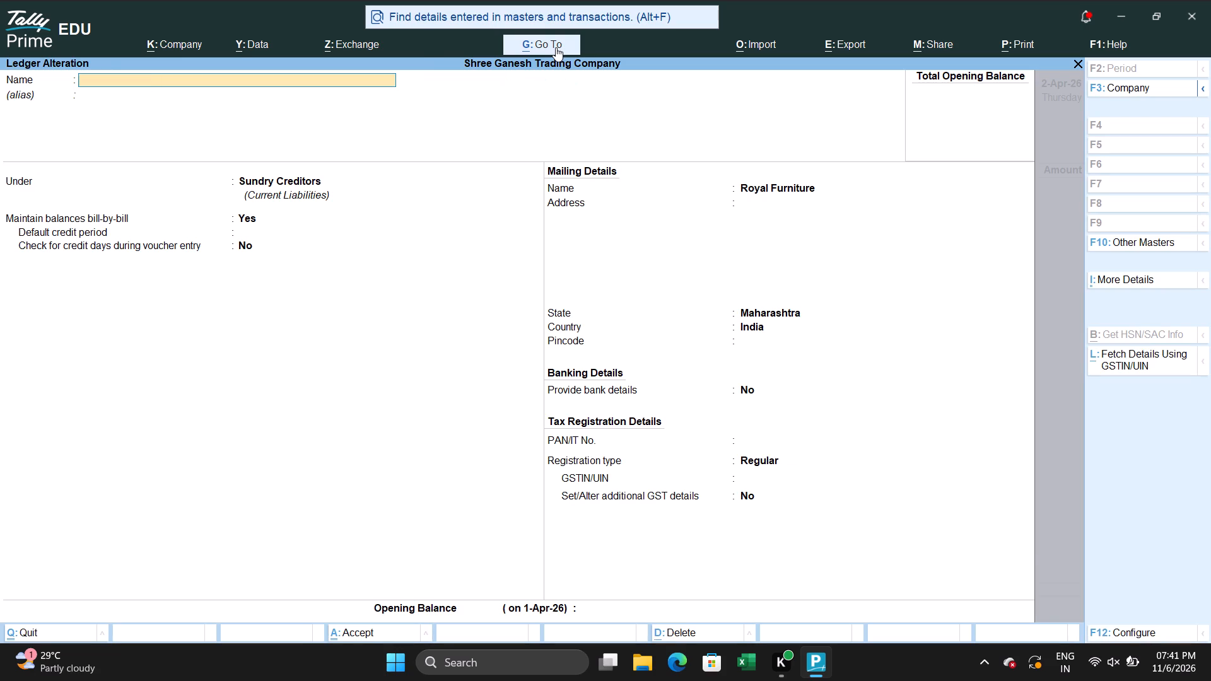
key(Escape)
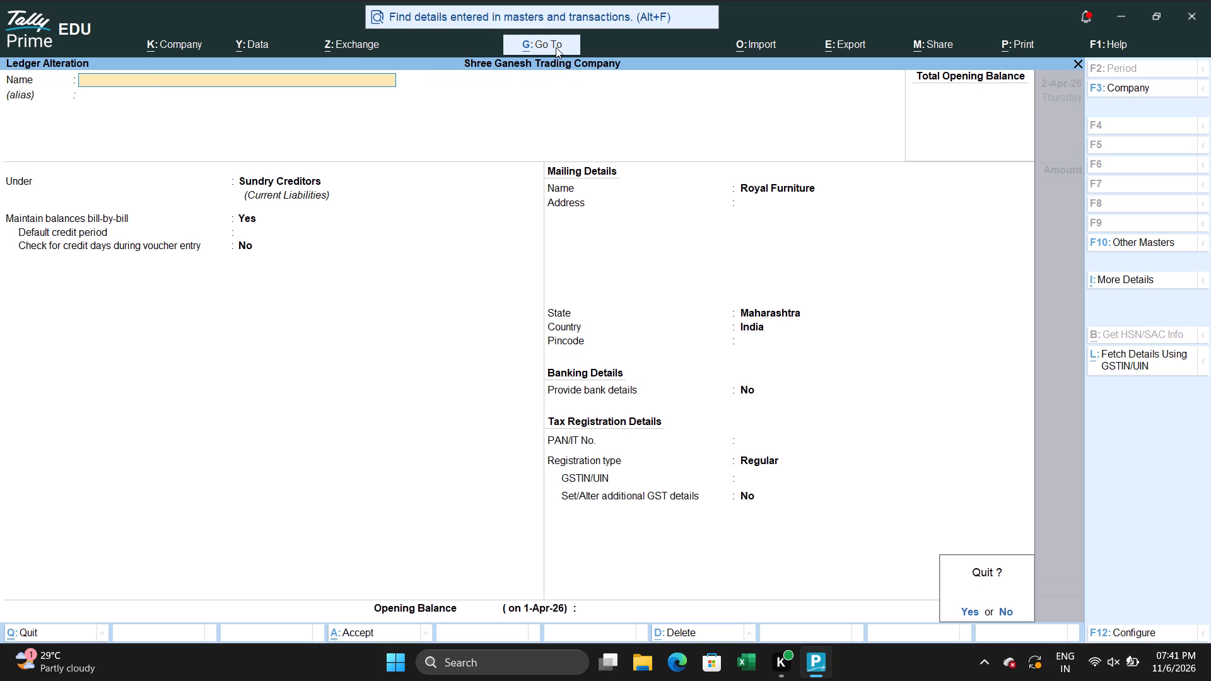
key(Escape)
key(Escape)
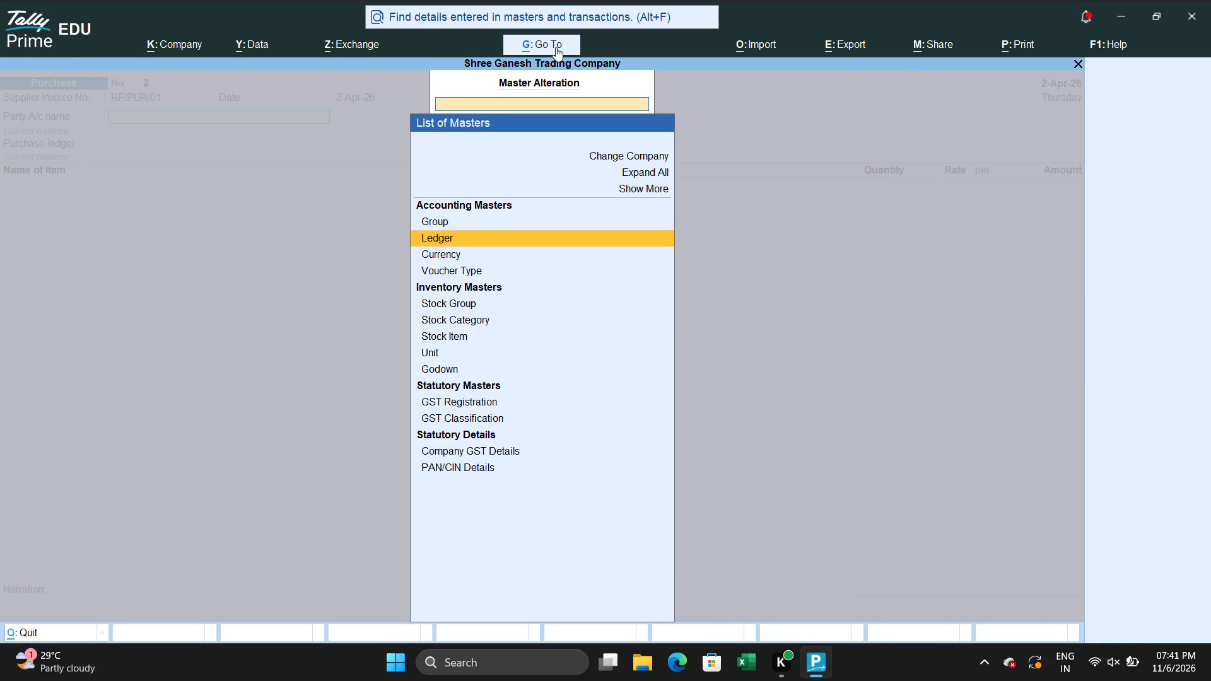
key(Escape)
Select Royal Furniture as the party account, leaving the receipt details blank and keeping the default party details.
key(Return)
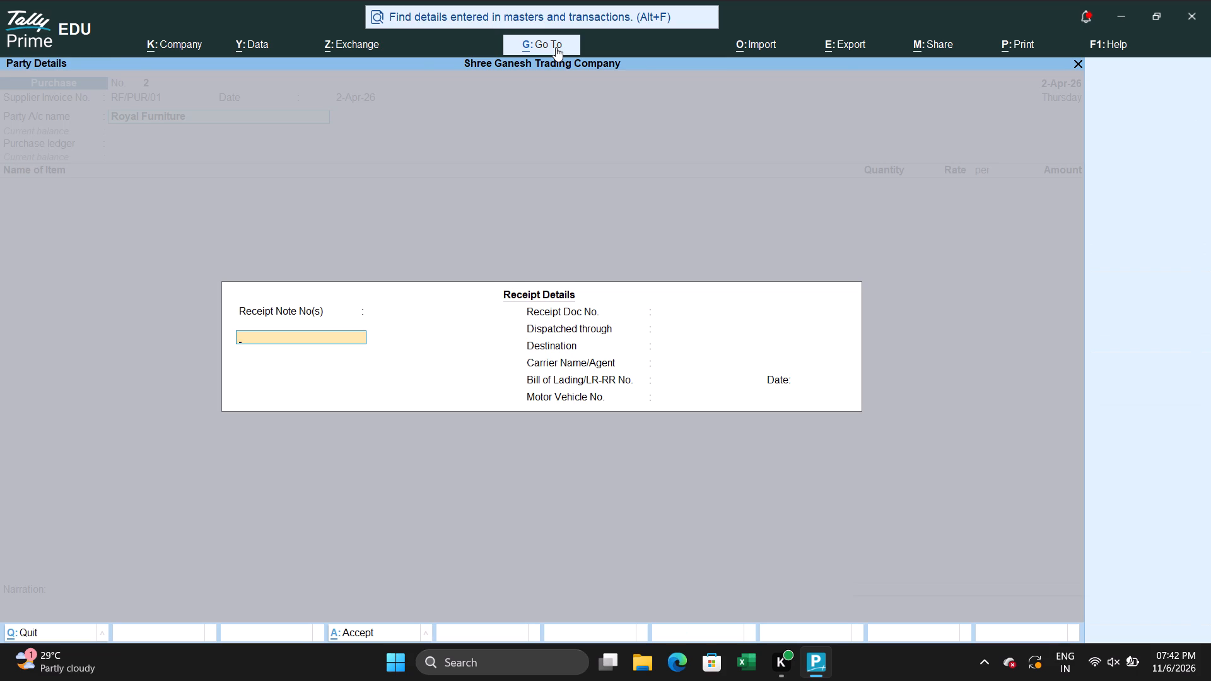
key(Return)
key(Return)
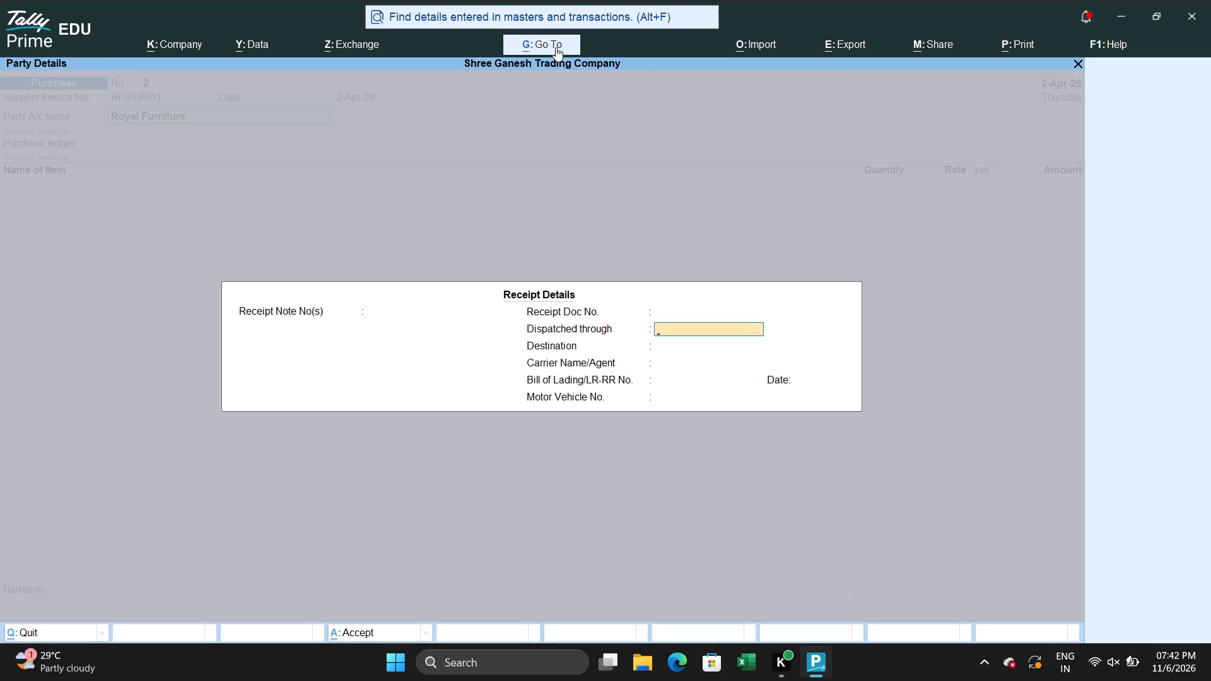
key(Return)
key(Return)
key(Return)
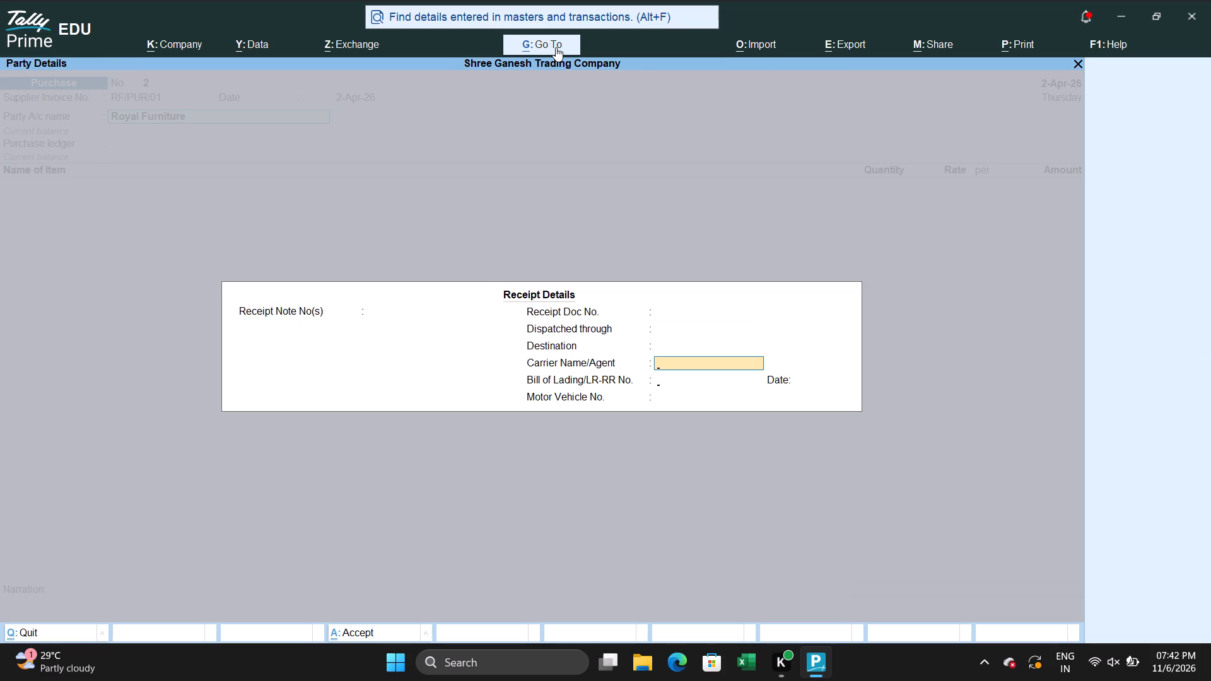
key(Return)
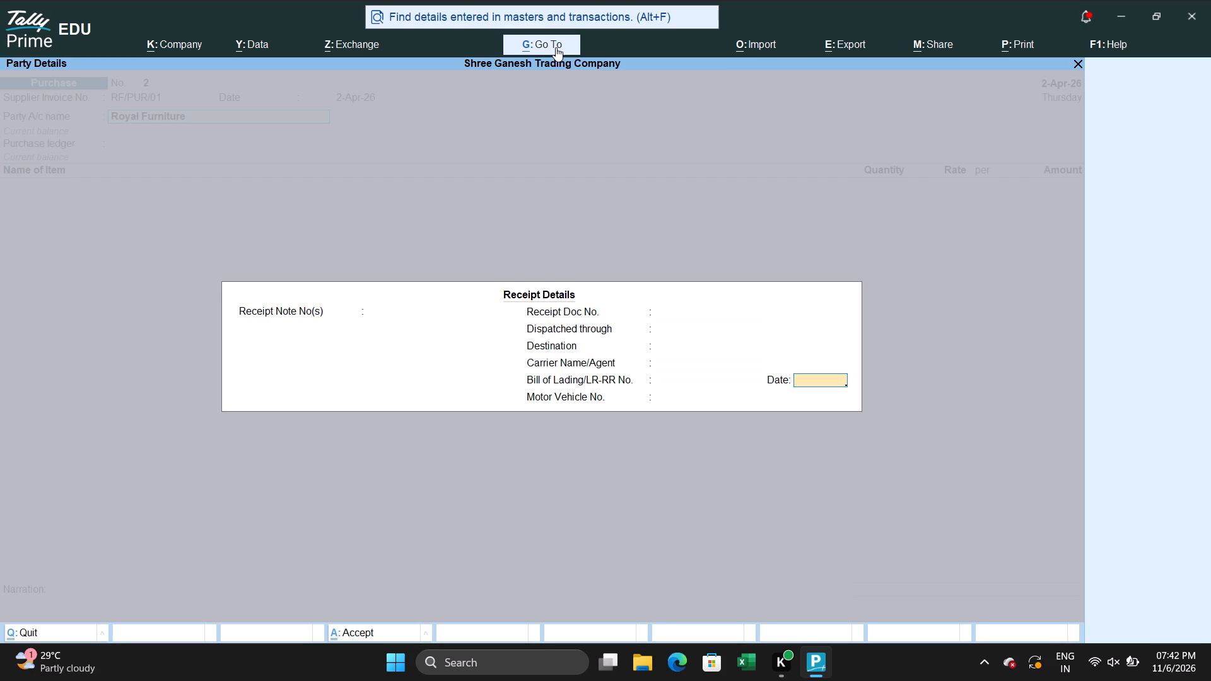
key(Return)
key(Return)
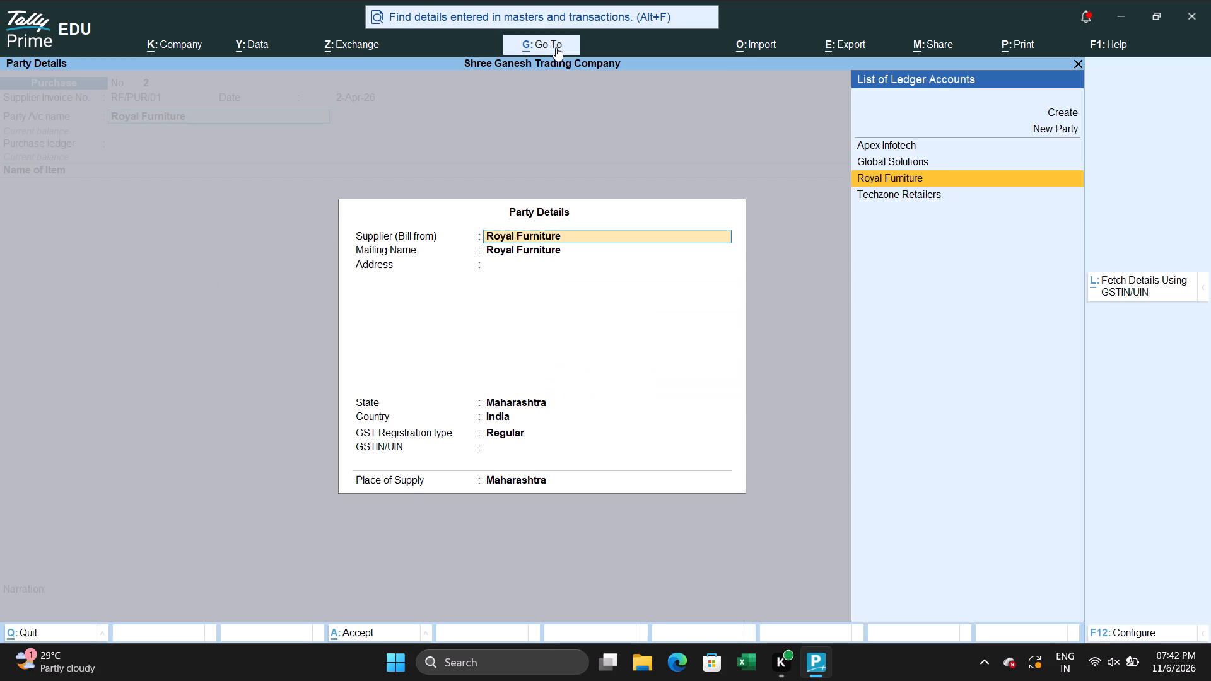
key(Return)
key(Return)
key(Return)
key(Return)
key(Return)
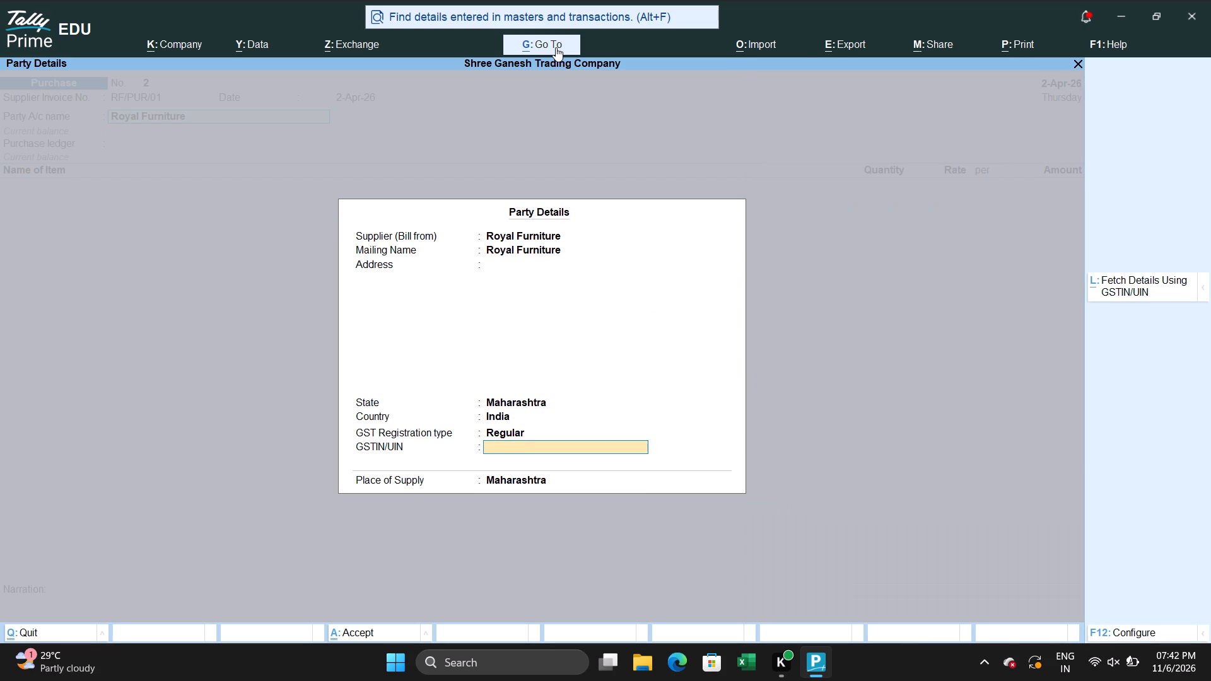
key(Return)
key(Return)
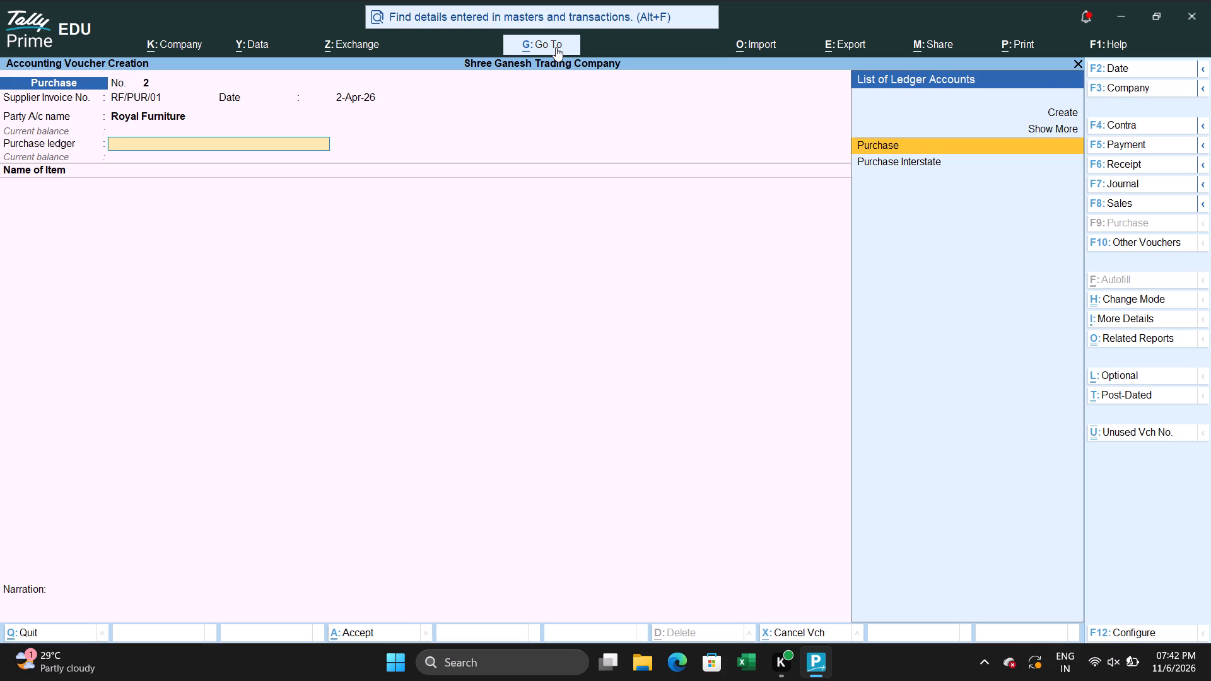
Choose Purchase as the purchase ledger and add the item Office Chair with quantity 10 nos at a rate of 3,000.
key(Return)
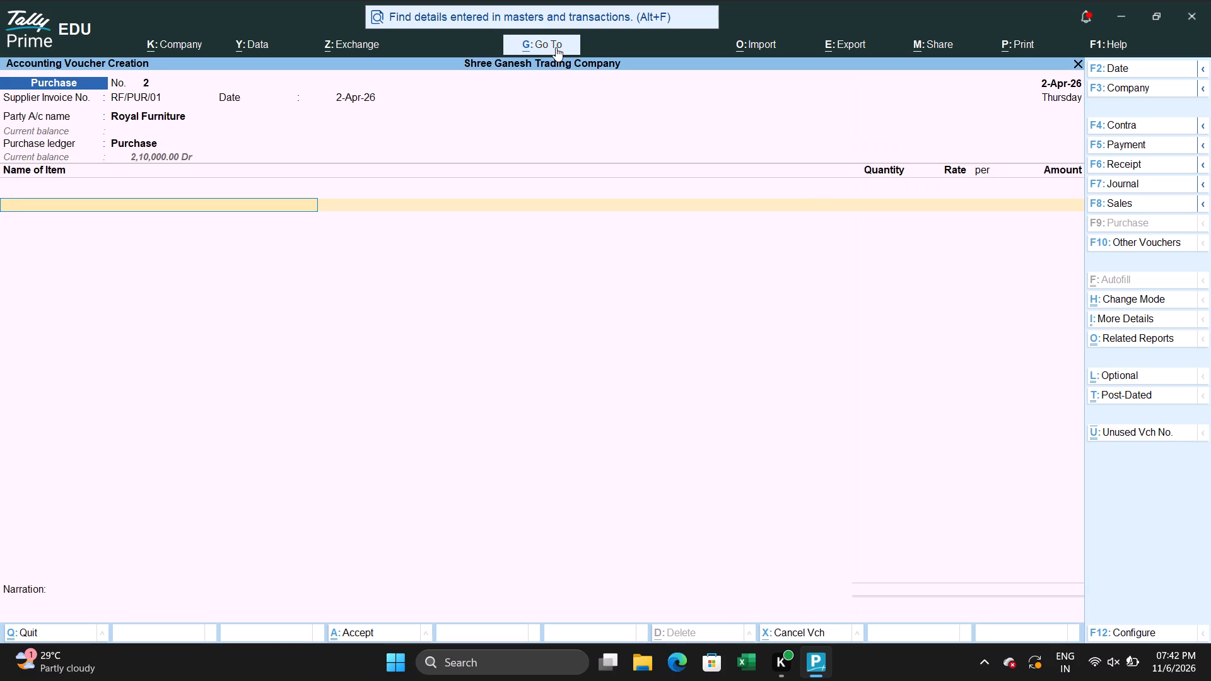
key(o)
key(Return)
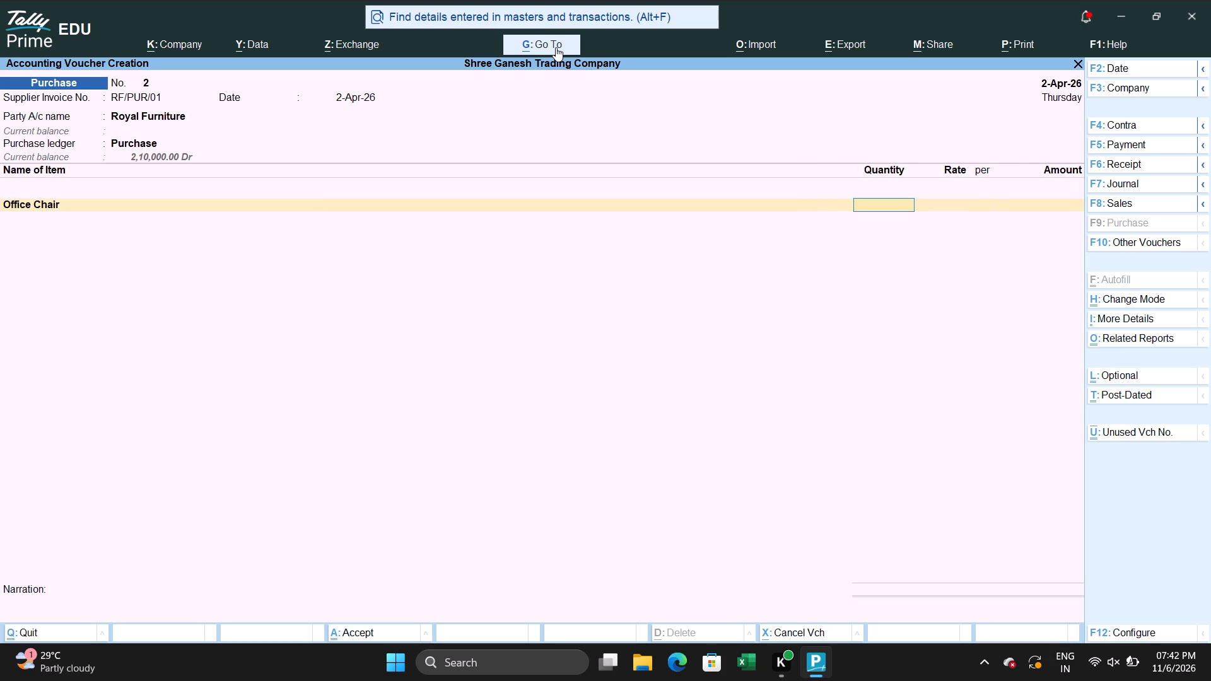
key(1)
key(0)
key(Return)
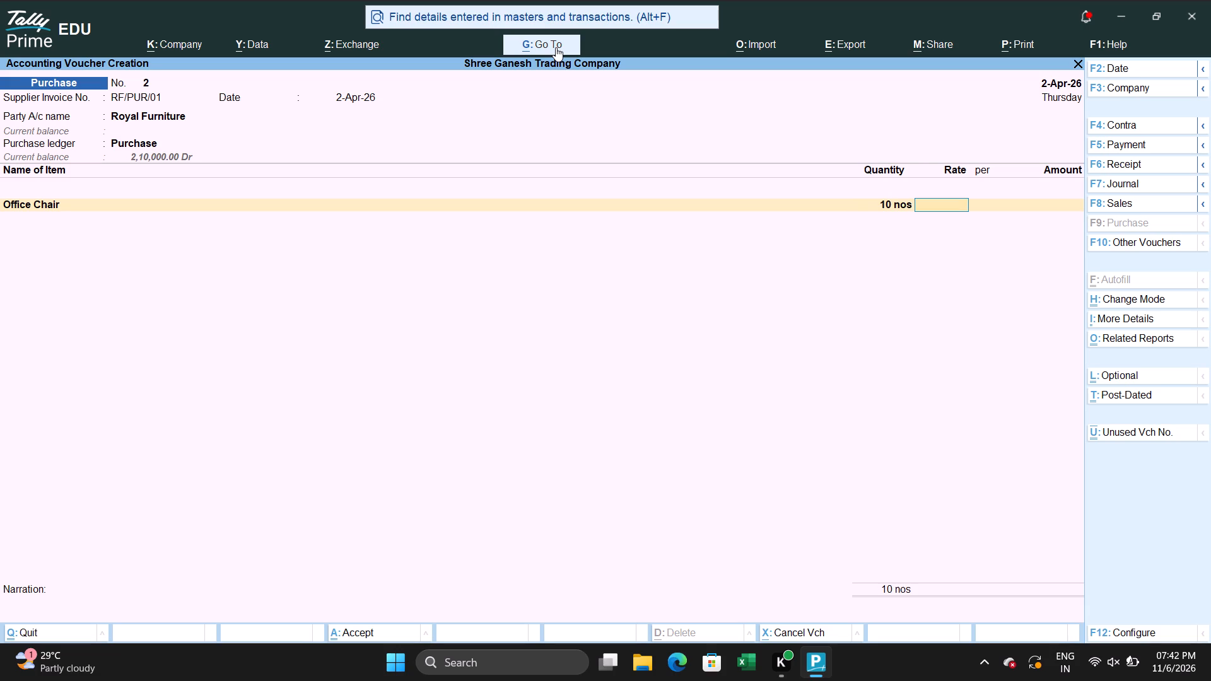
text(3000)
key(Return)
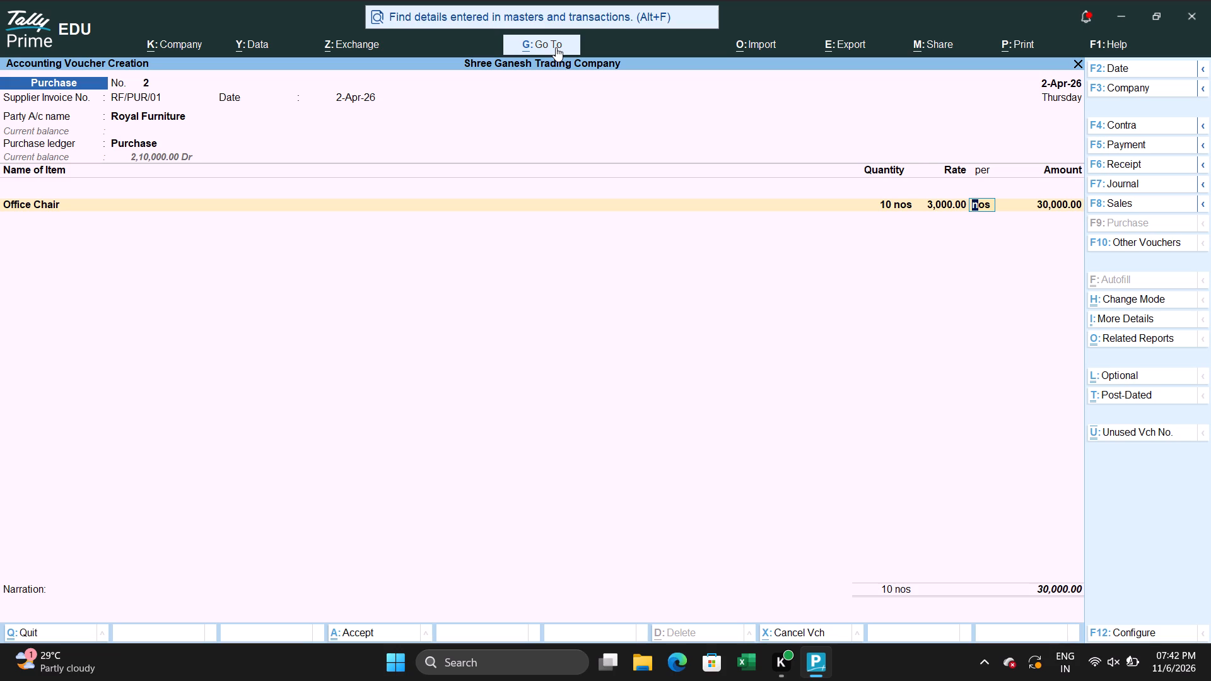
Complete the Office Chair line with the unit nos and the amount 30,000.
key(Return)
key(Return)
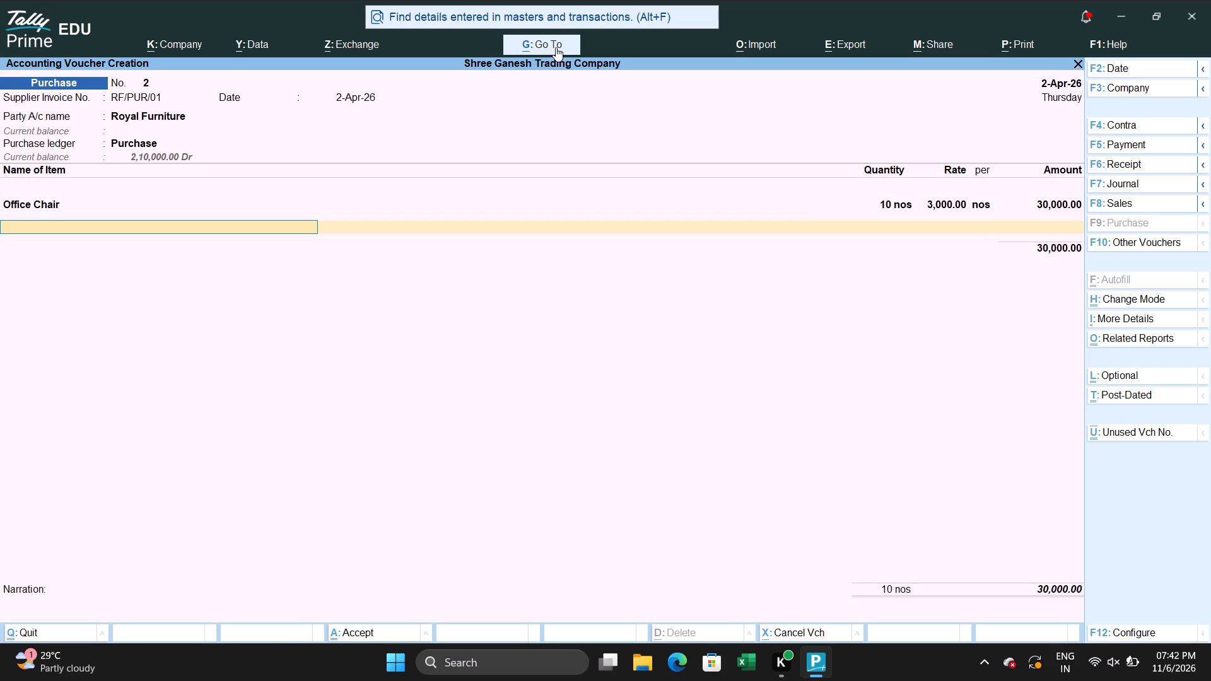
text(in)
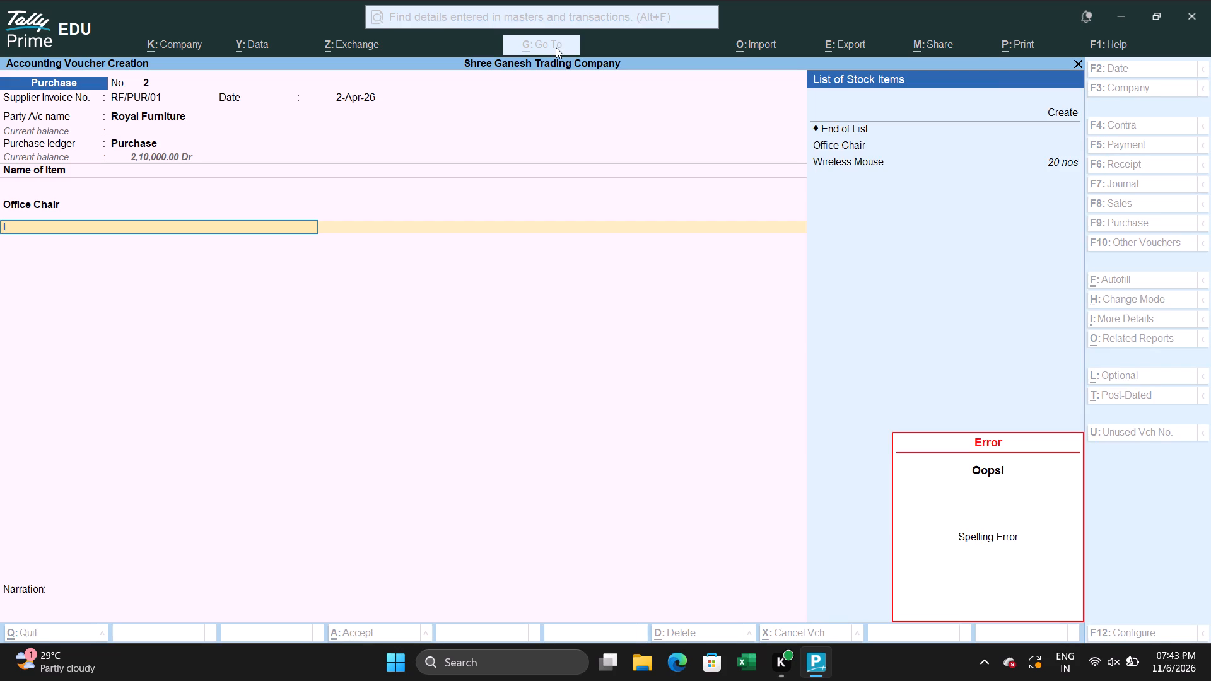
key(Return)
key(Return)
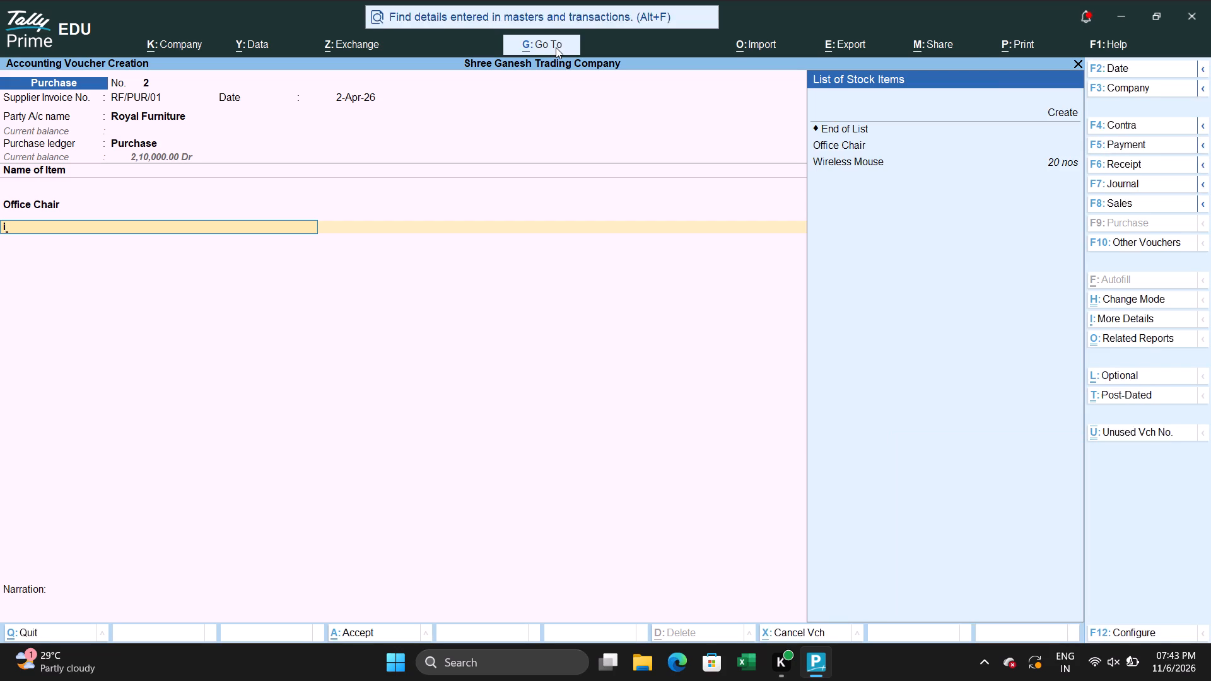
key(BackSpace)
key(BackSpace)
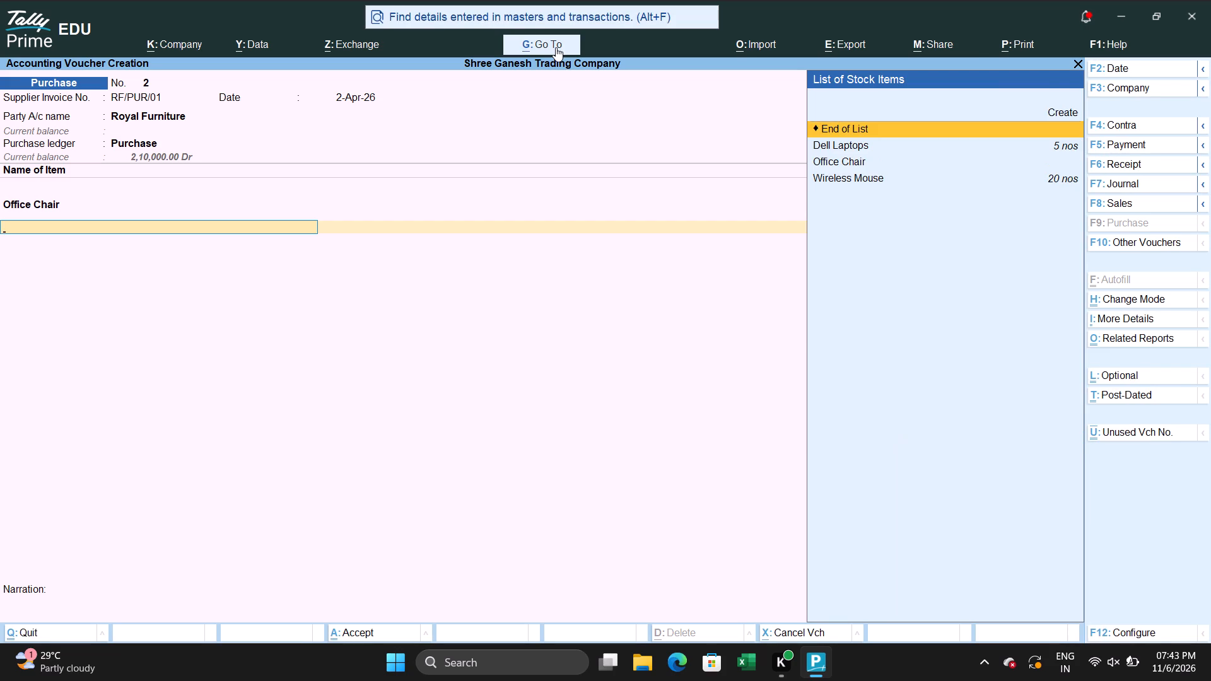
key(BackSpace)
End the stock item list after Office Chair and move on to the additional ledger lines.
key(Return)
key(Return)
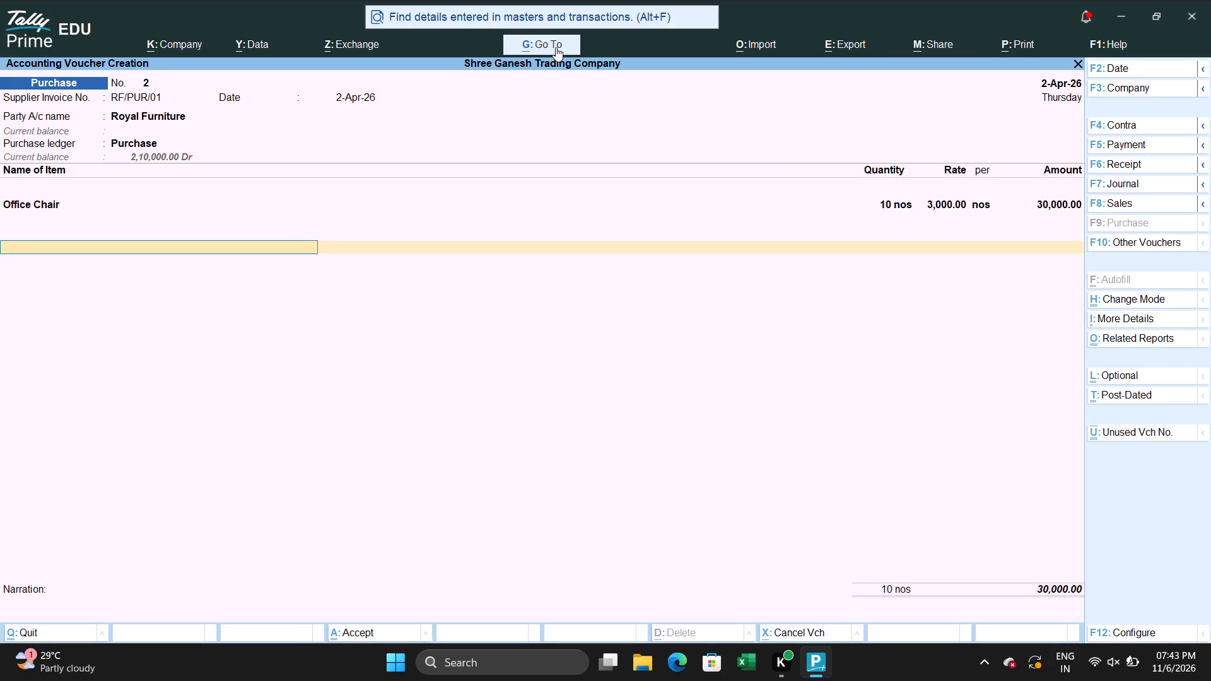
Filter the ledger accounts by "i" for an additional ledger line below the stock items.
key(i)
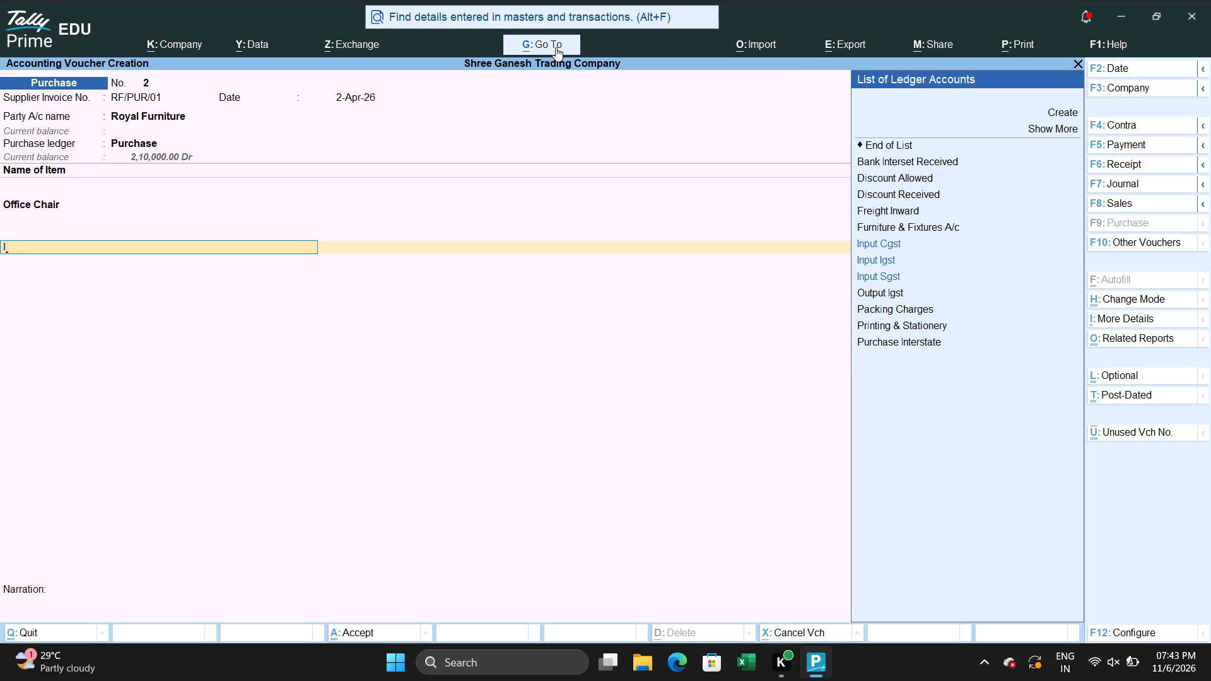
Add the Input Cgst ledger below the Office Chair item with an amount of 2,700.
key(Up)
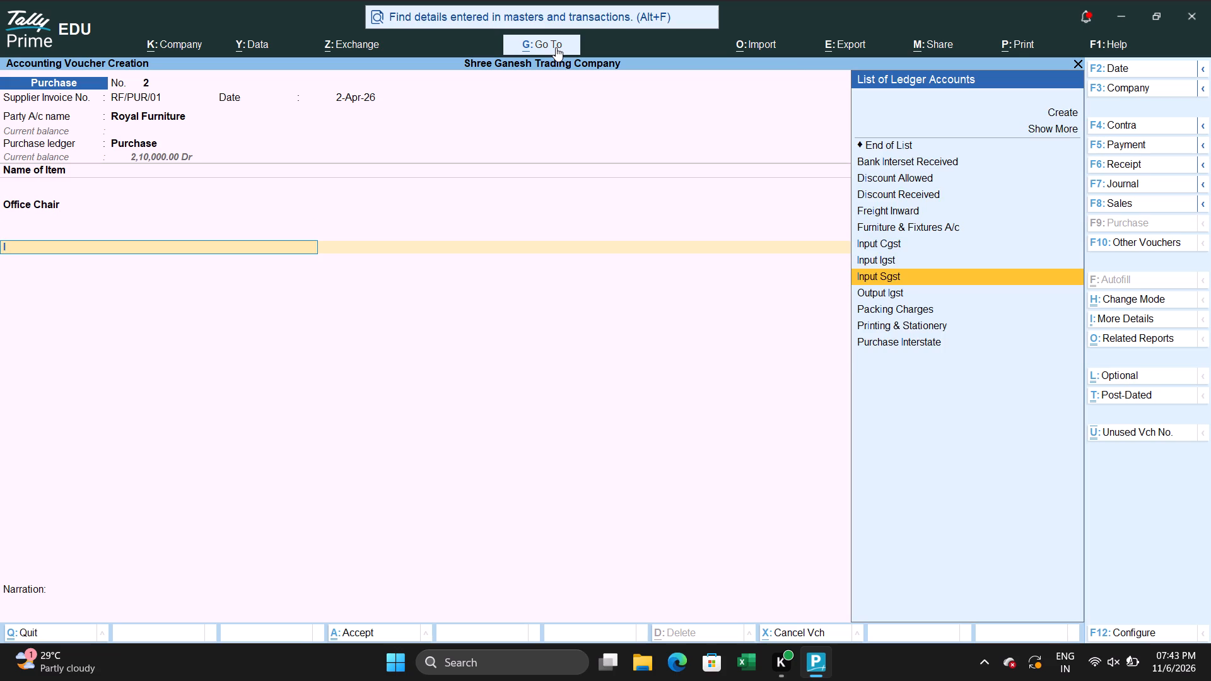
key(Up)
key(Up)
key(Return)
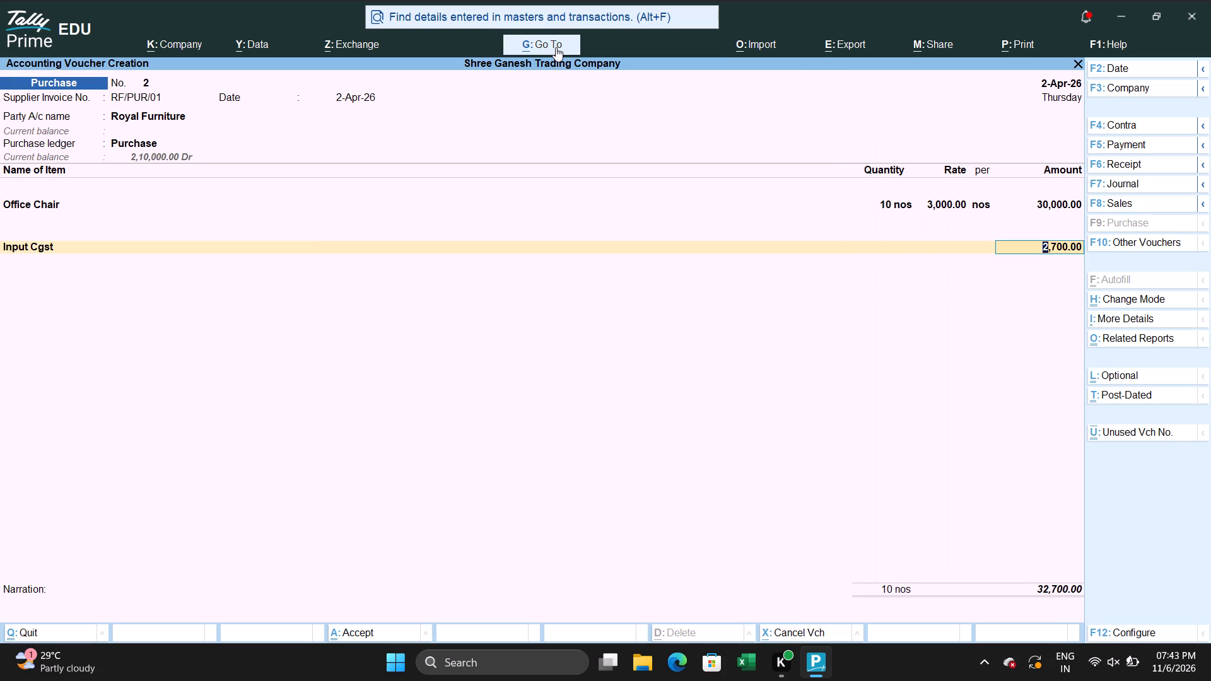
key(Return)
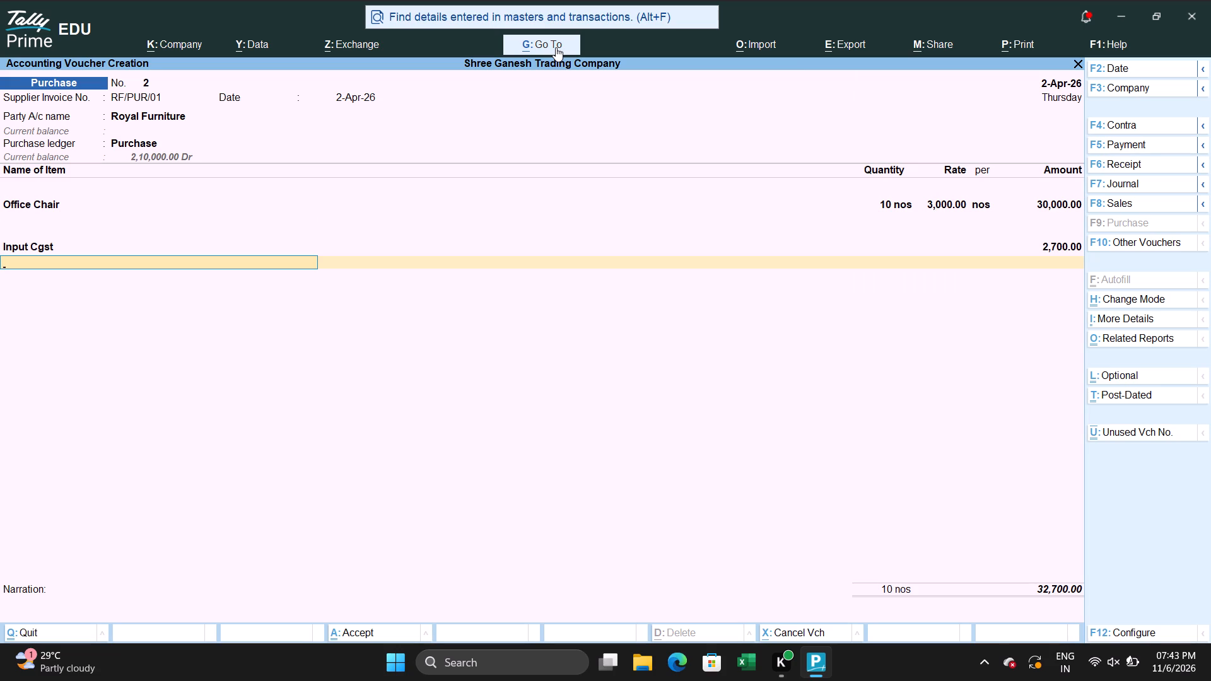
Add the Input Sgst ledger below Input Cgst with an amount of 2,700 and finish the ledger entries.
text(sgst)
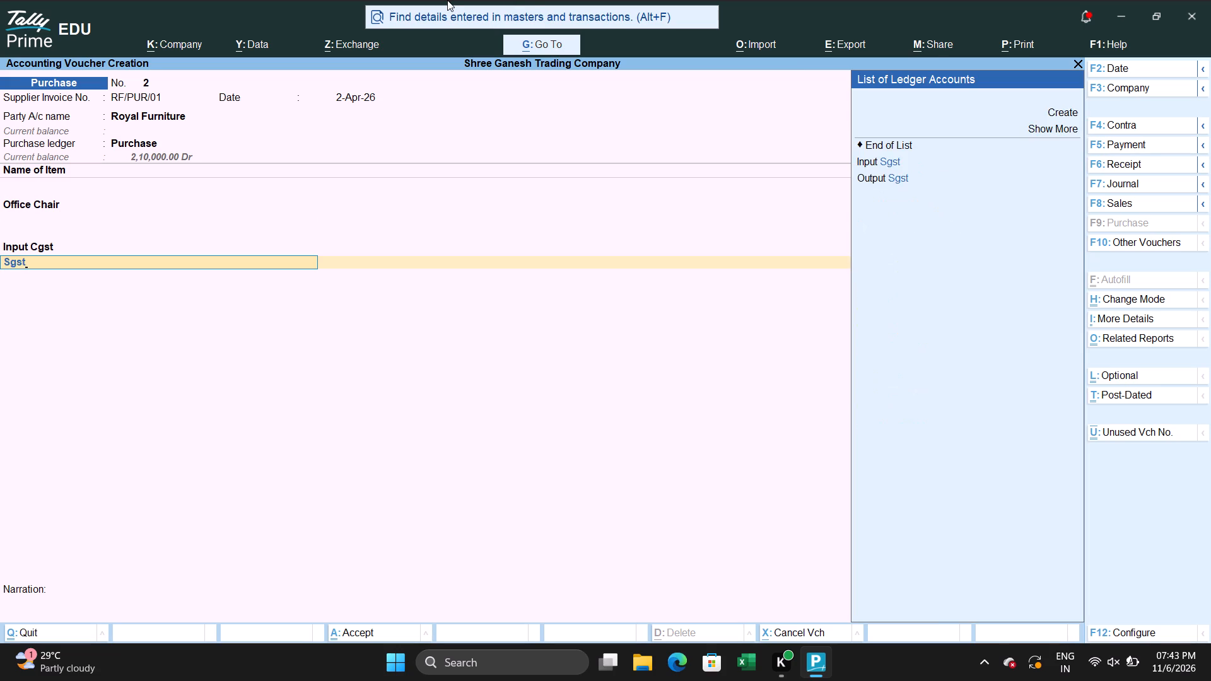
key(Up)
key(Up)
key(Return)
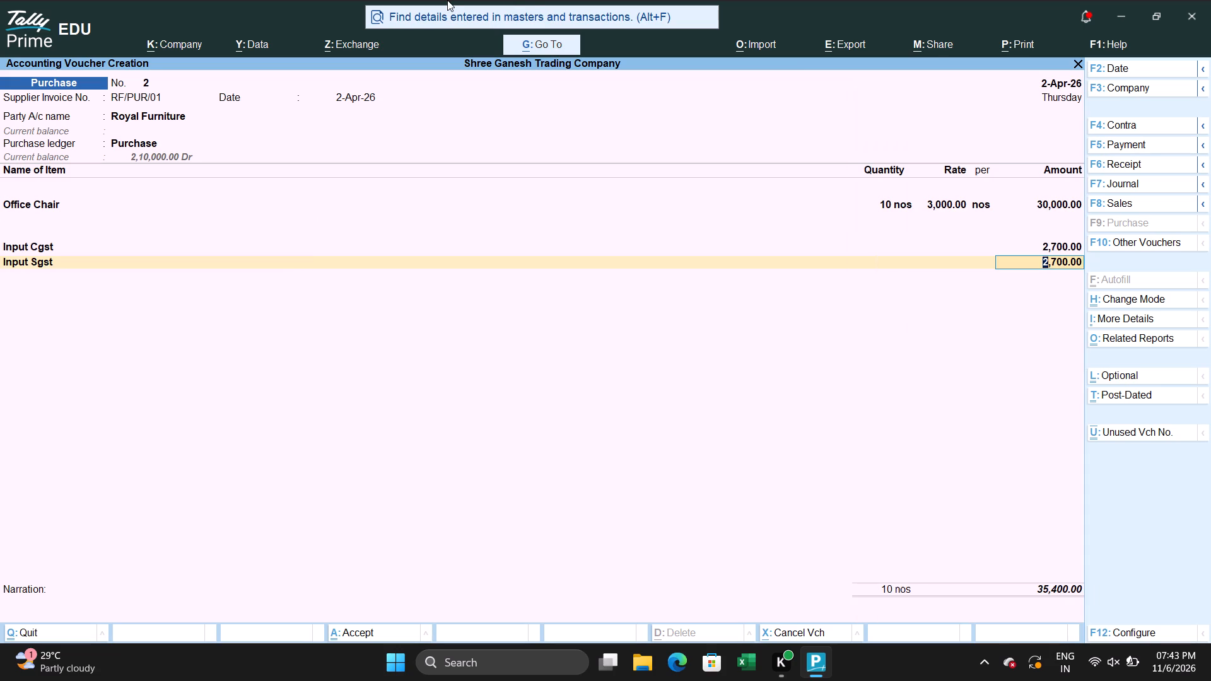
key(Return)
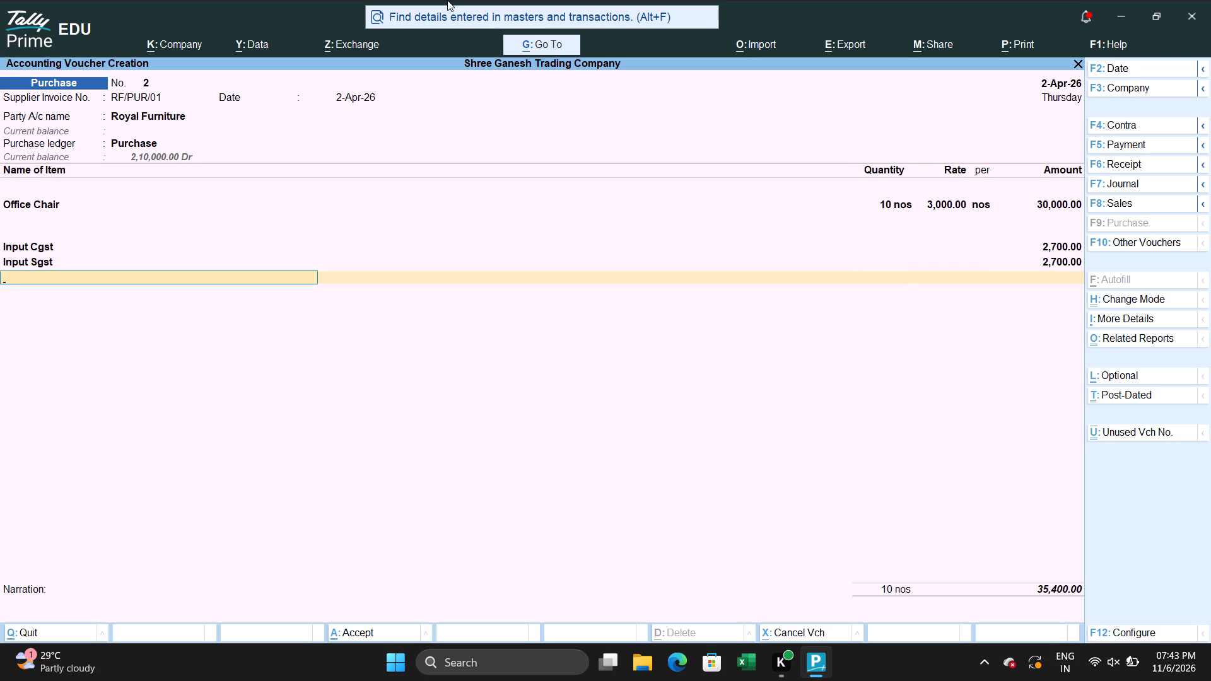
key(Return)
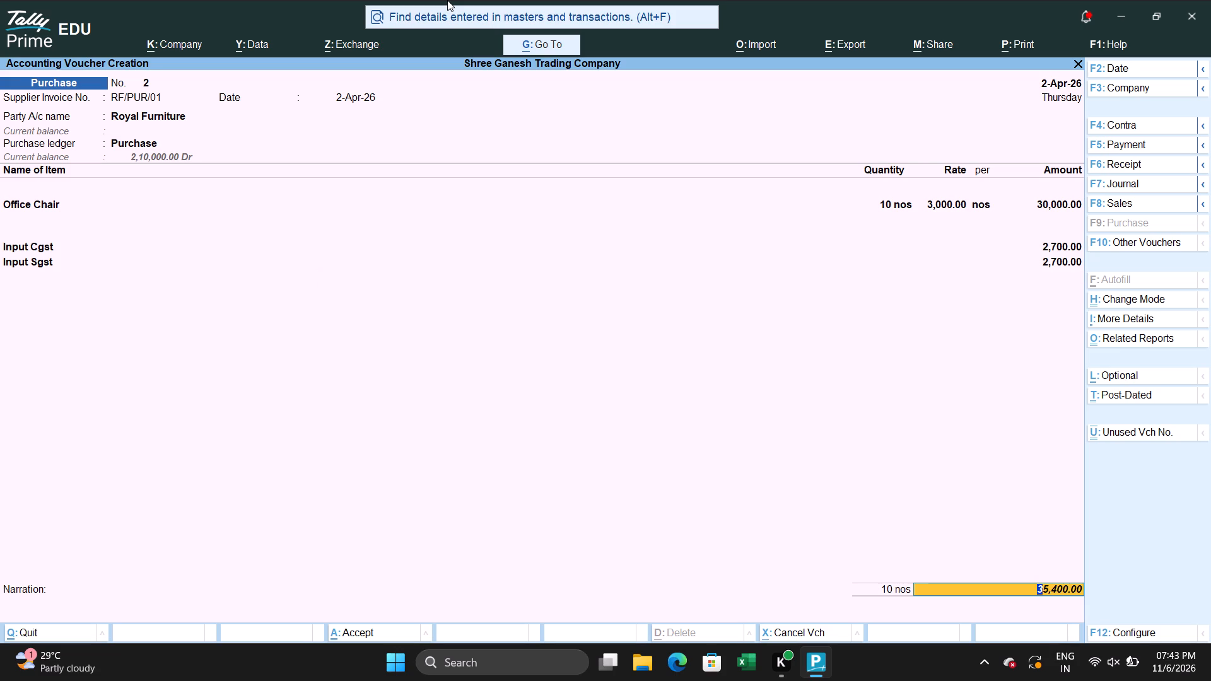
Allocate the 35,400 Cr bill as New Ref RF/PUR/01, leave the narration blank and save the purchase voucher.
key(Return)
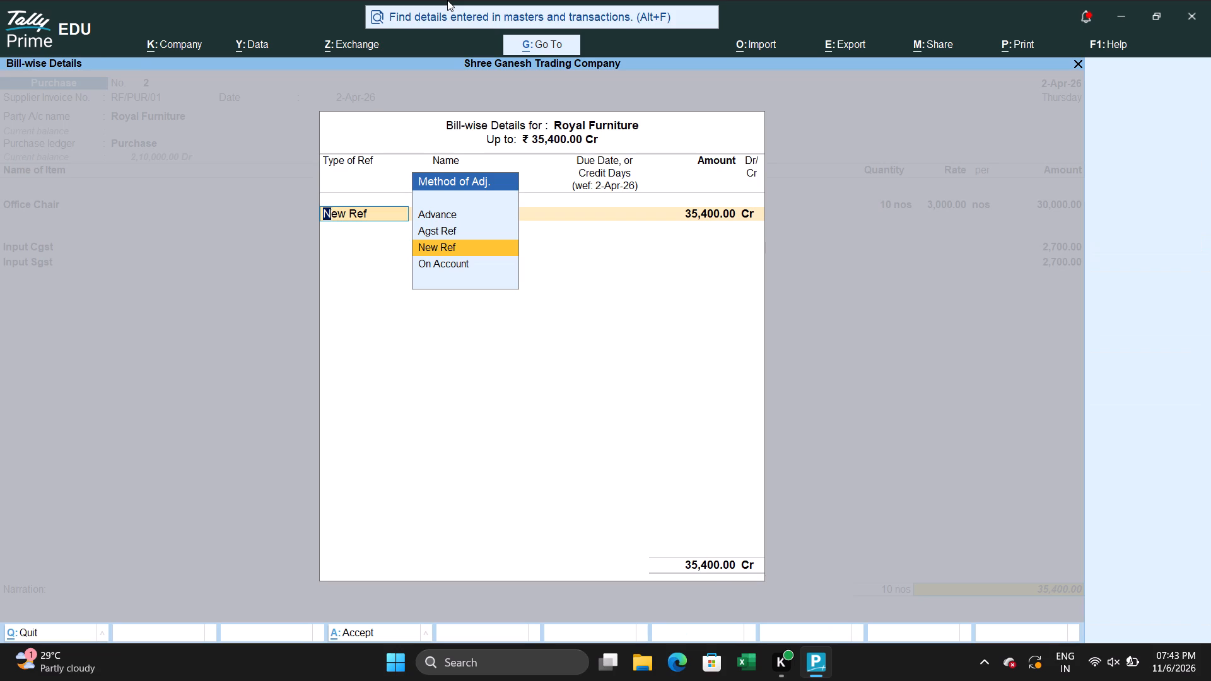
key(Return)
key(Return)
key(Return)
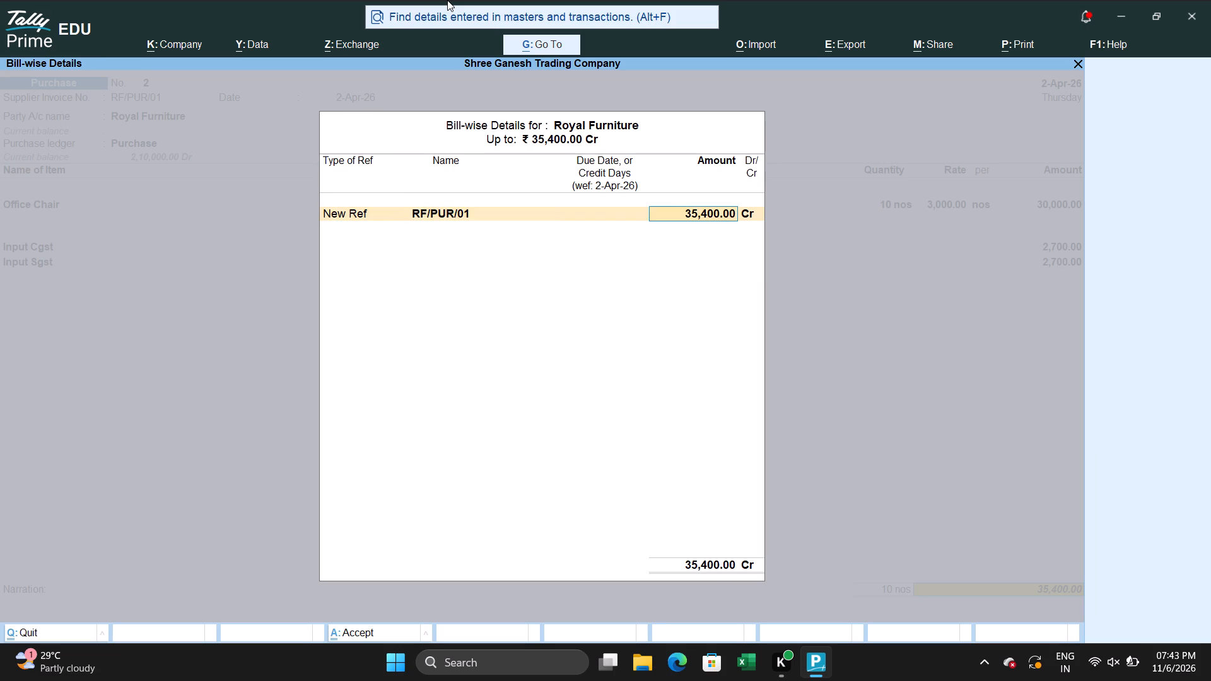
key(Return)
key(Return)
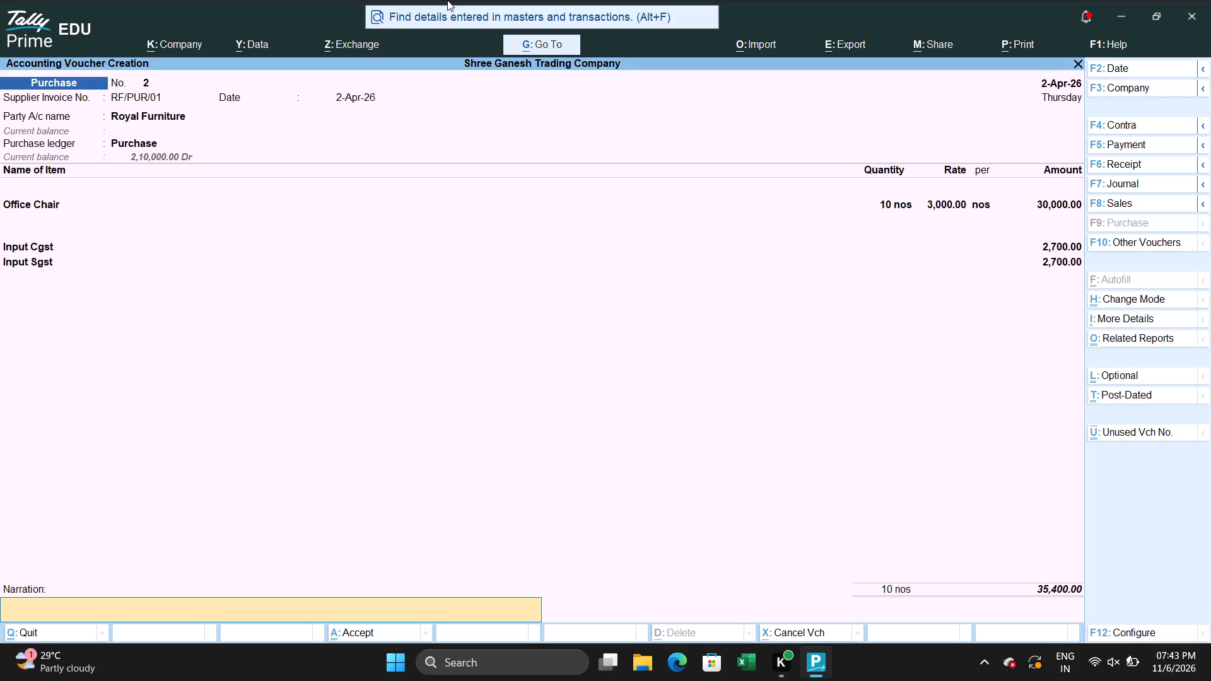
key(Return)
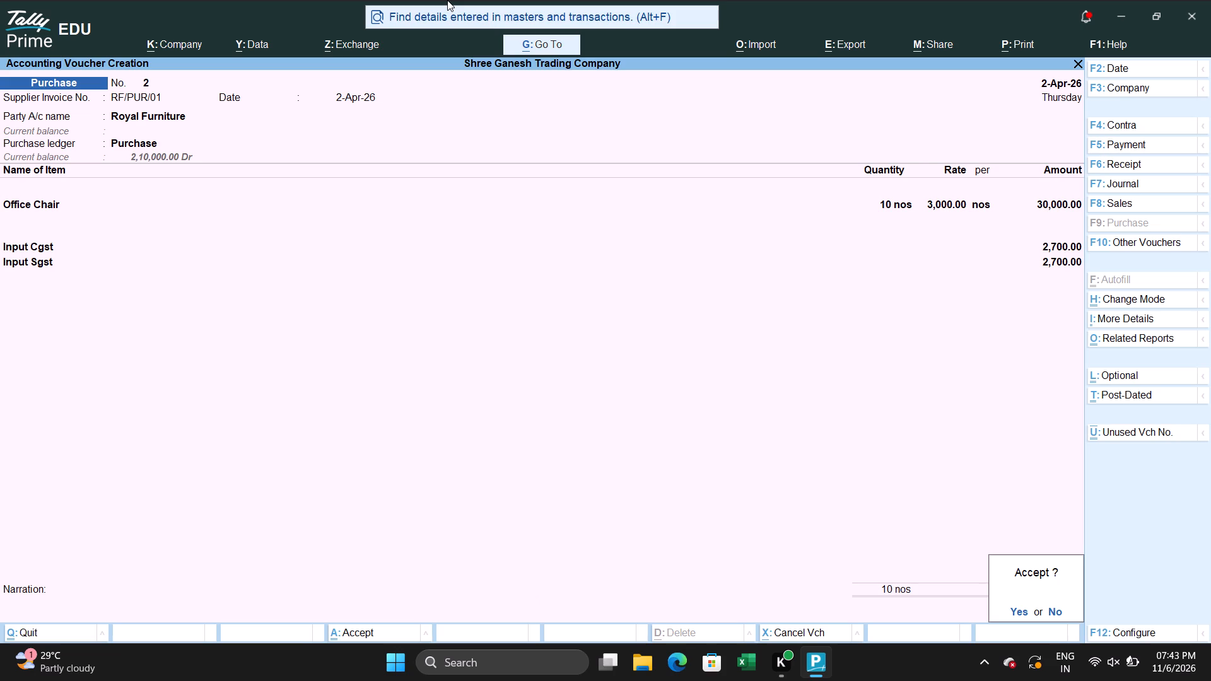
key(Return)
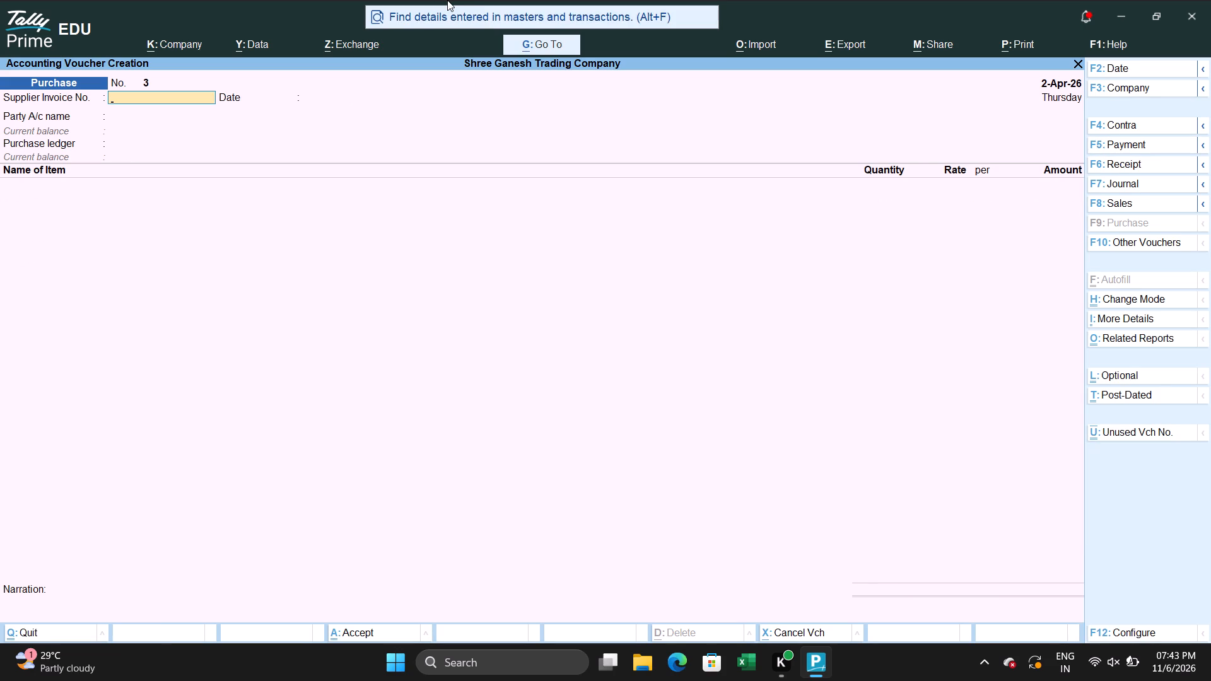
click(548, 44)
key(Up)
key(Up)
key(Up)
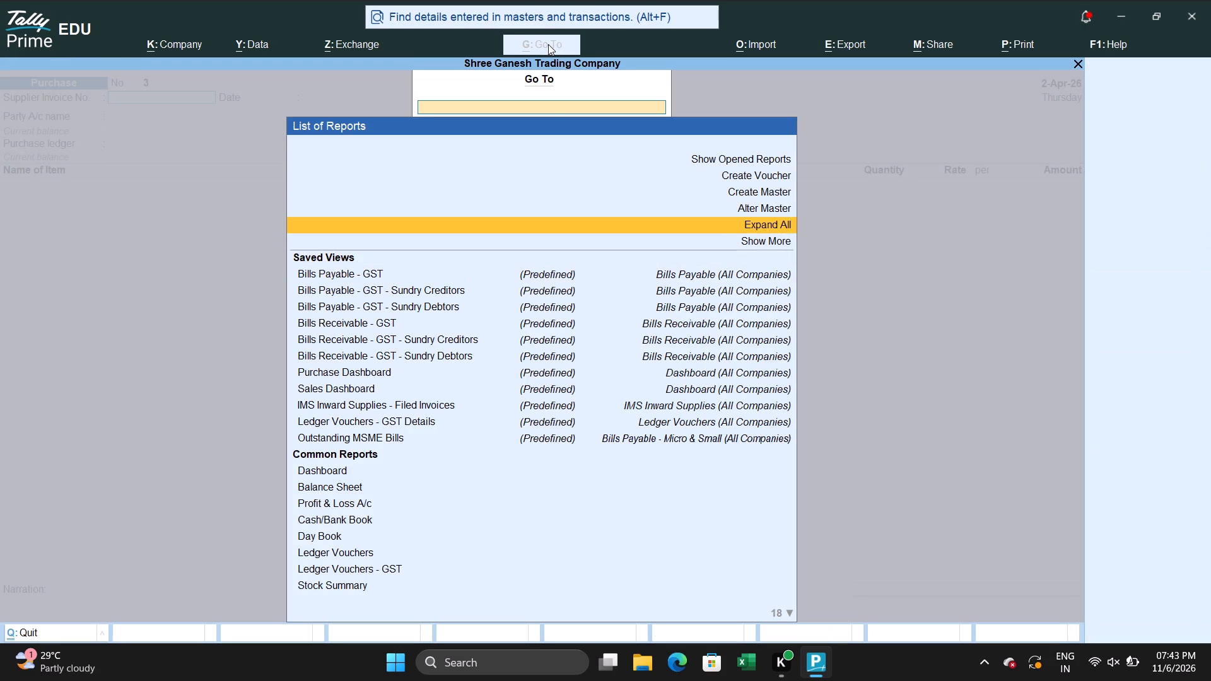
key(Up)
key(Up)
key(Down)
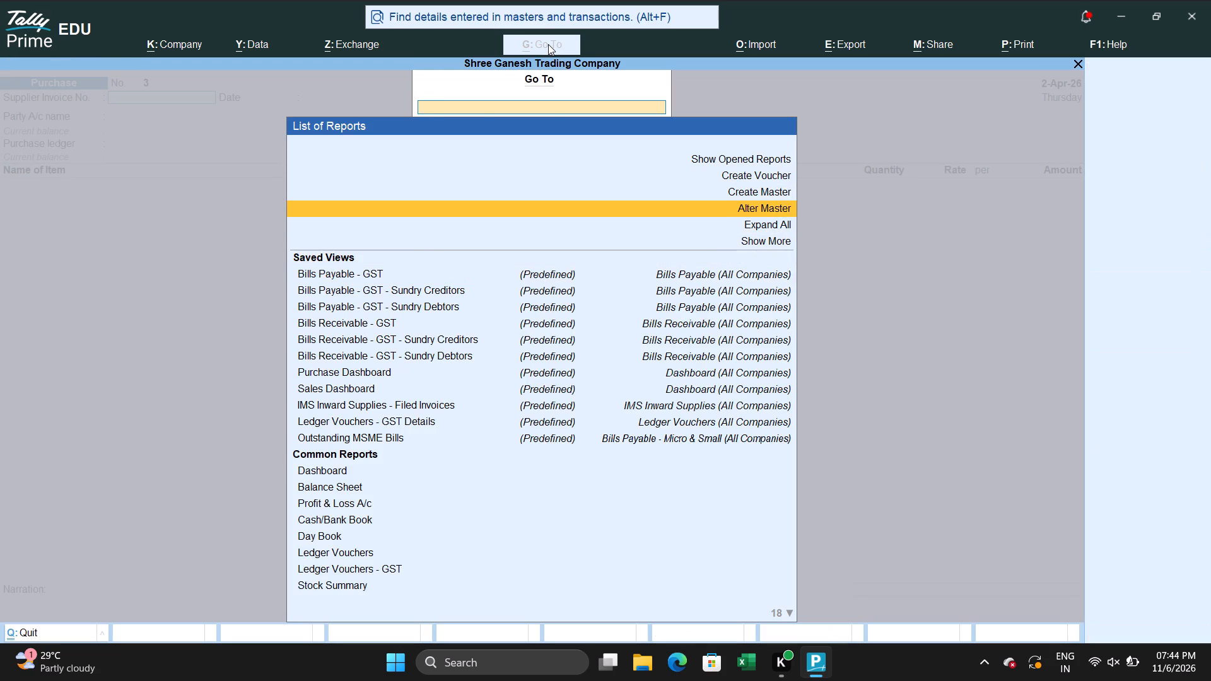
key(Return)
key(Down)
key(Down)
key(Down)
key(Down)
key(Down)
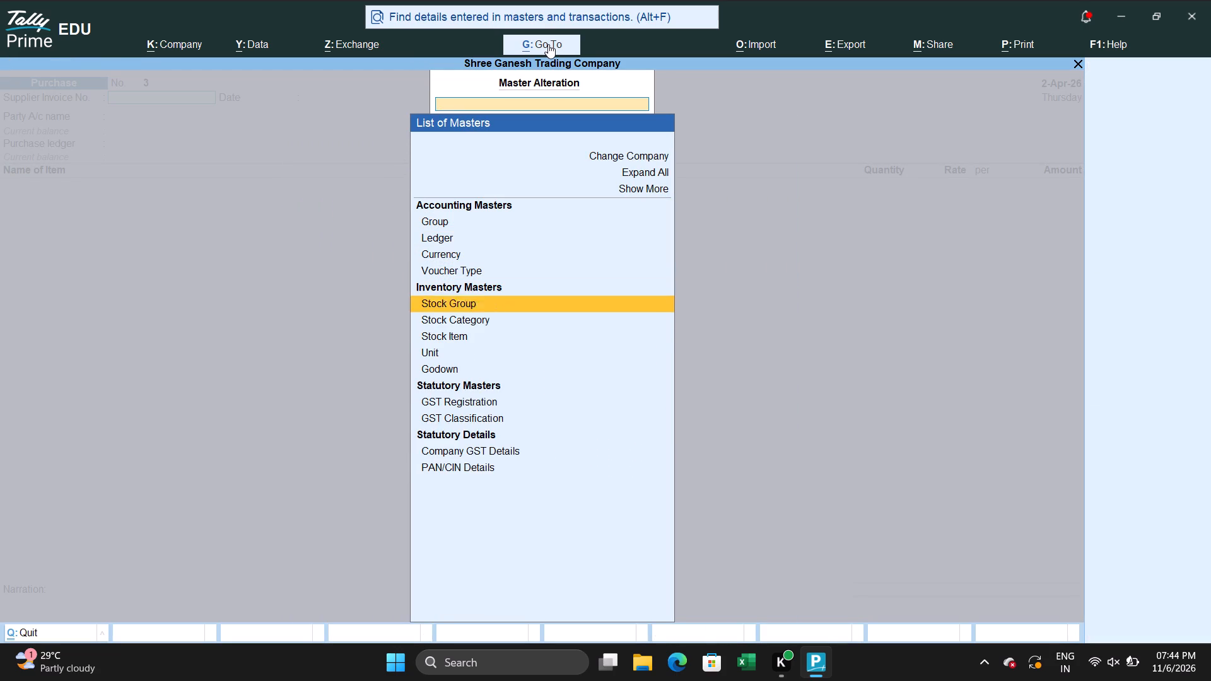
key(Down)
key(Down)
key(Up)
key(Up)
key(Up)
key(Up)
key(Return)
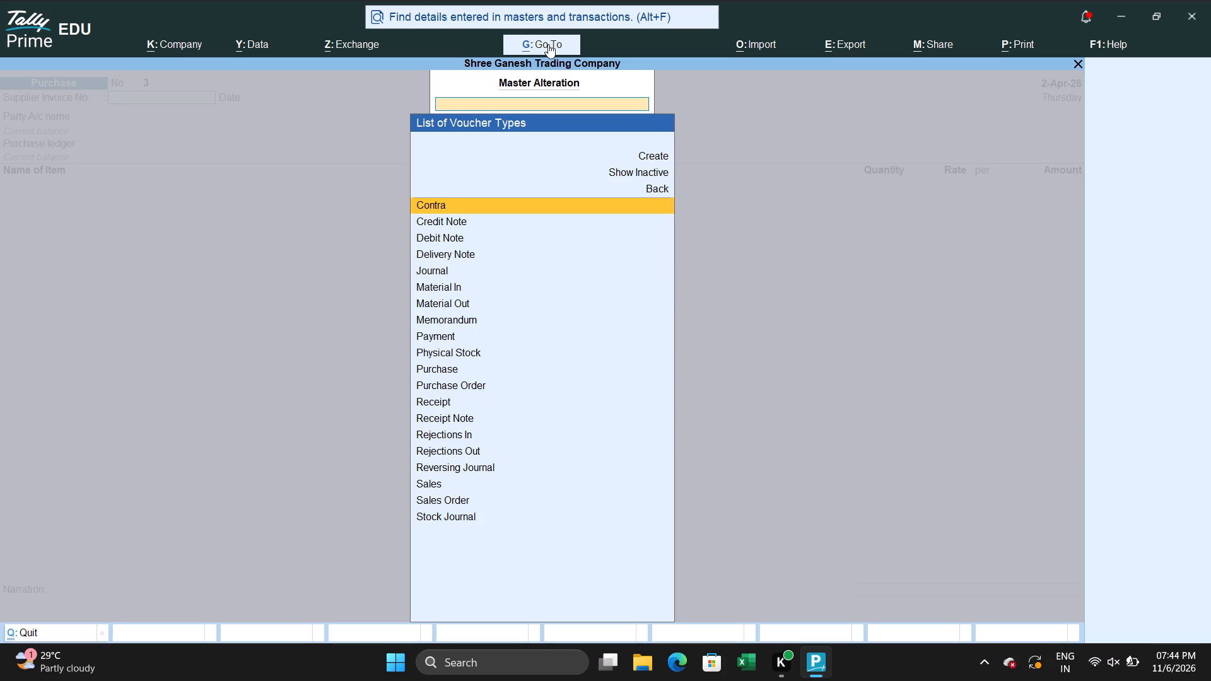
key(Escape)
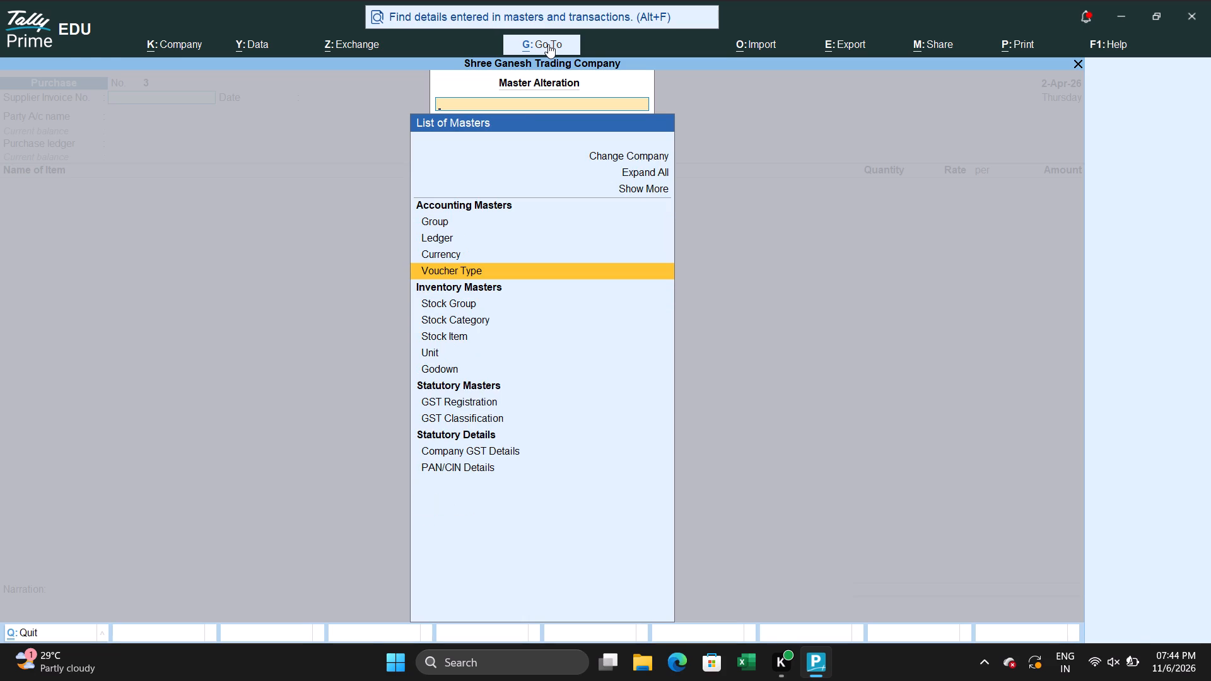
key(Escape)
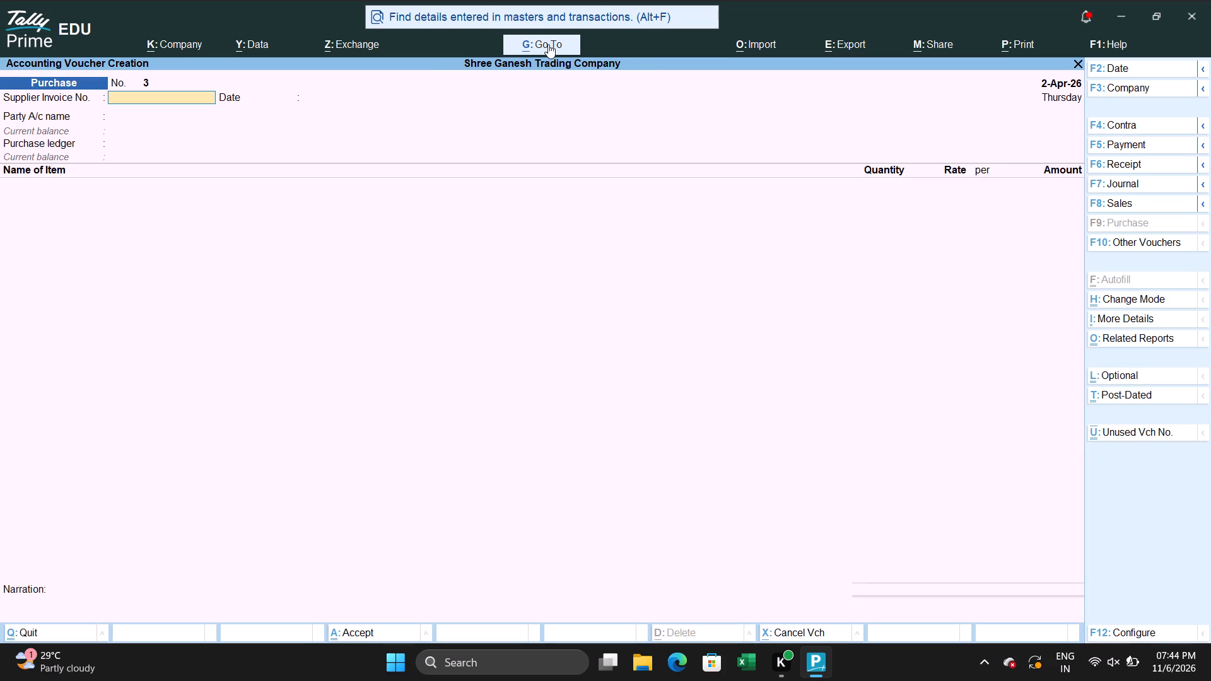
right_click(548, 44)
Switch to the Ledger Vouchers report and open it for the Input Cgst ledger.
key(ctrl+g)
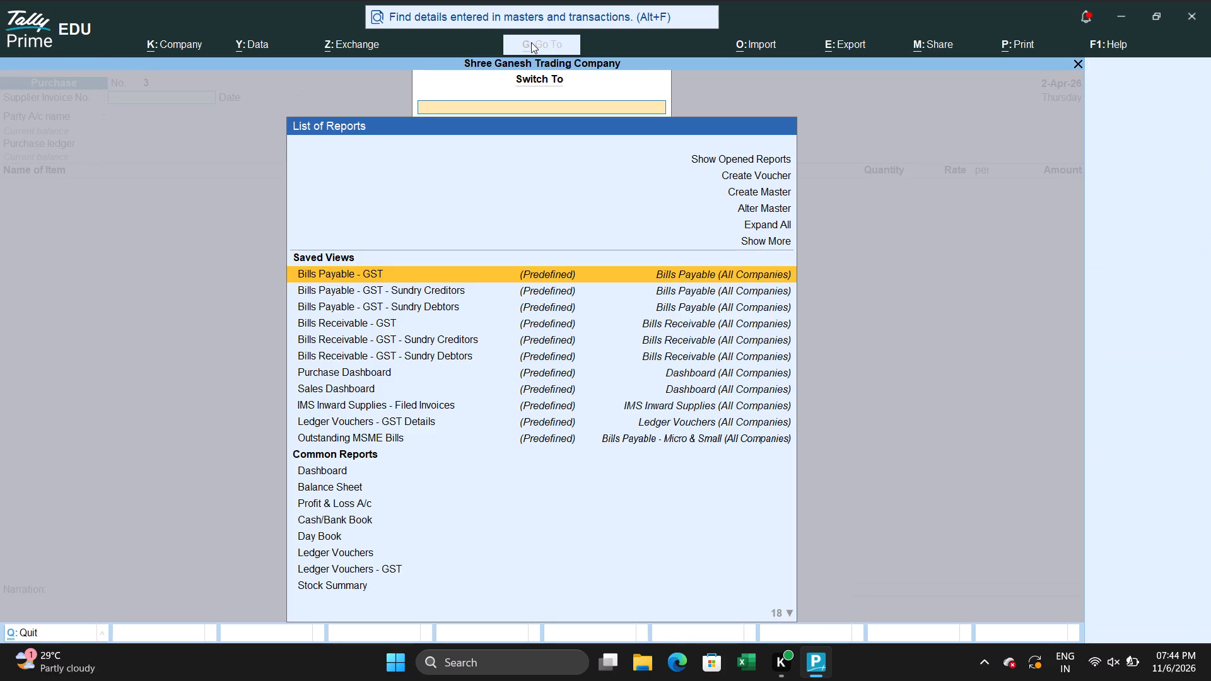
key(Up)
key(Up)
key(Up)
key(Up)
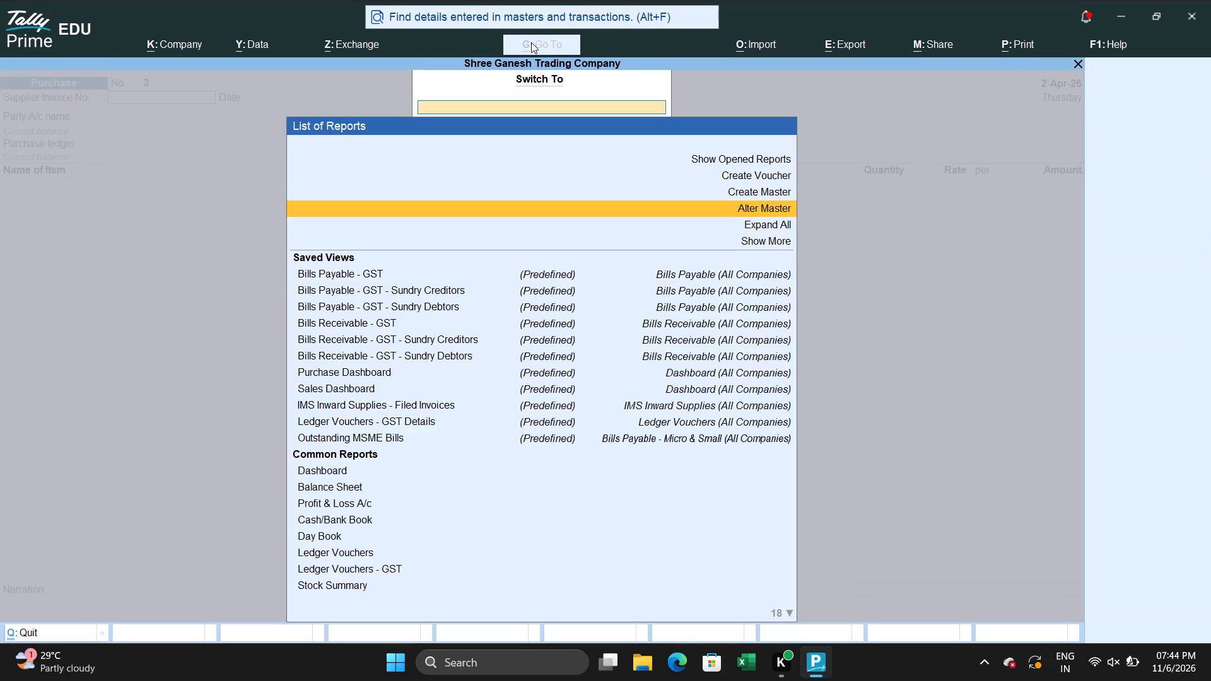
key(Up)
key(Up)
key(Down)
key(Down)
key(Down)
key(Down)
key(Down)
key(Down)
key(Down)
key(Down)
key(Down)
key(Down)
key(Down)
key(Down)
key(Down)
key(Down)
key(Down)
key(Down)
key(Down)
key(Down)
key(Down)
key(Down)
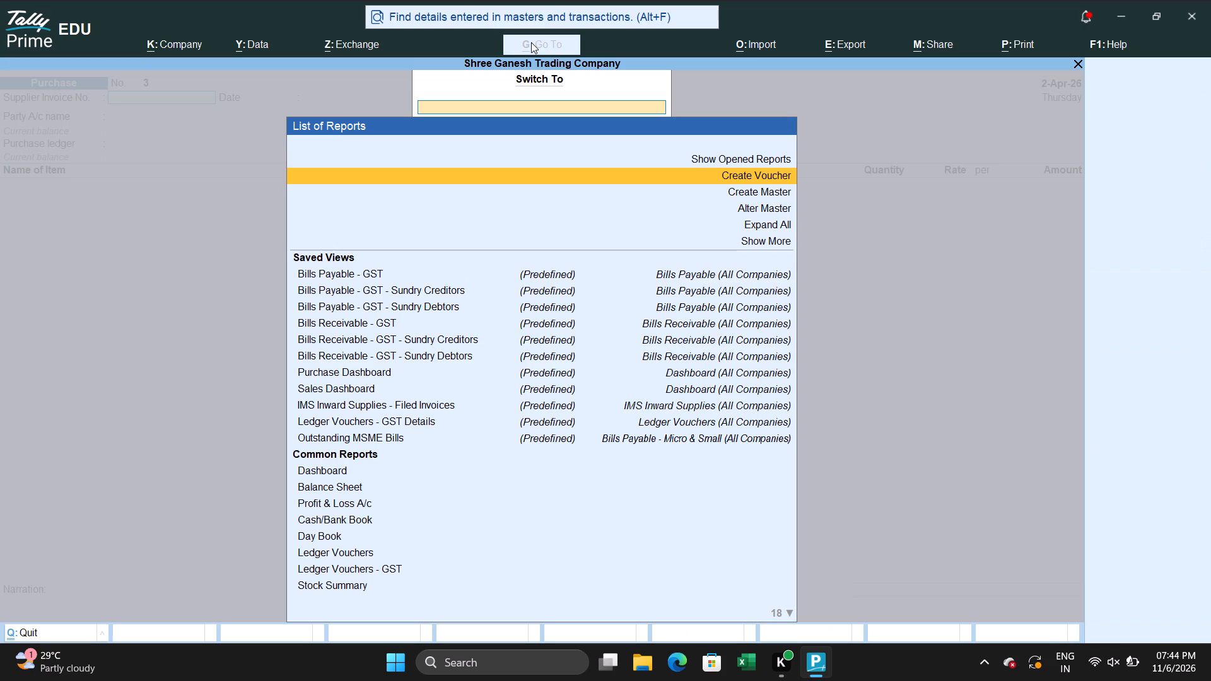
key(Down)
key(Down)
key(Down)
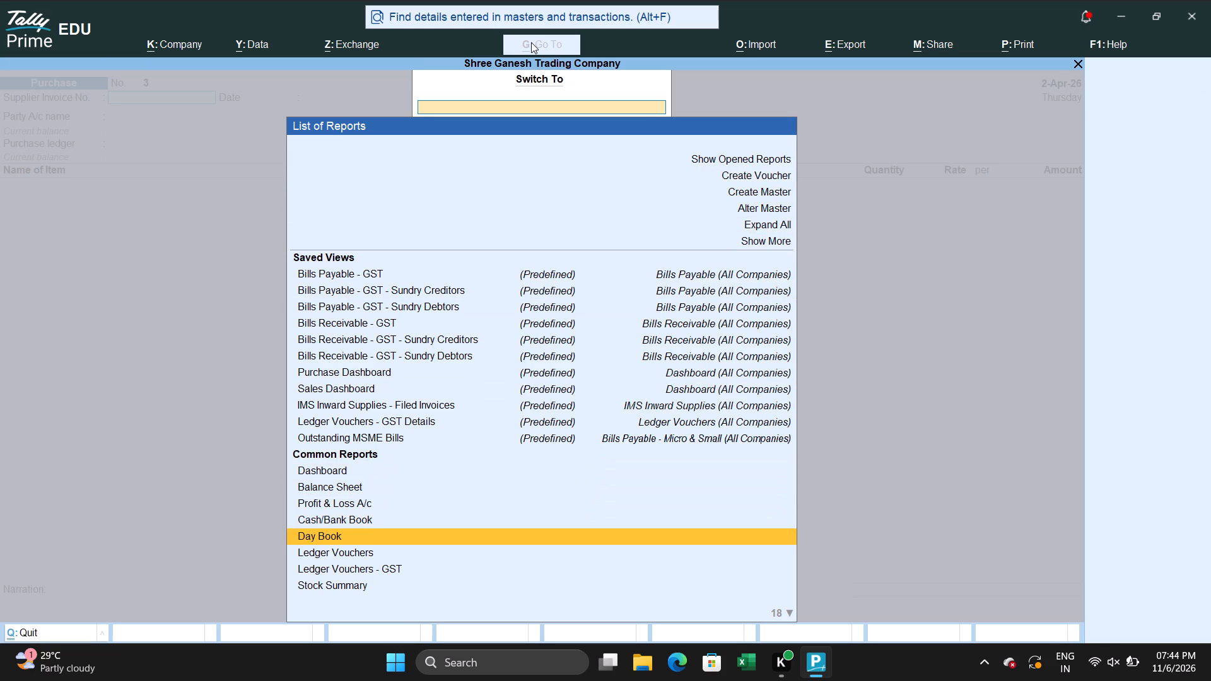
key(Down)
key(Down)
key(Down)
key(Up)
key(Up)
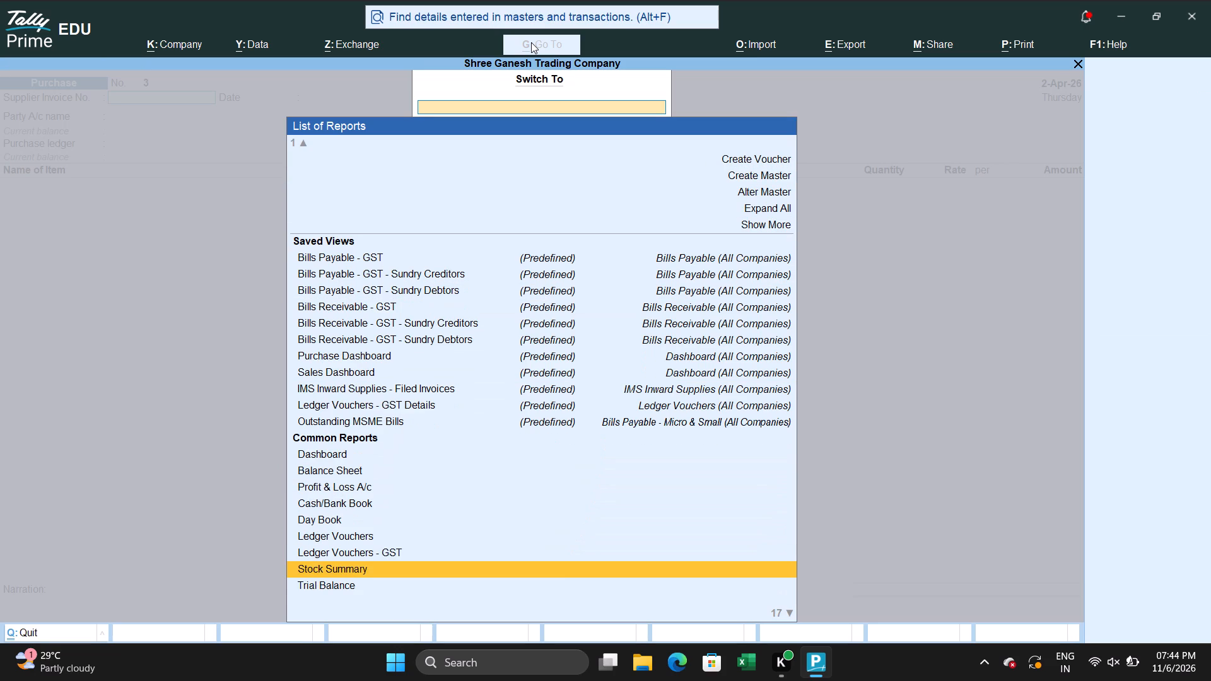
key(Up)
key(Return)
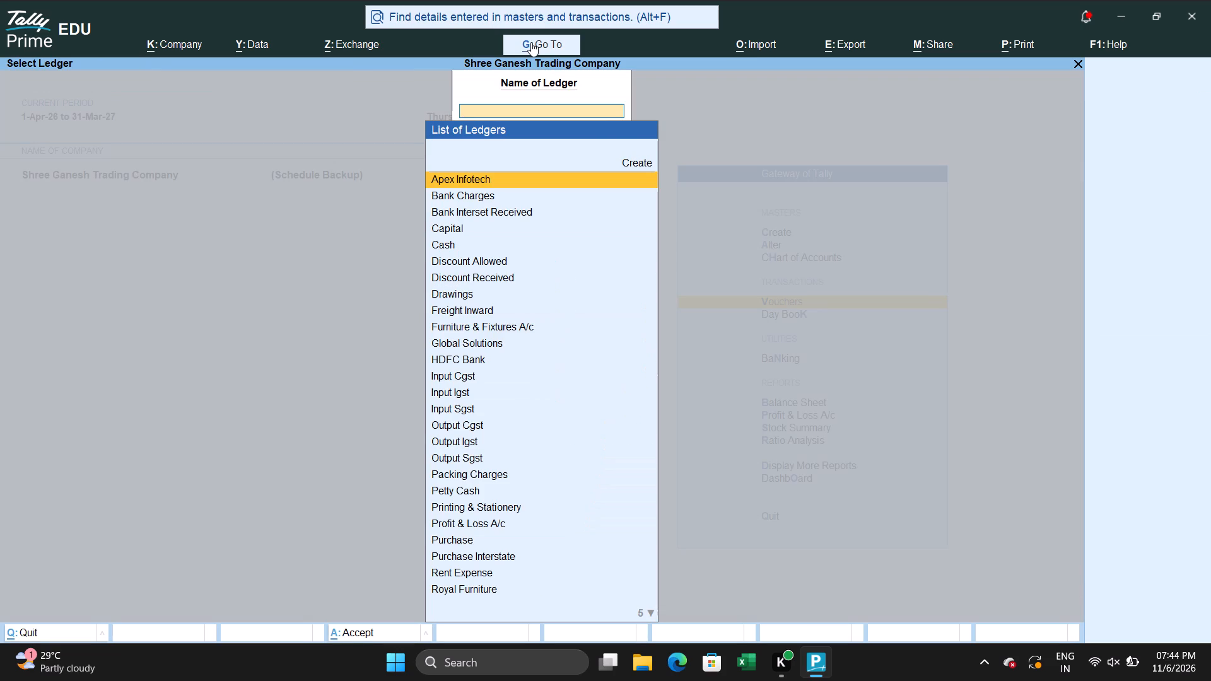
key(Down)
key(Down)
key(Down)
key(Down)
key(Down)
key(Down)
key(Down)
key(Down)
key(Down)
key(Down)
key(Down)
key(Down)
key(Down)
key(Down)
key(Down)
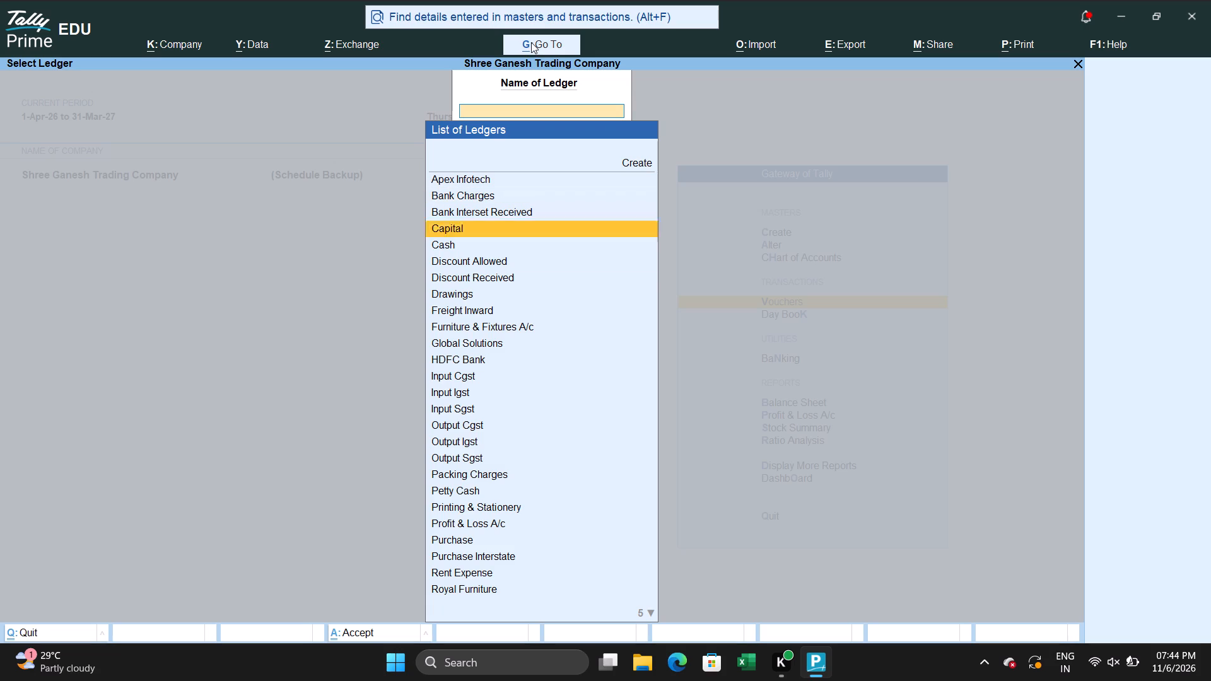
key(Up)
key(Up)
key(Up)
key(Return)
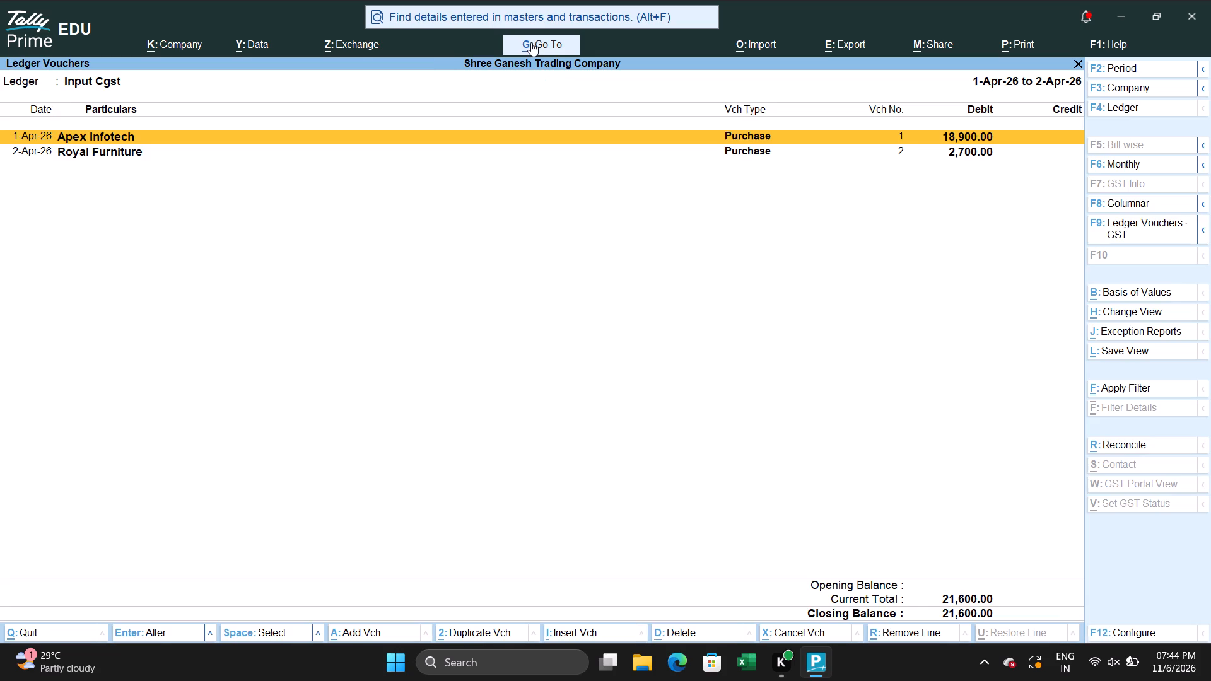
Open the Royal Furniture purchase from the report, review all its fields, accept it without edits and return to the Gateway of Tally.
key(Down)
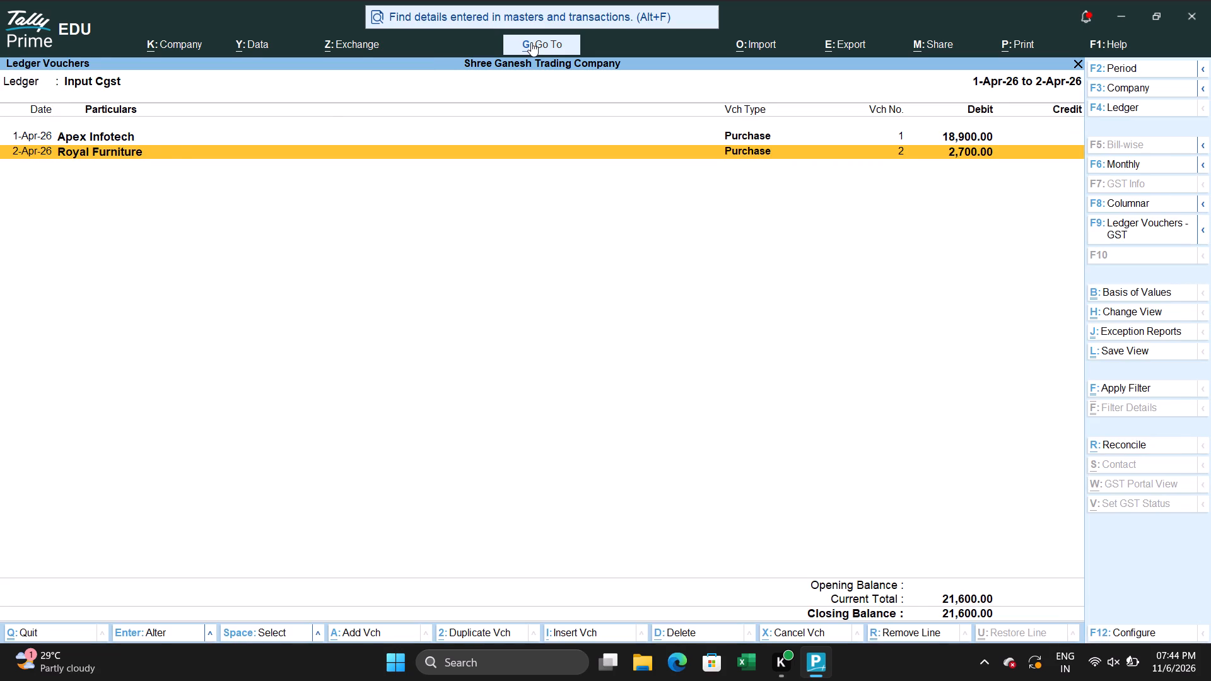
key(Return)
key(Return)
key(Return)
key(Return)
key(Return)
key(Return)
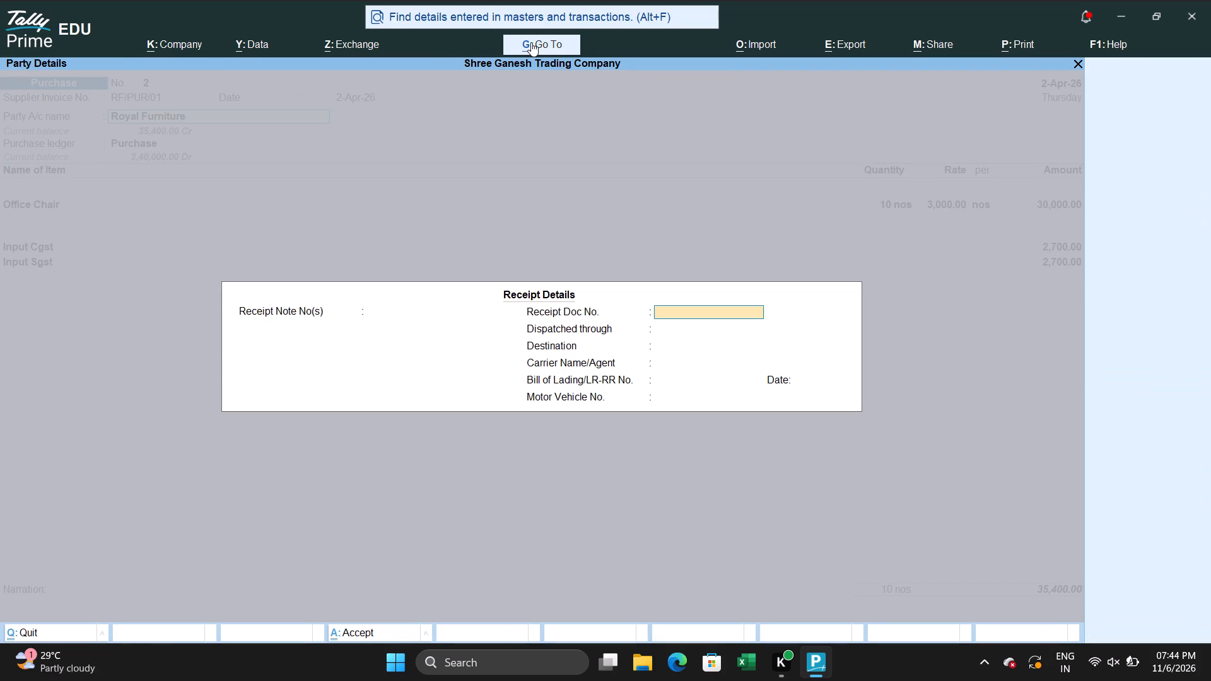
key(Return)
key(Return)
key(Return)
key(Return)
key(Return)
key(Return)
key(Return)
key(Return)
key(Return)
key(Return)
key(Return)
key(Return)
key(Return)
key(Return)
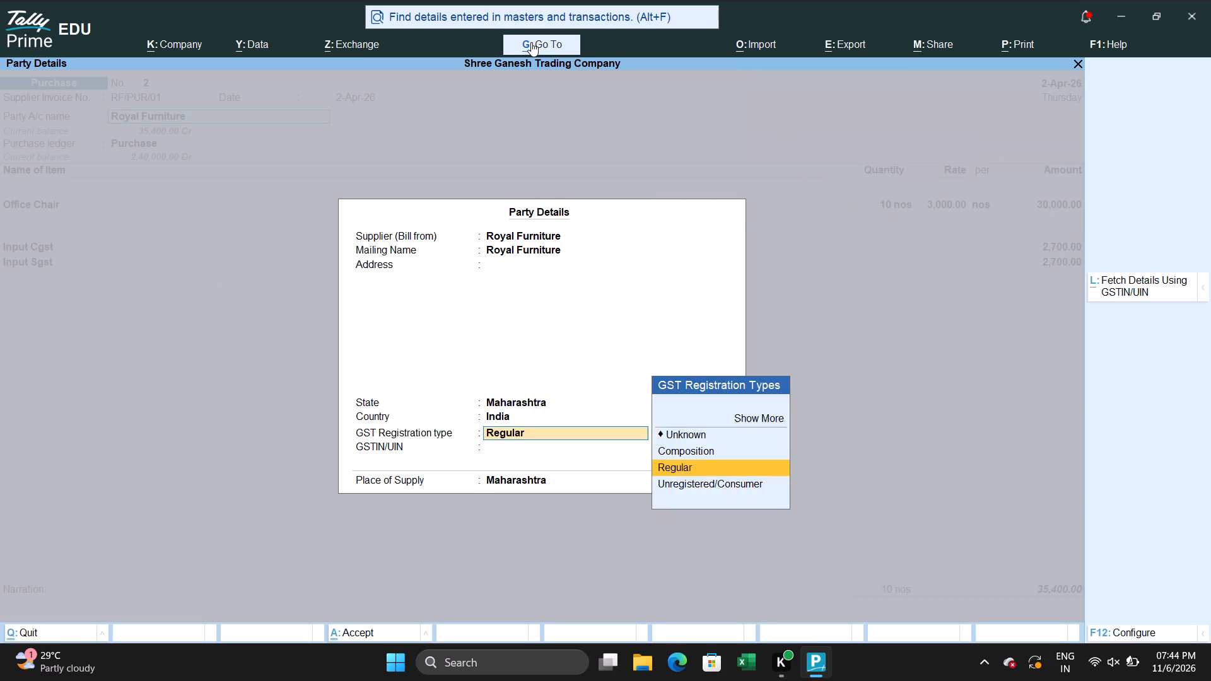
key(Return)
key(Return)
key(Return)
key(Return)
key(Return)
key(Return)
key(Return)
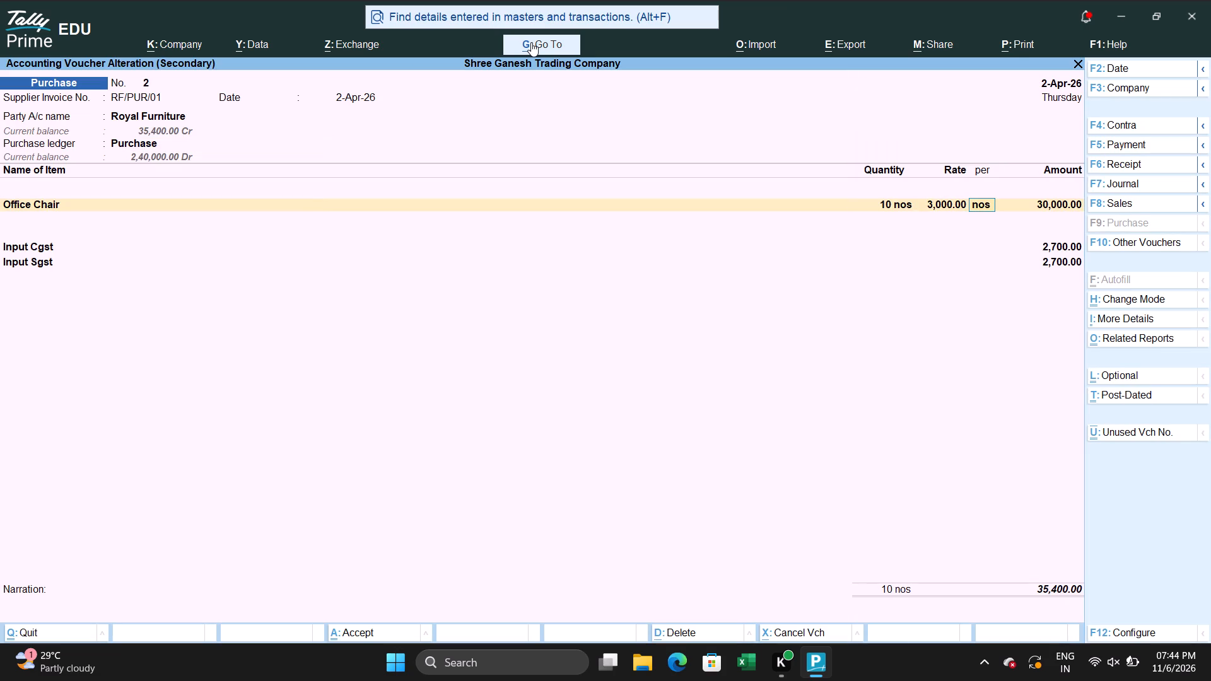
key(Return)
key(Return)
key(Return)
key(Return)
key(Return)
key(Return)
key(Return)
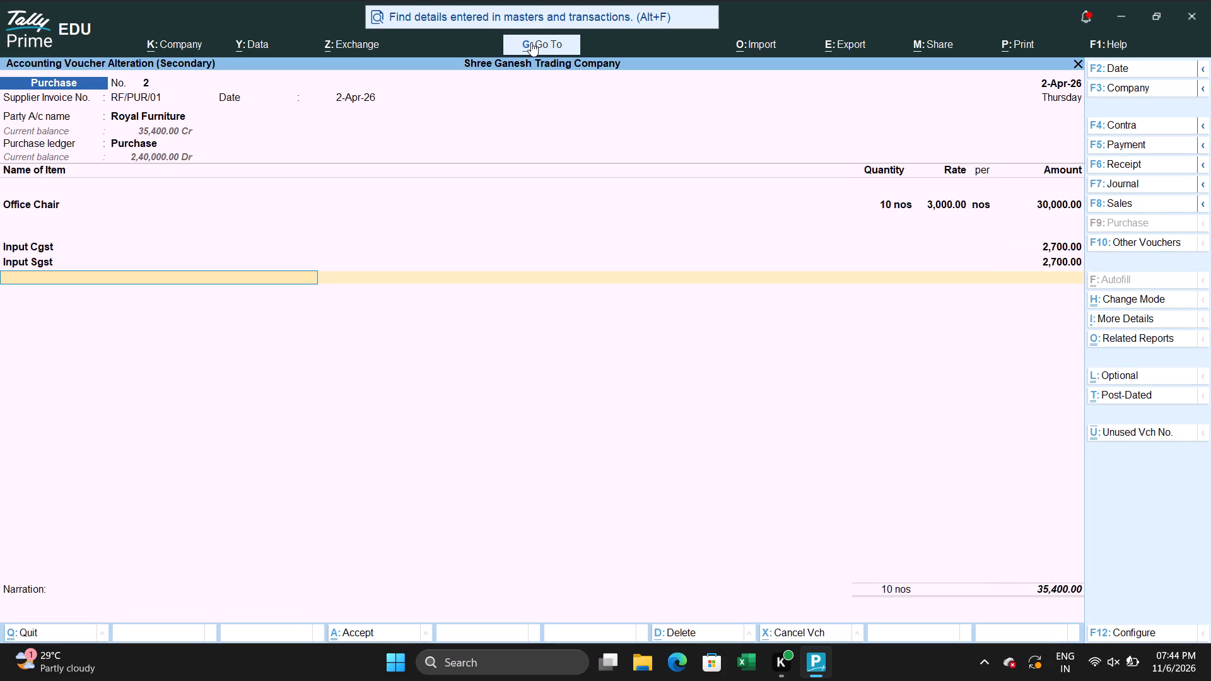
key(Return)
key(Return)
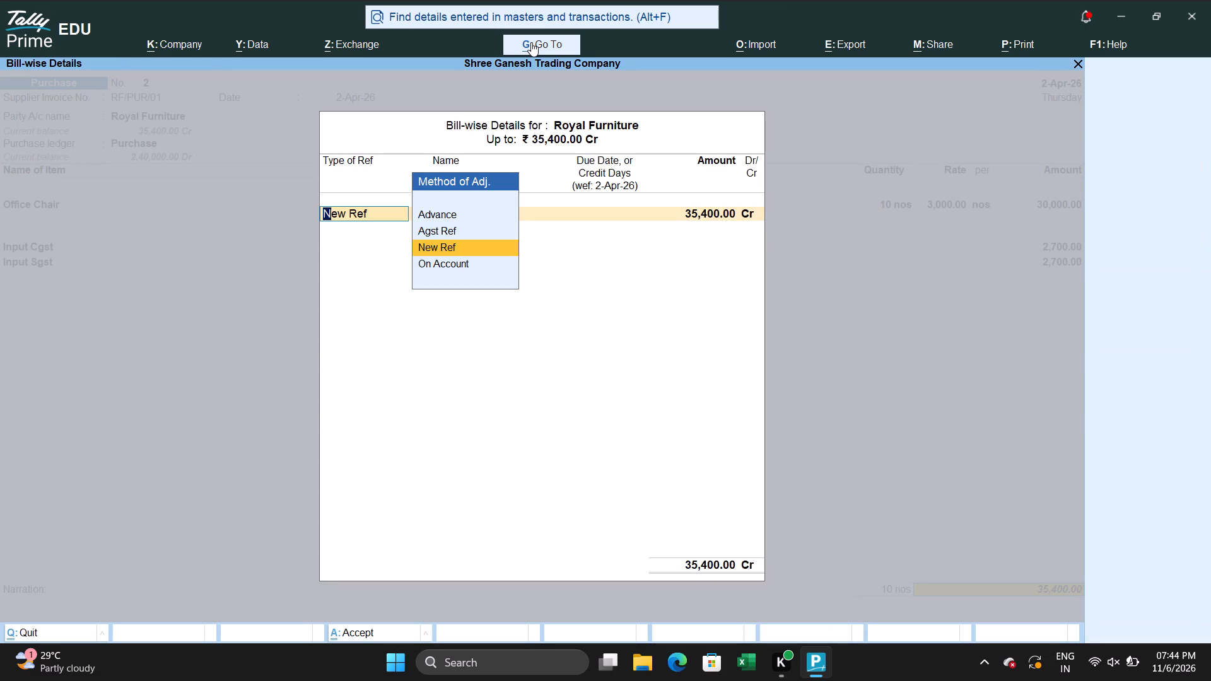
key(Return)
key(Return)
key(Return)
key(Return)
key(Return)
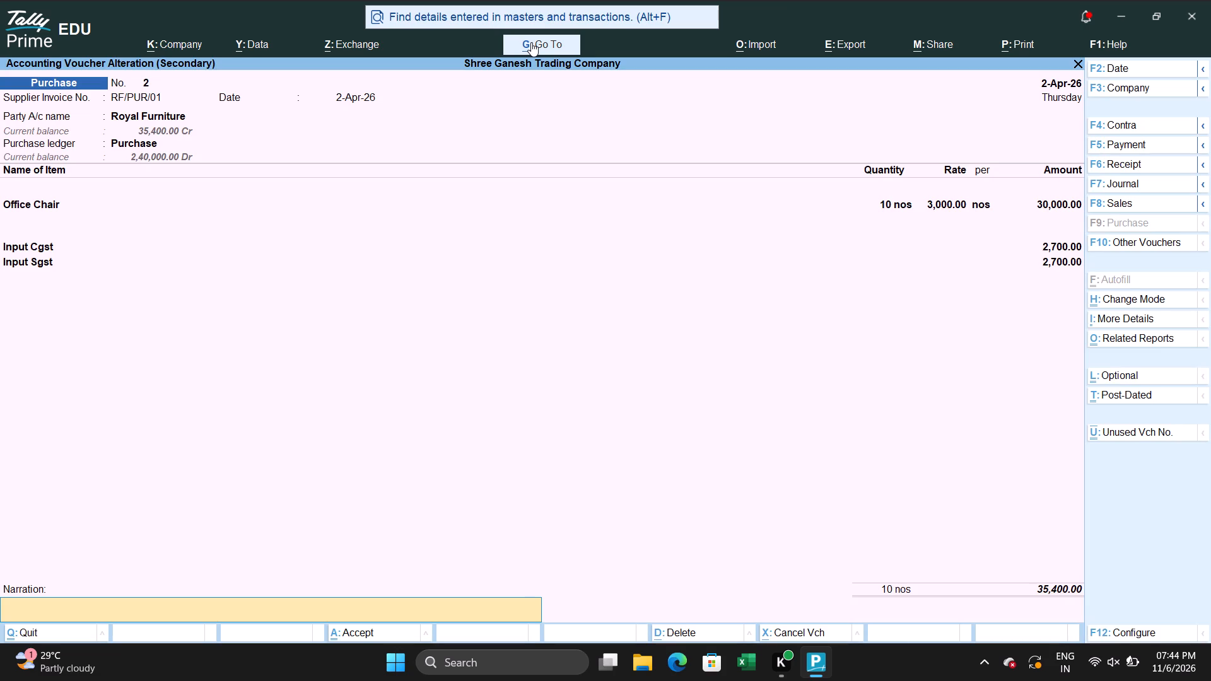
key(Return)
key(Return)
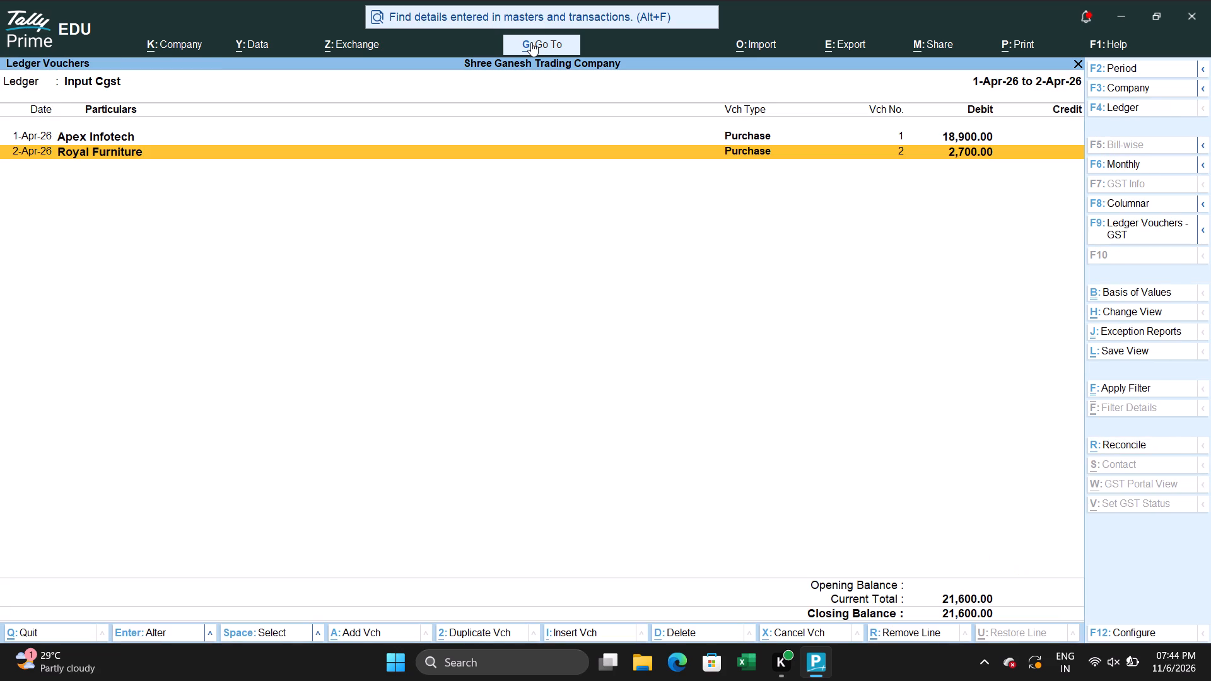
key(Escape)
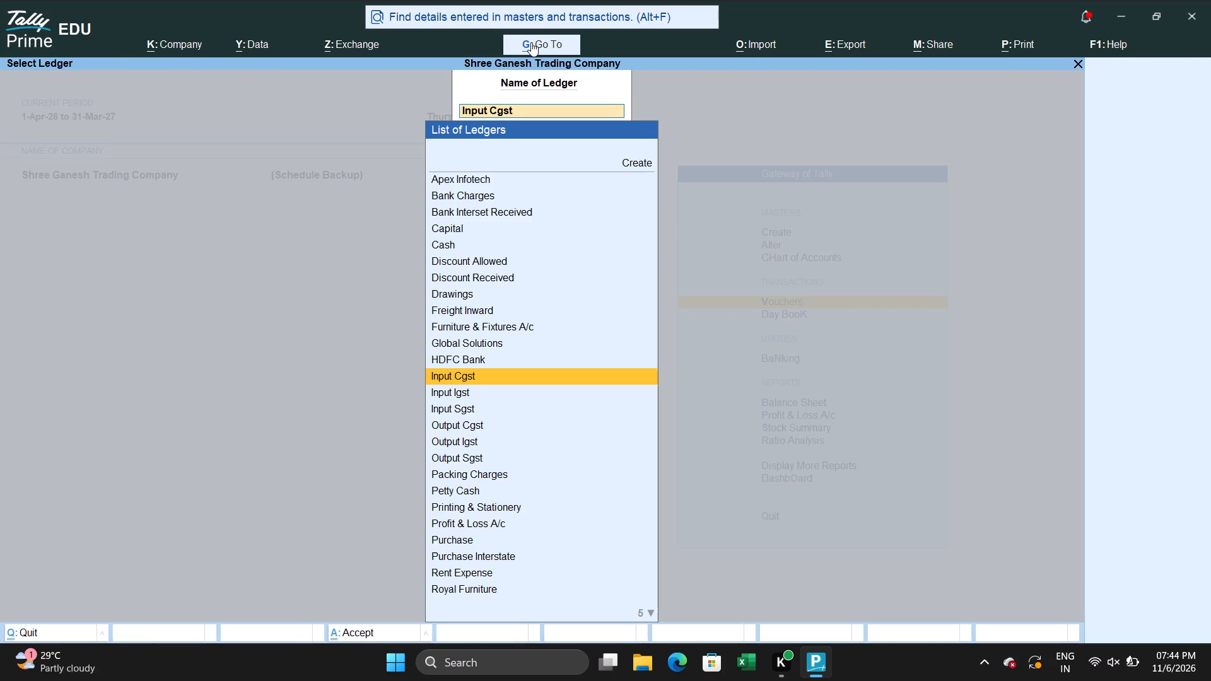
key(Escape)
key(Escape)
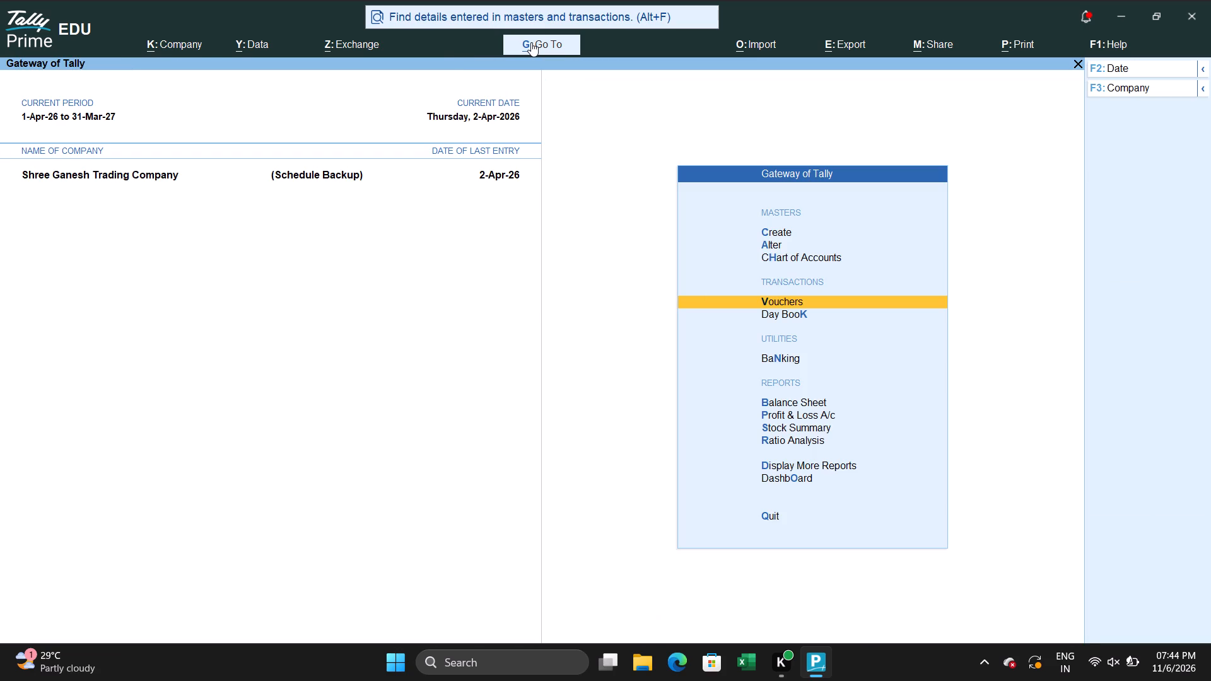
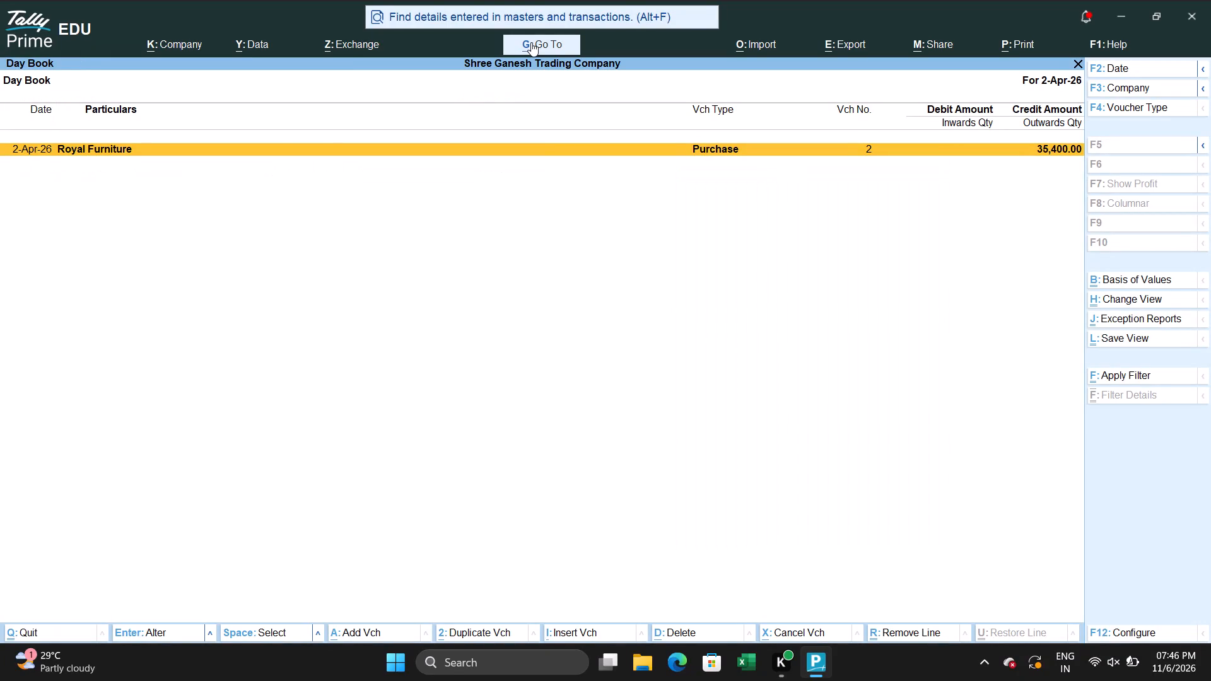
Close the Day Book and return to the Gateway of Tally.
key(Escape)
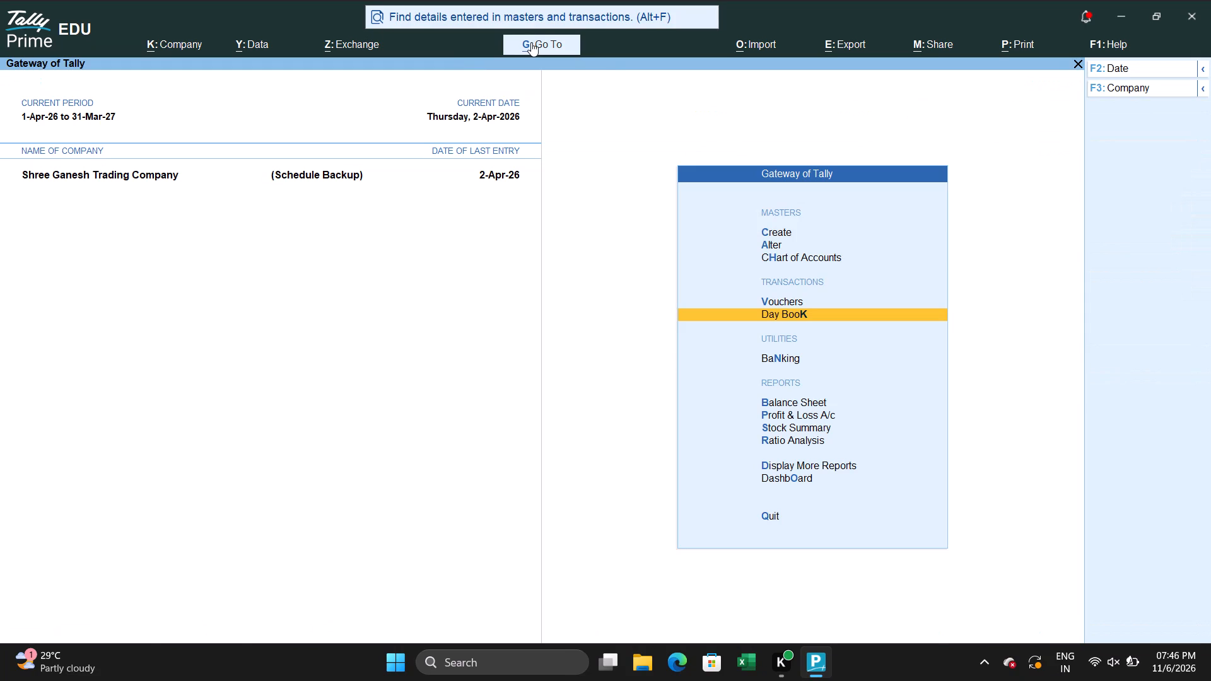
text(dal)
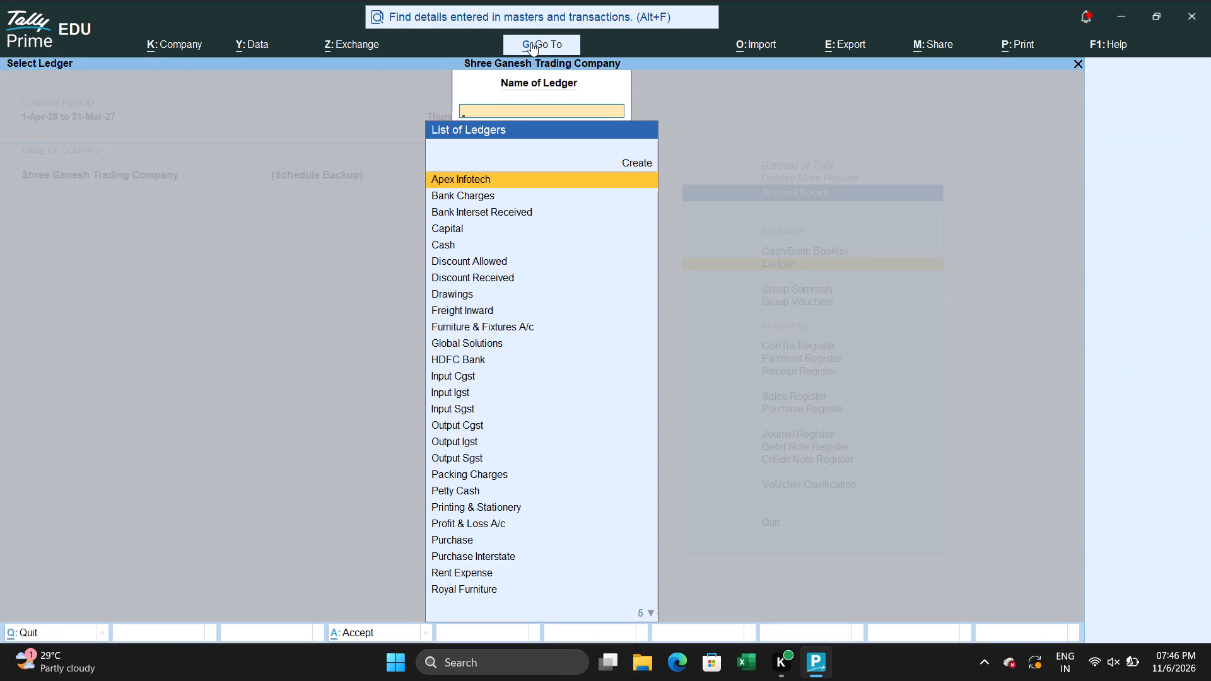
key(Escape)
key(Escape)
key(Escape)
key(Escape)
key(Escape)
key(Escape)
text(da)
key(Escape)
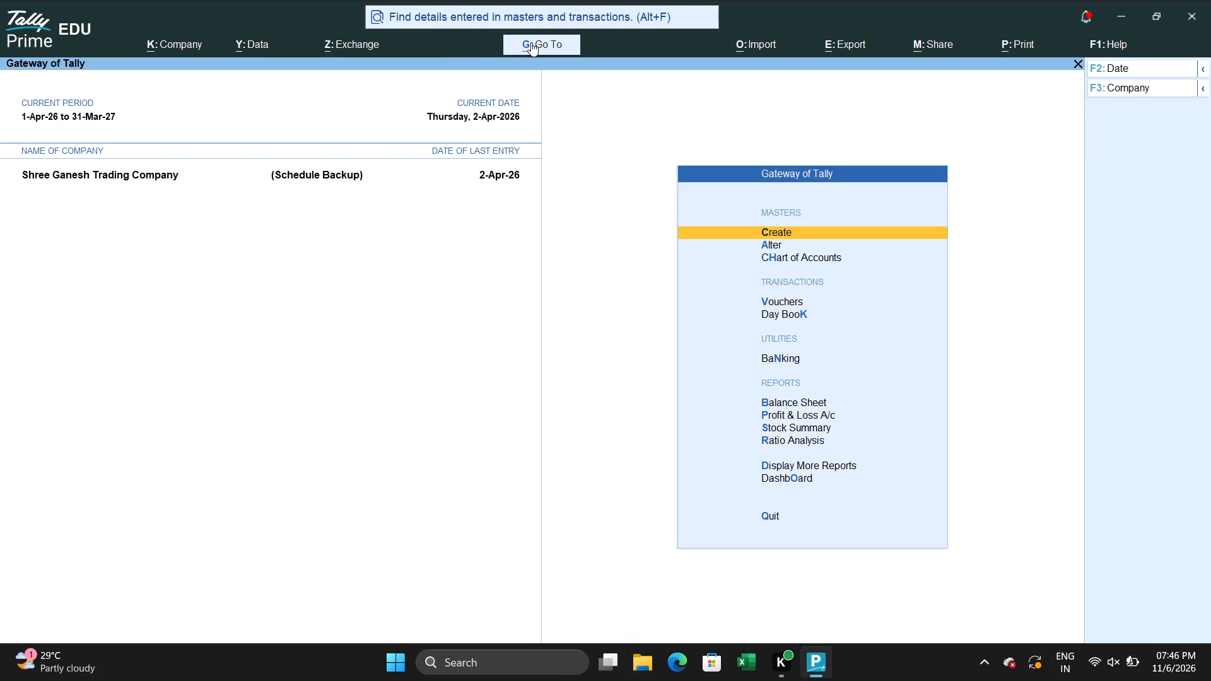
Open the Ledger Vouchers report for the Cash ledger, review its entries and return to the ledger selection.
text(dal)
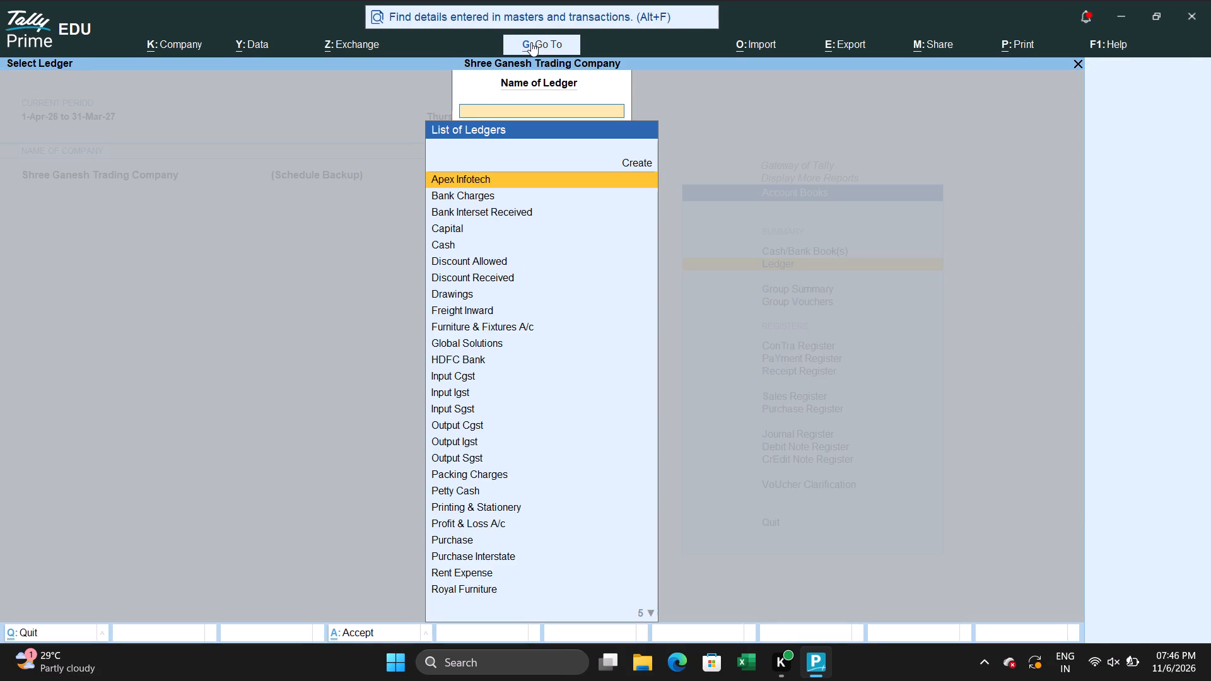
key(Down)
key(Down)
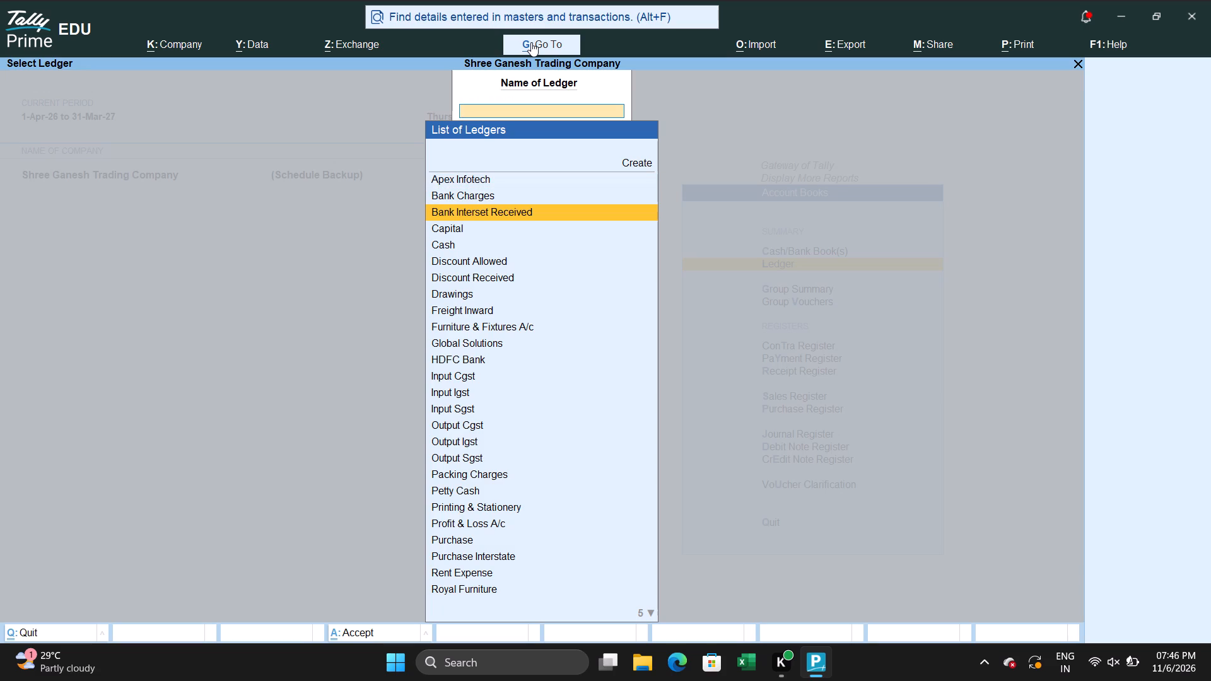
key(Down)
key(Down)
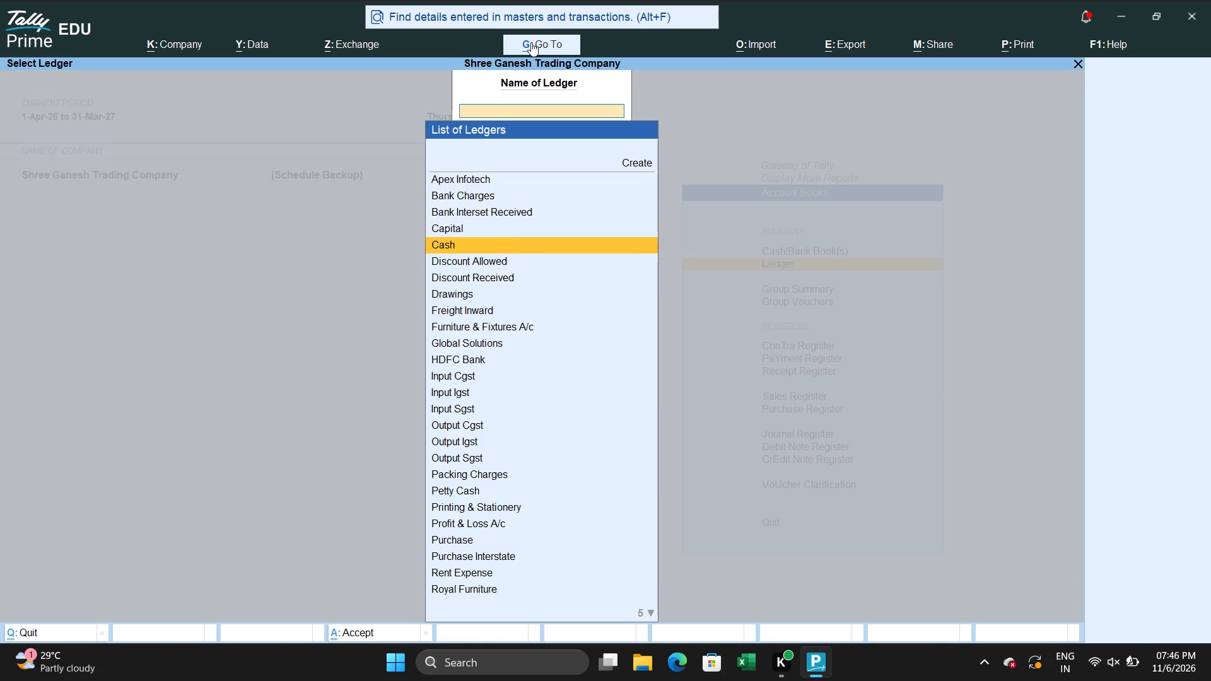
key(Return)
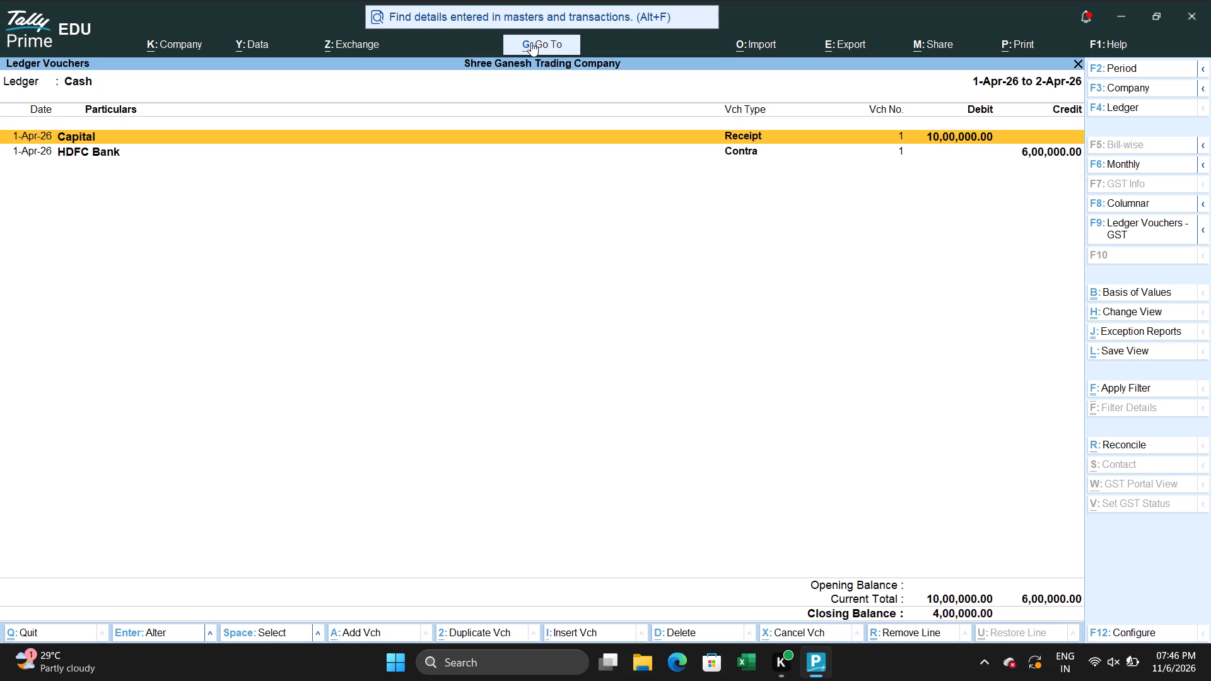
key(Escape)
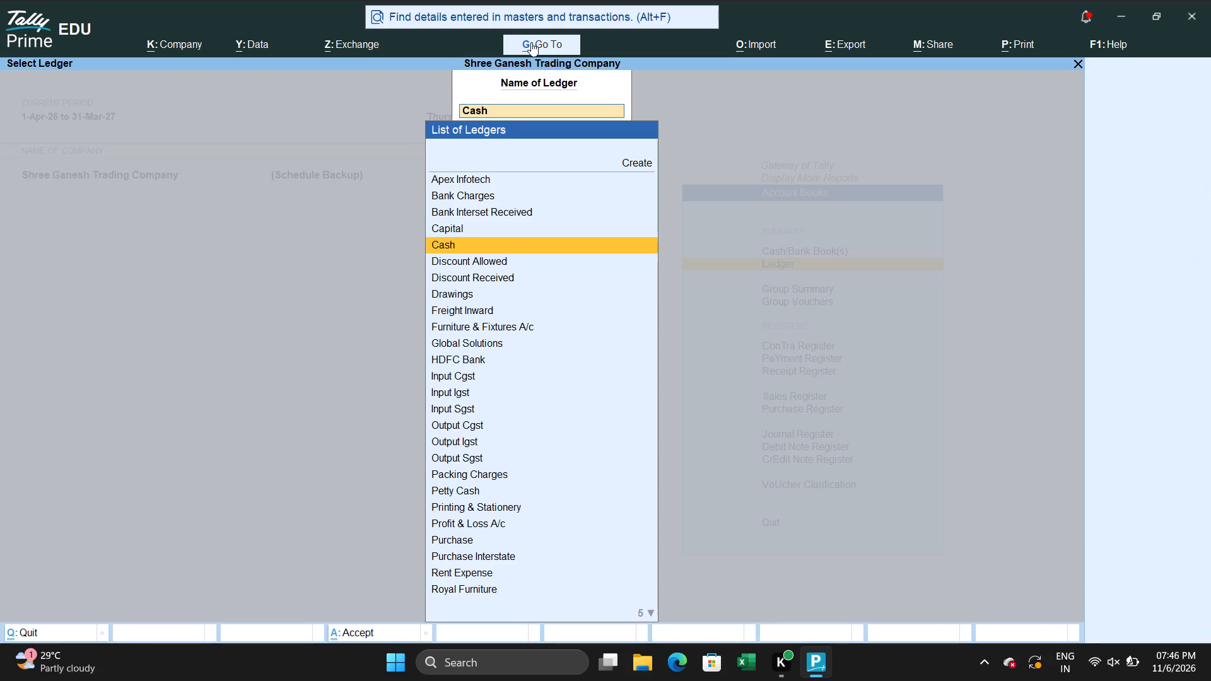
Review the Ledger Vouchers report for the Capital ledger, then back out to Display More Reports.
key(Up)
key(Return)
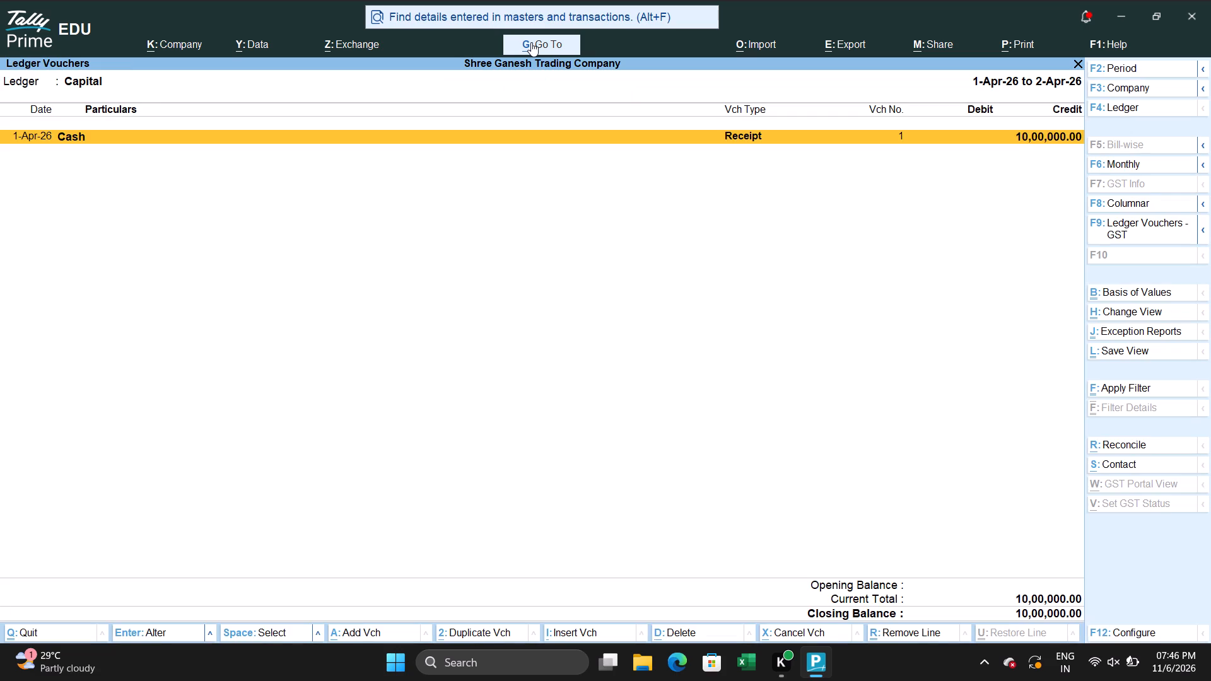
key(Escape)
key(Escape)
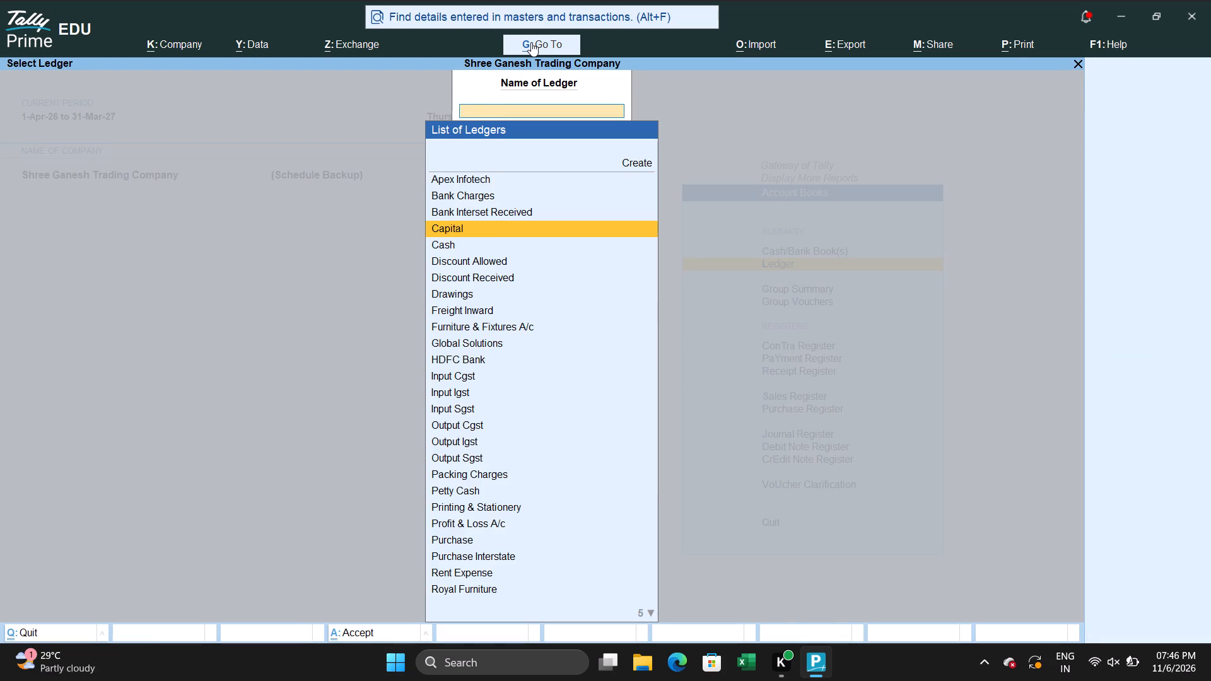
key(Escape)
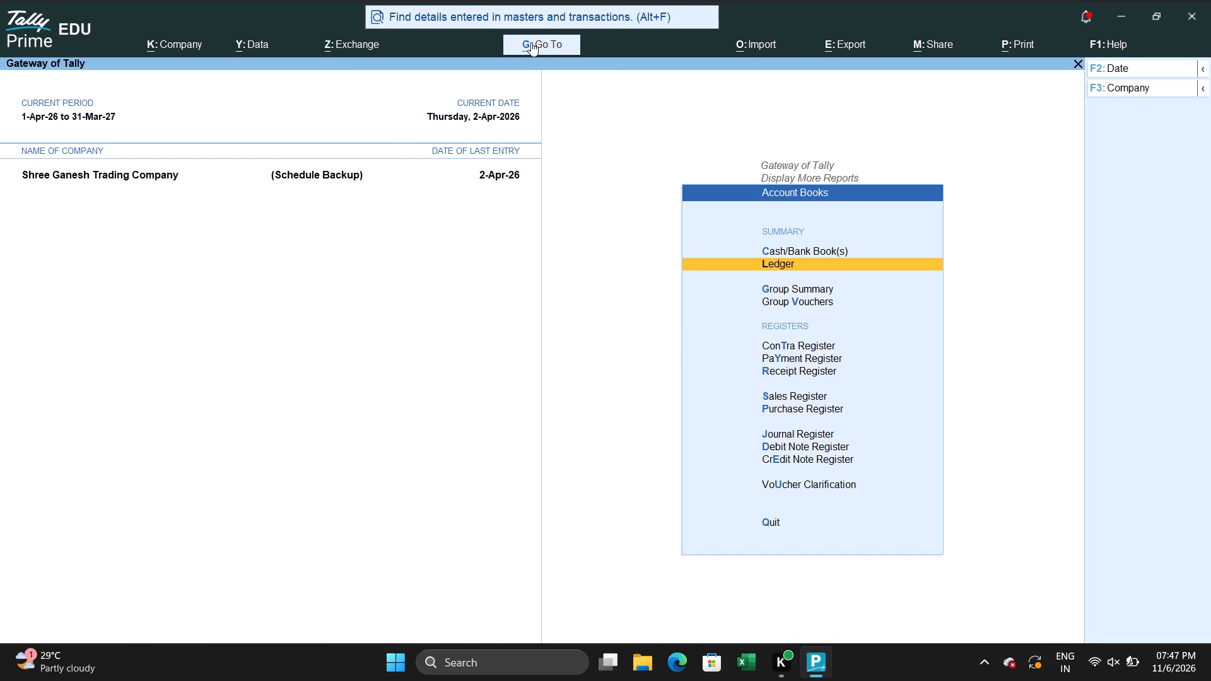
key(Escape)
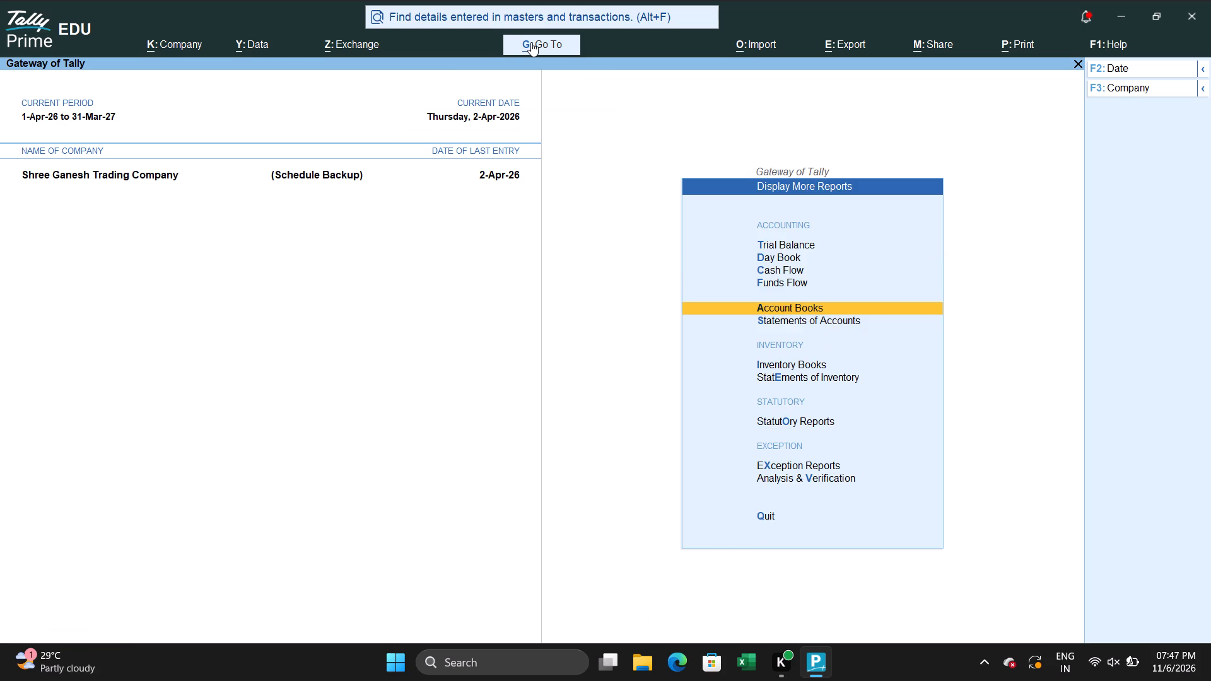
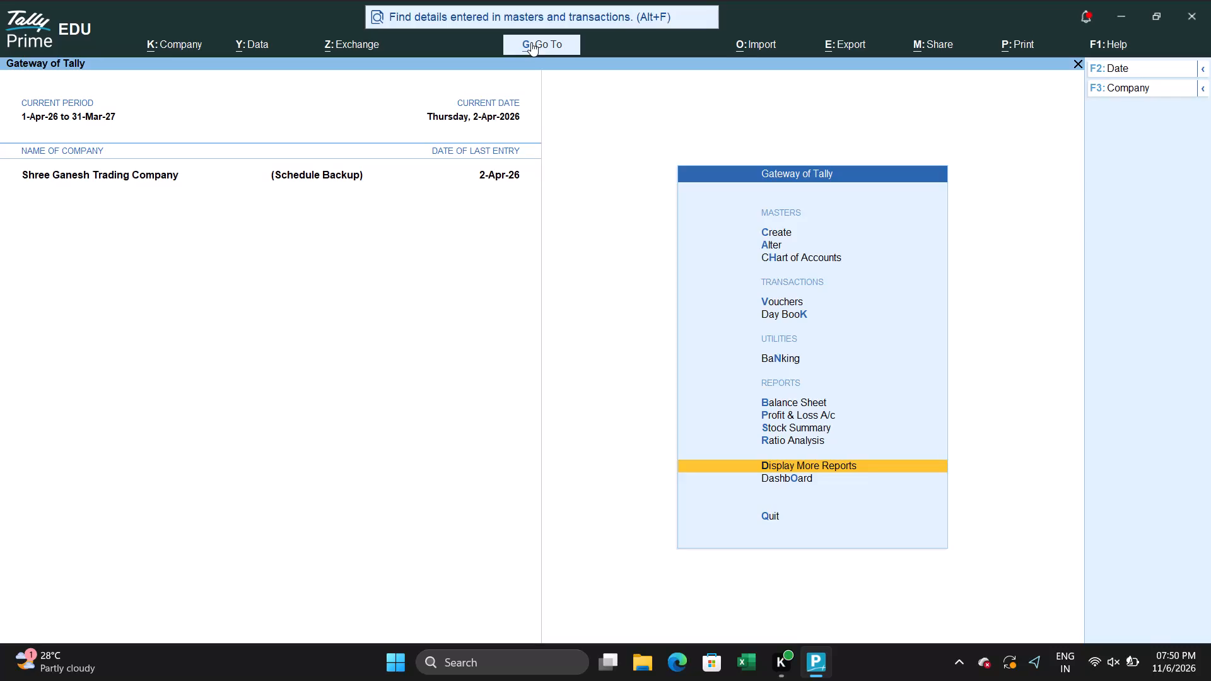
Review the Royal Furniture purchase voucher from the Day Book, then return to the Gateway of Tally without altering it.
key(Up)
key(Up)
key(Up)
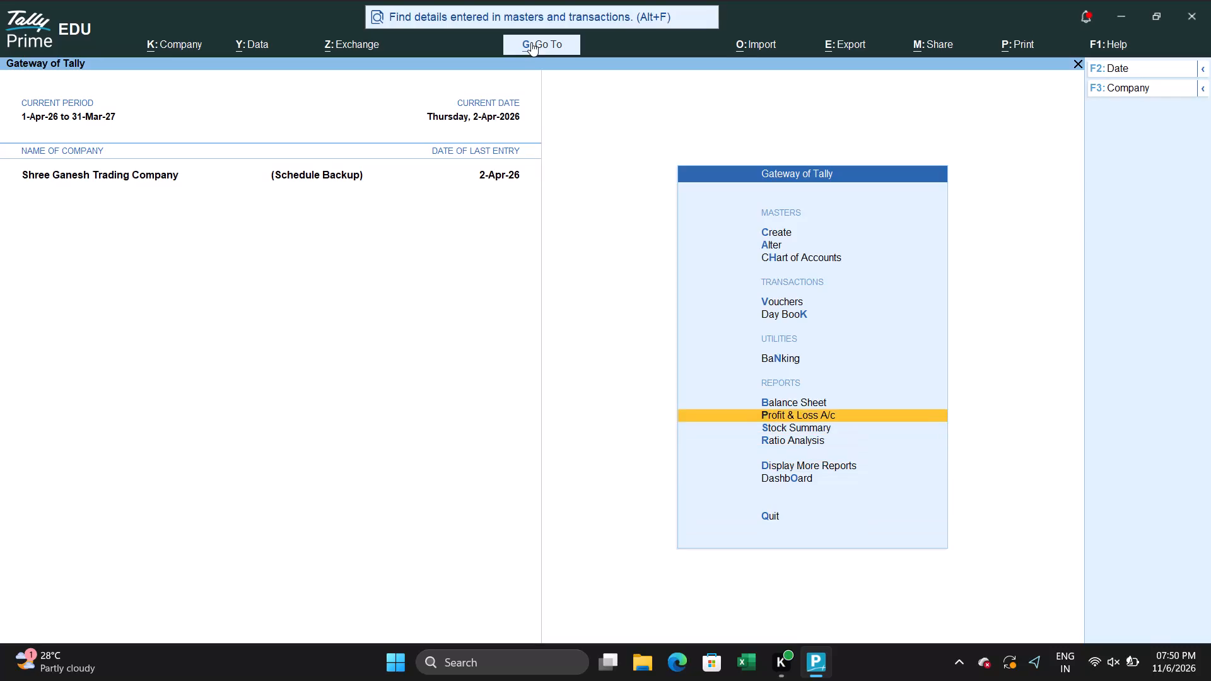
key(Up)
key(Up)
key(Up)
key(Up)
key(Down)
key(Return)
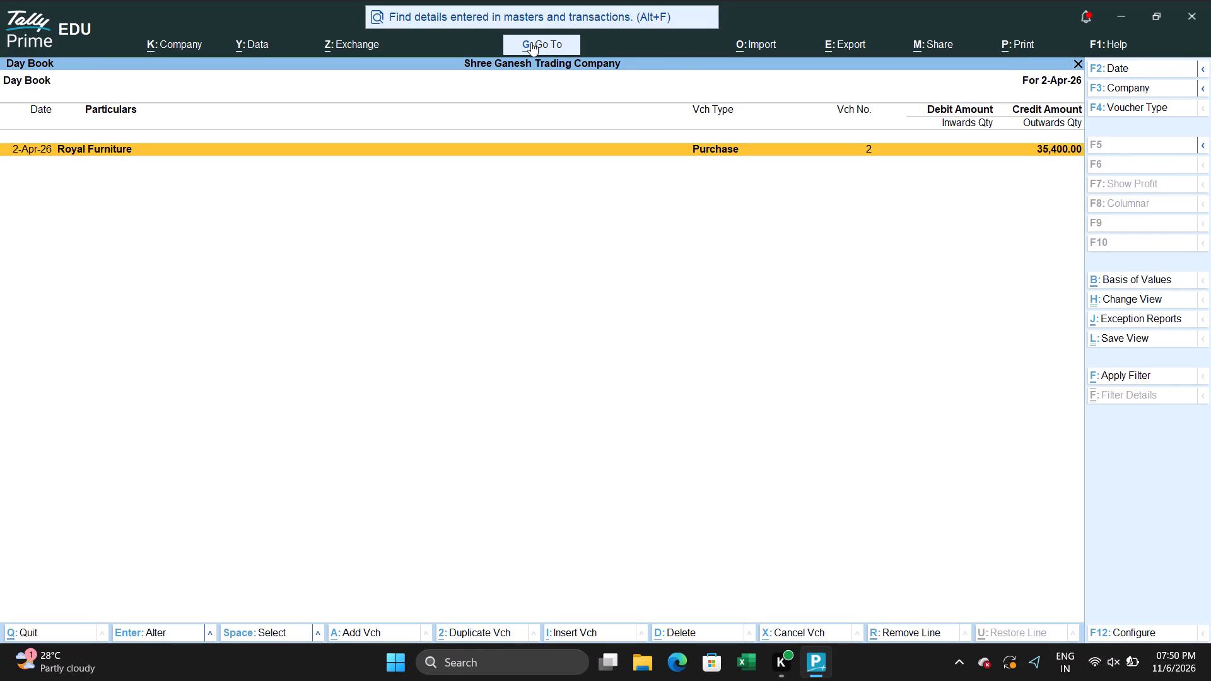
key(Return)
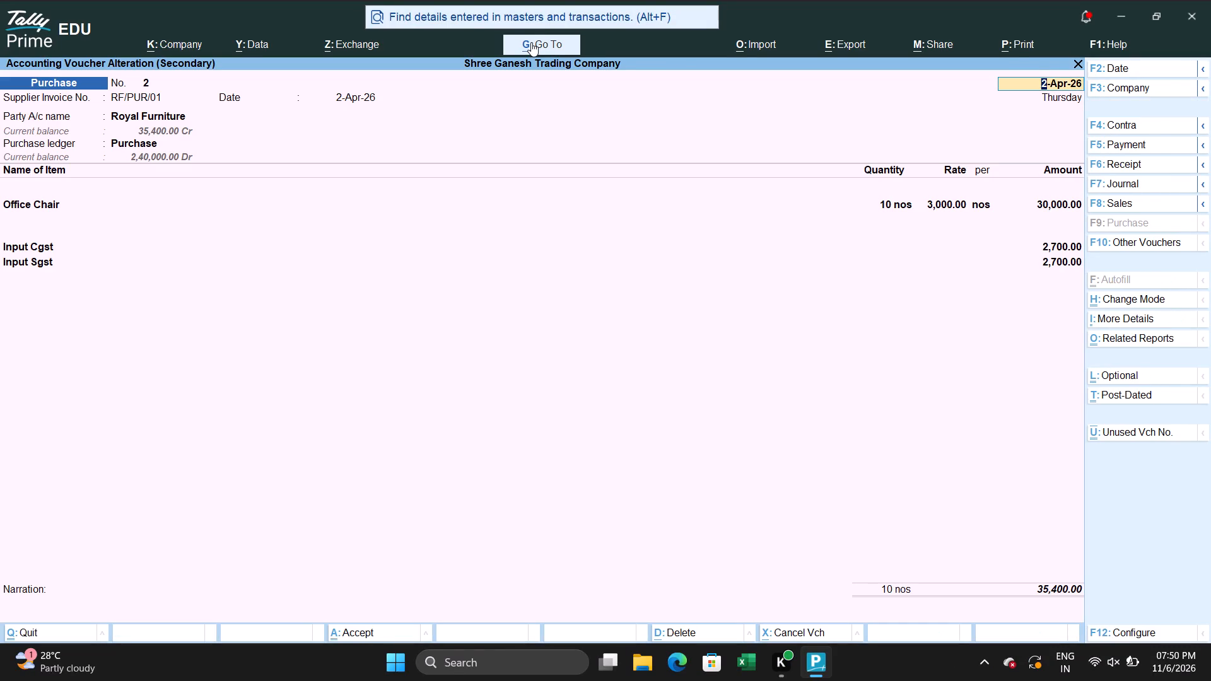
key(Escape)
key(Escape)
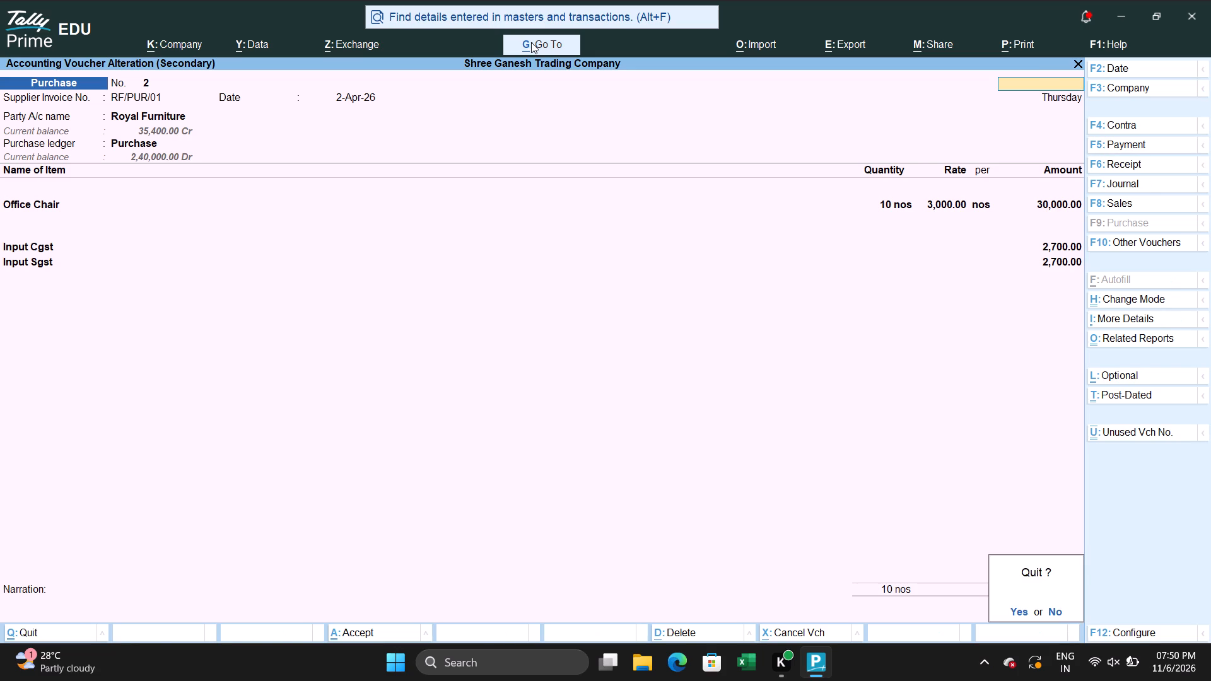
key(Escape)
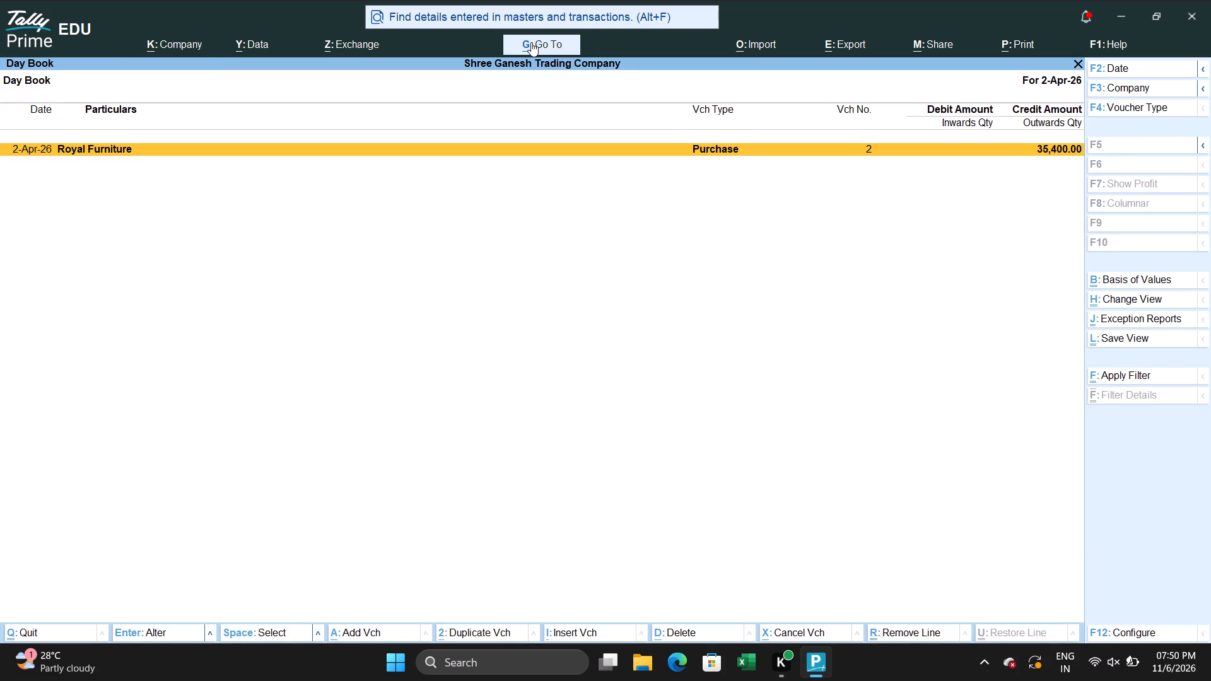
key(Escape)
key(Escape)
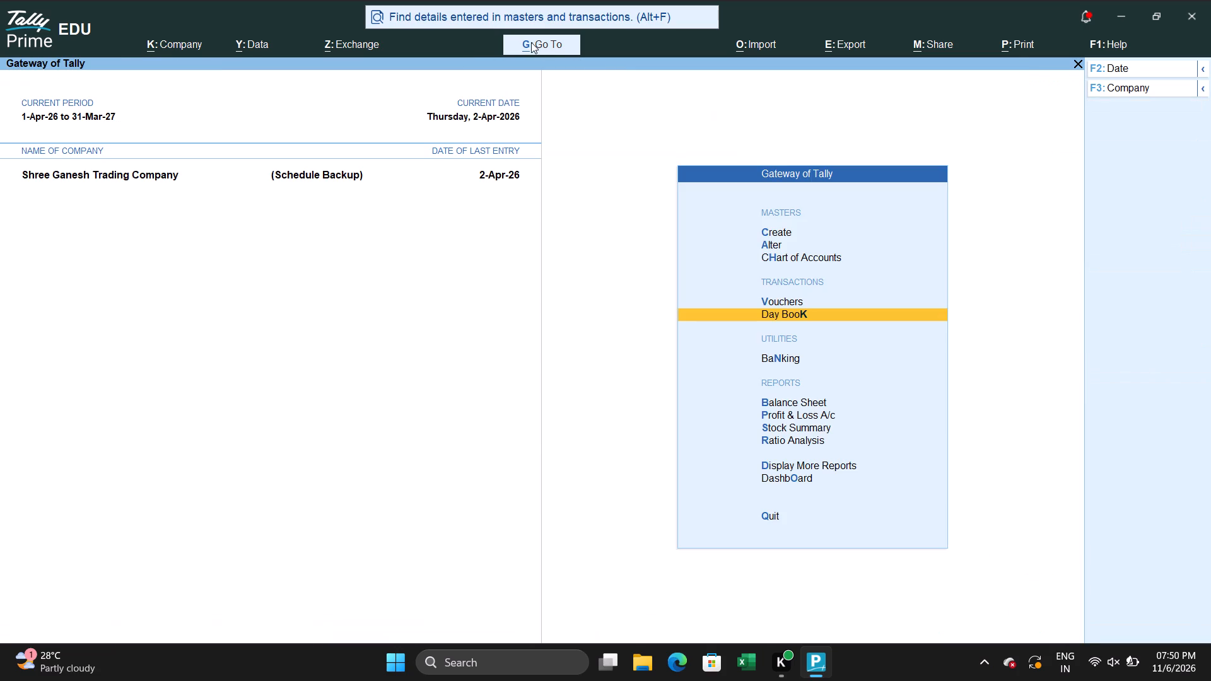
key(Escape)
key(Escape)
key(Escape)
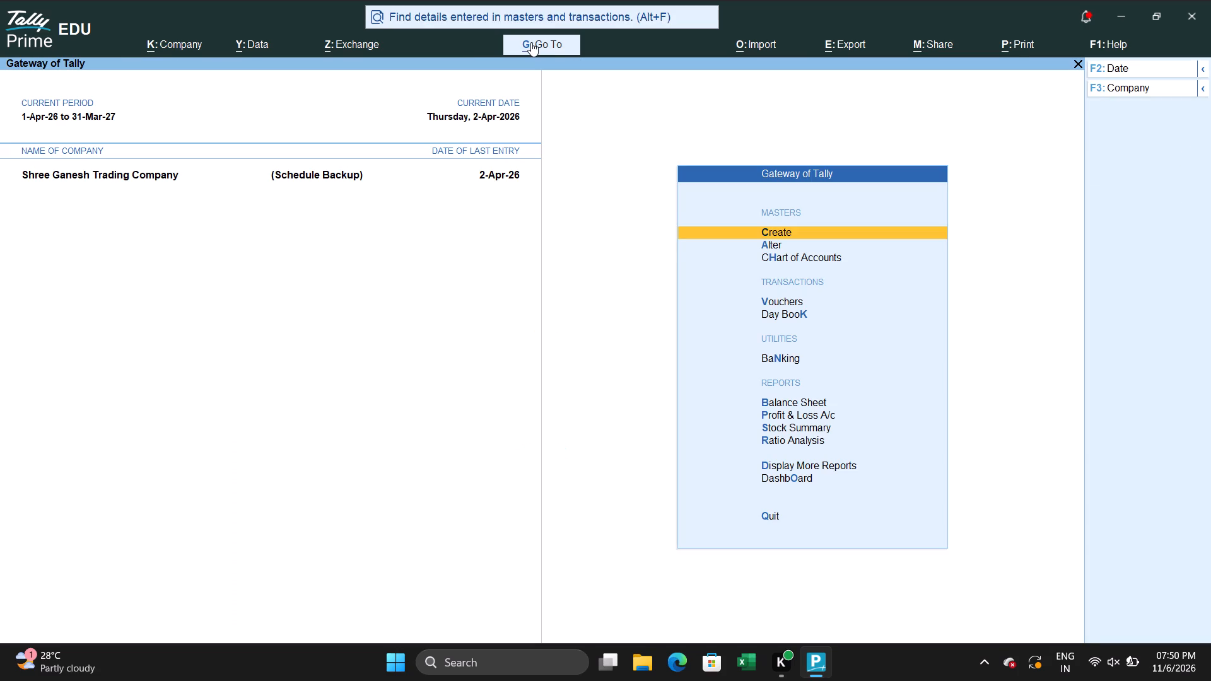
Open the Ledger Vouchers report for the Cash ledger from the account books, then return to the ledger selection.
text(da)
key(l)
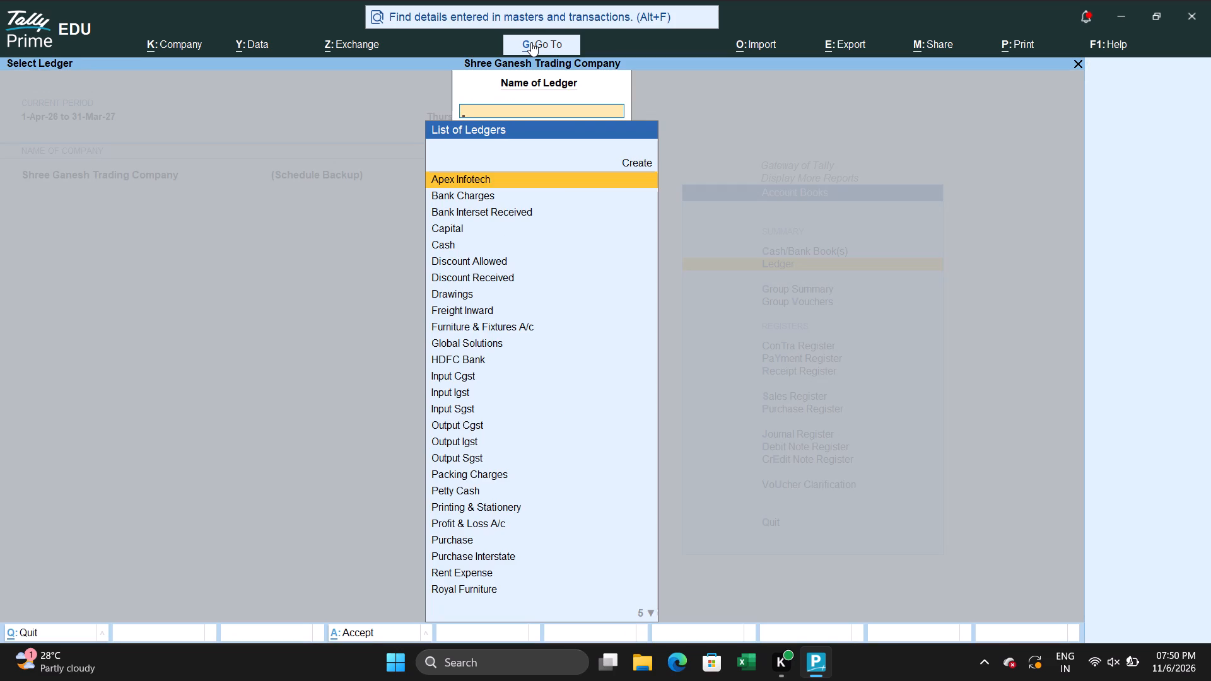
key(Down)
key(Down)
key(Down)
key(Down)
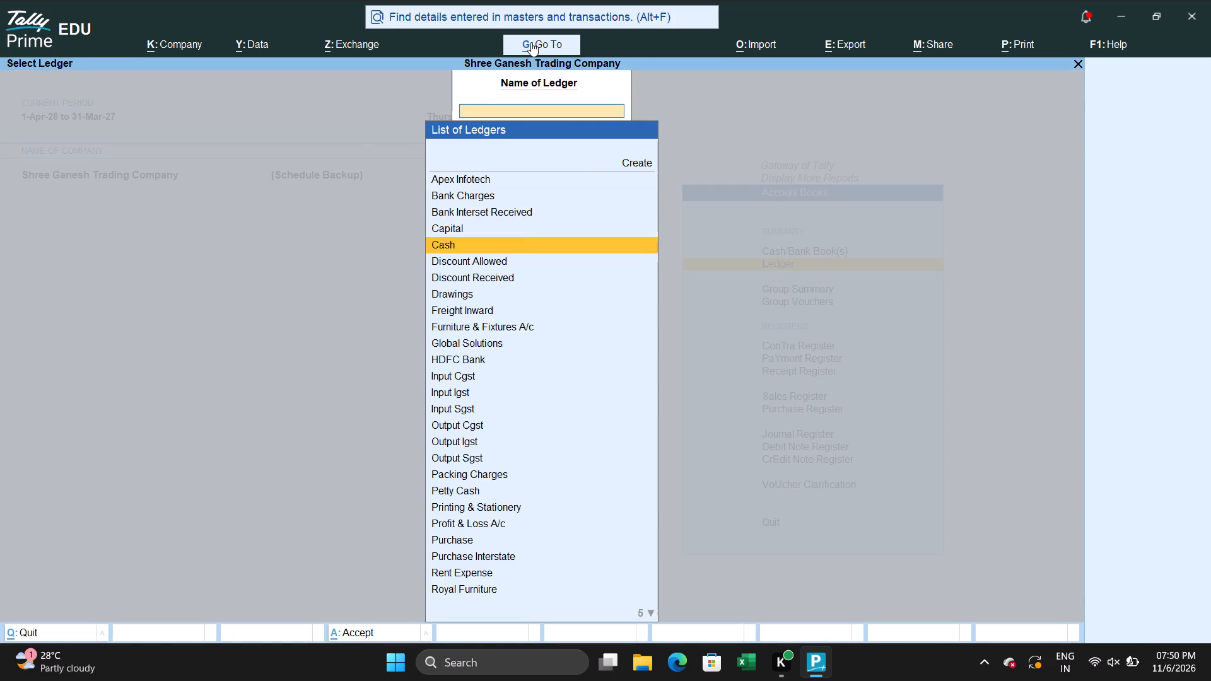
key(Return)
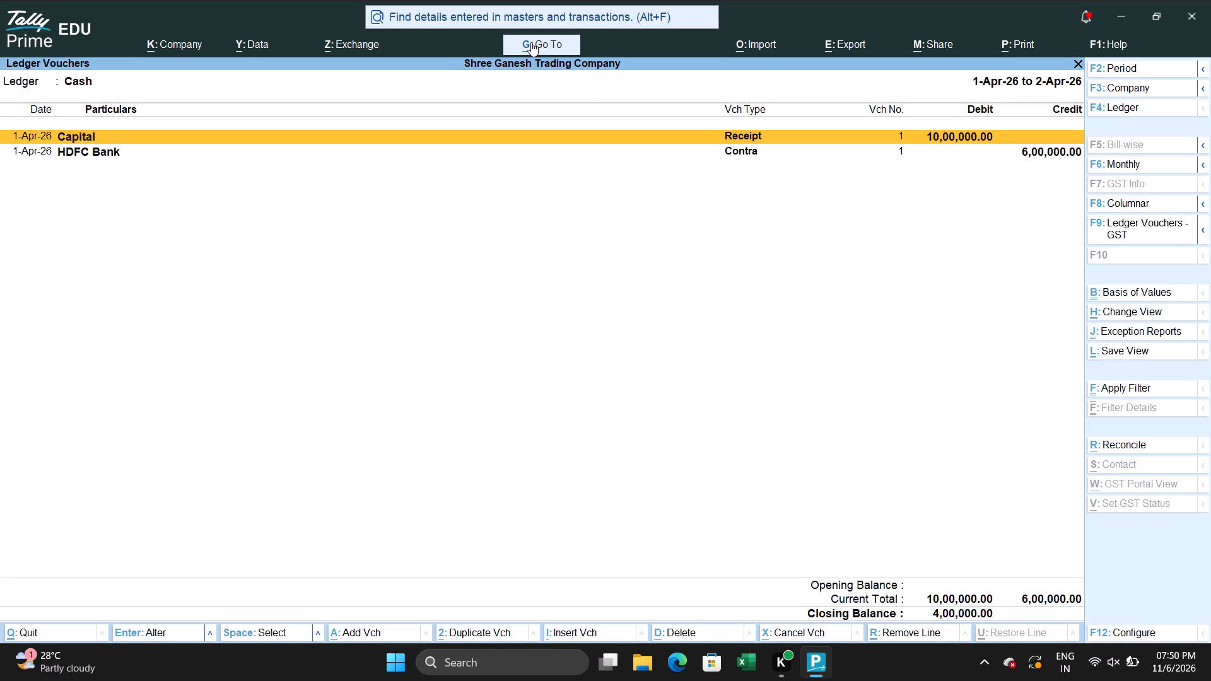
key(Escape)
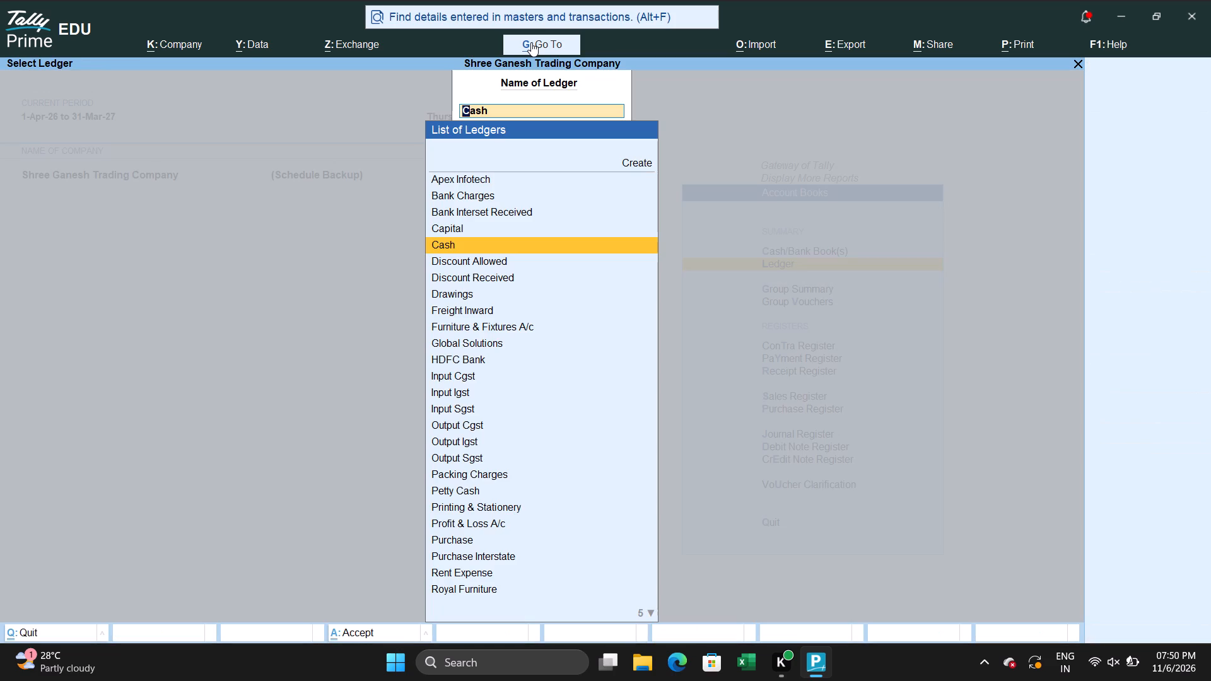
Open the Ledger Vouchers report for the Purchase ledger and drill down into the Apex Infotech purchase voucher dated 1-Apr-26.
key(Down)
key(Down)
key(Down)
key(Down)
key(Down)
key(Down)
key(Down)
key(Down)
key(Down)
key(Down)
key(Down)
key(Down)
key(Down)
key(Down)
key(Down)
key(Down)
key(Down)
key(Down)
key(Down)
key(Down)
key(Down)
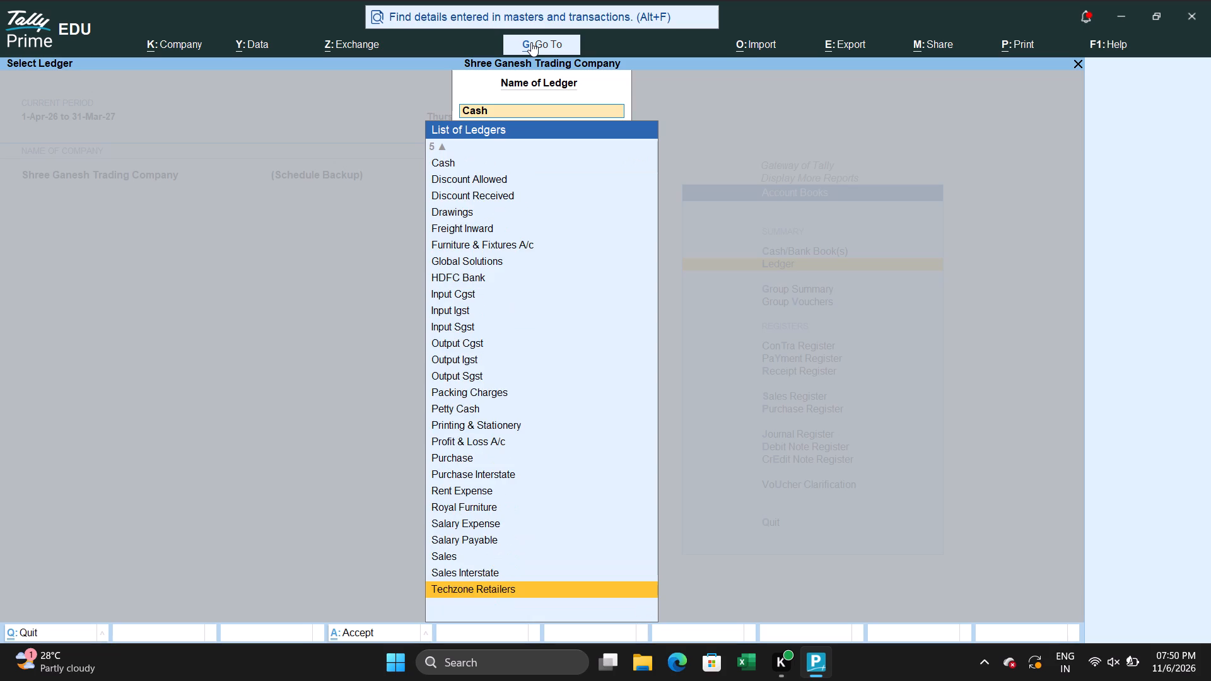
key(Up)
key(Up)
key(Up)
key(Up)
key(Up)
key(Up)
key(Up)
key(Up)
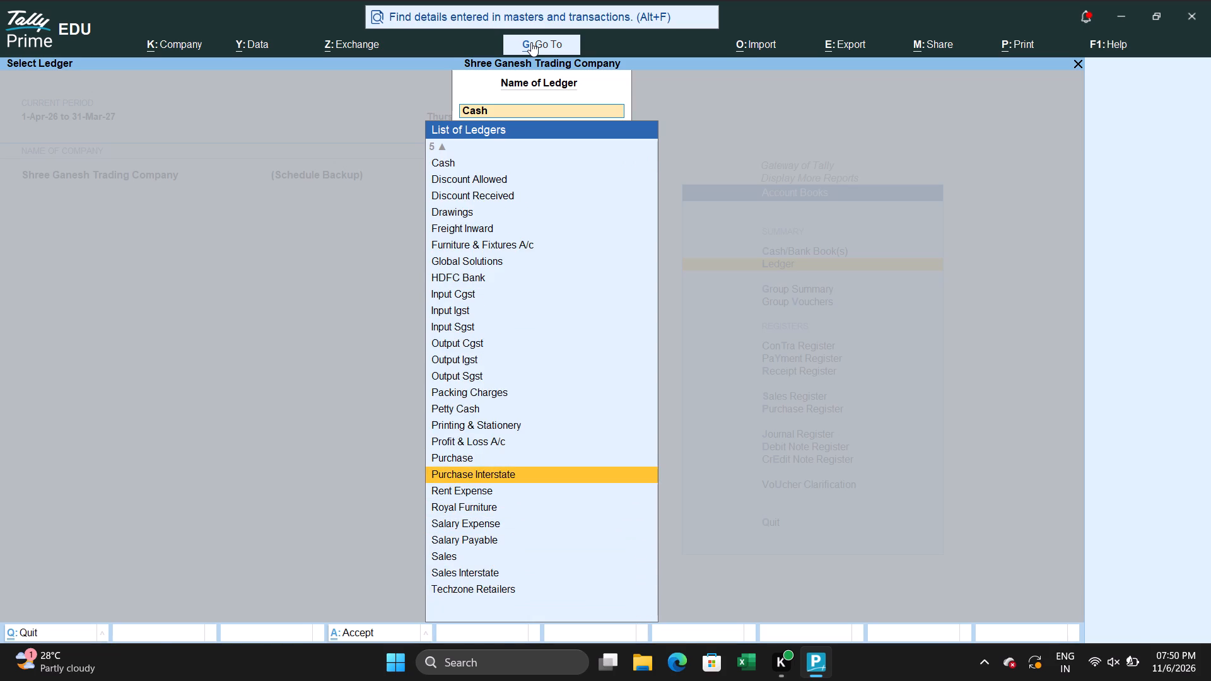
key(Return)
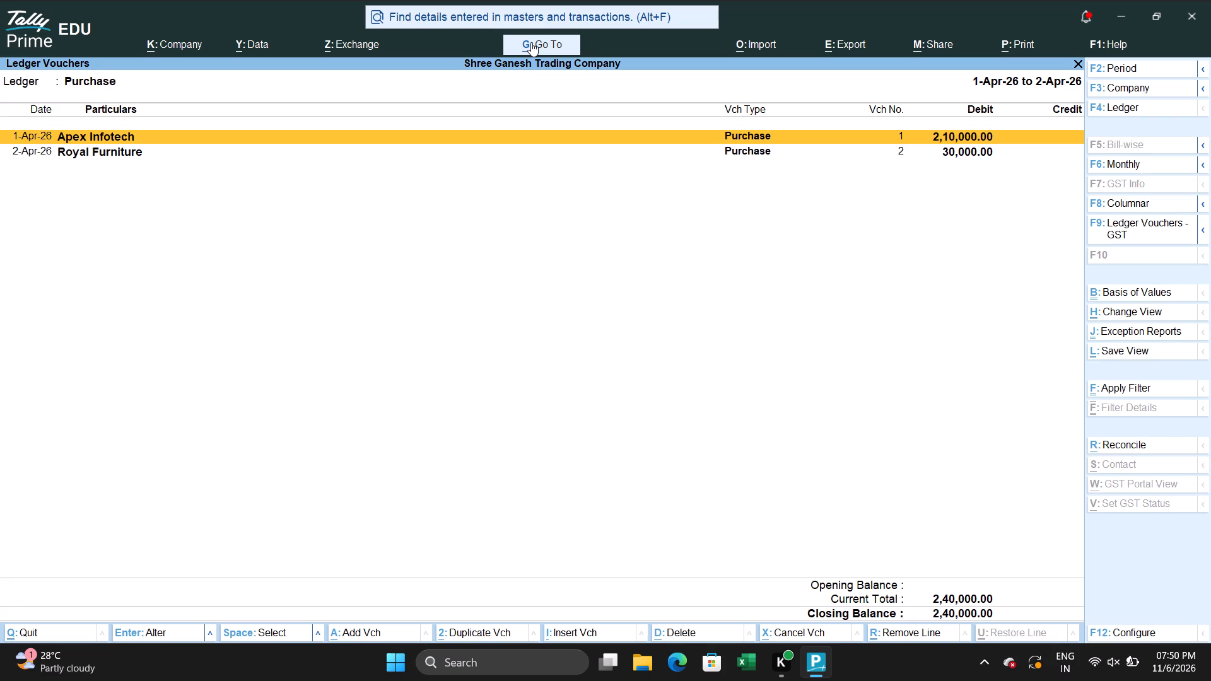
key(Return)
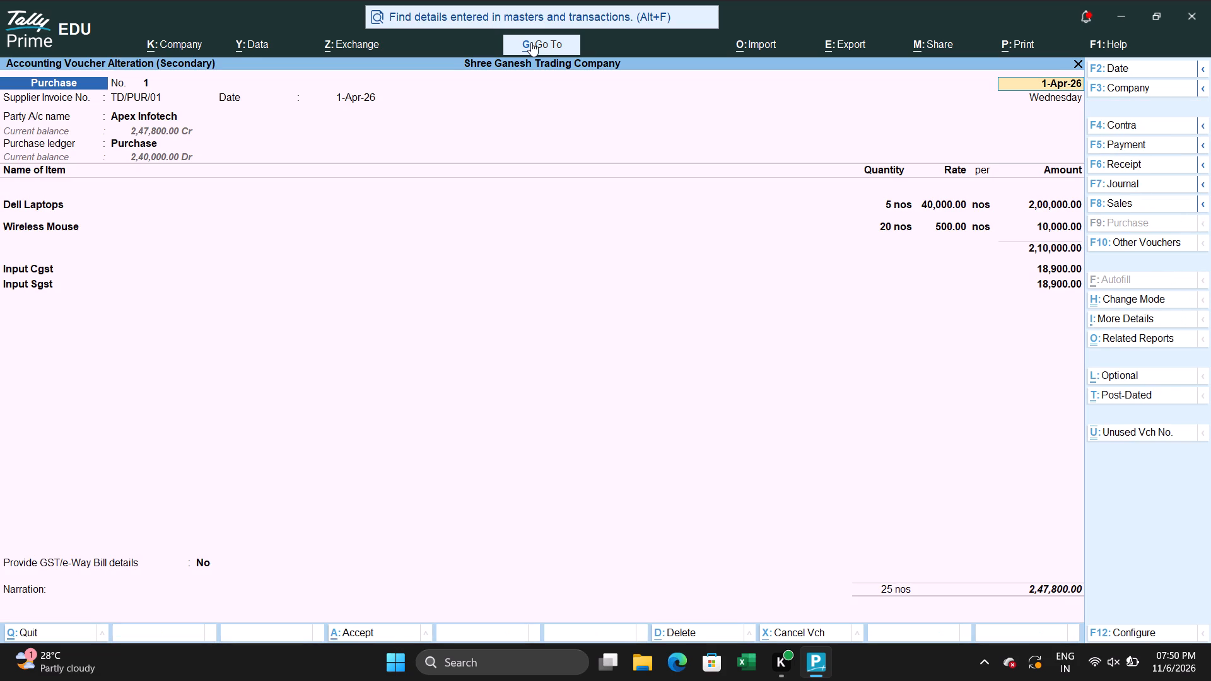
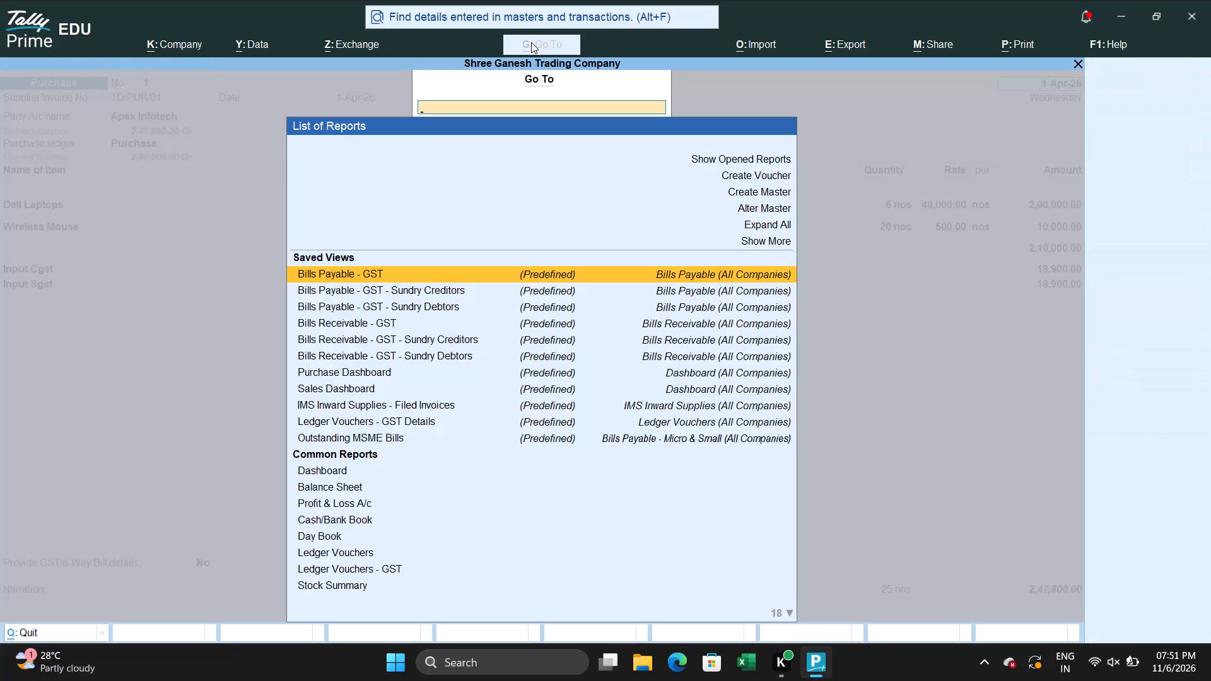
Open the Stock Summary report and drill down into the Electronics & IT group to view its stock items.
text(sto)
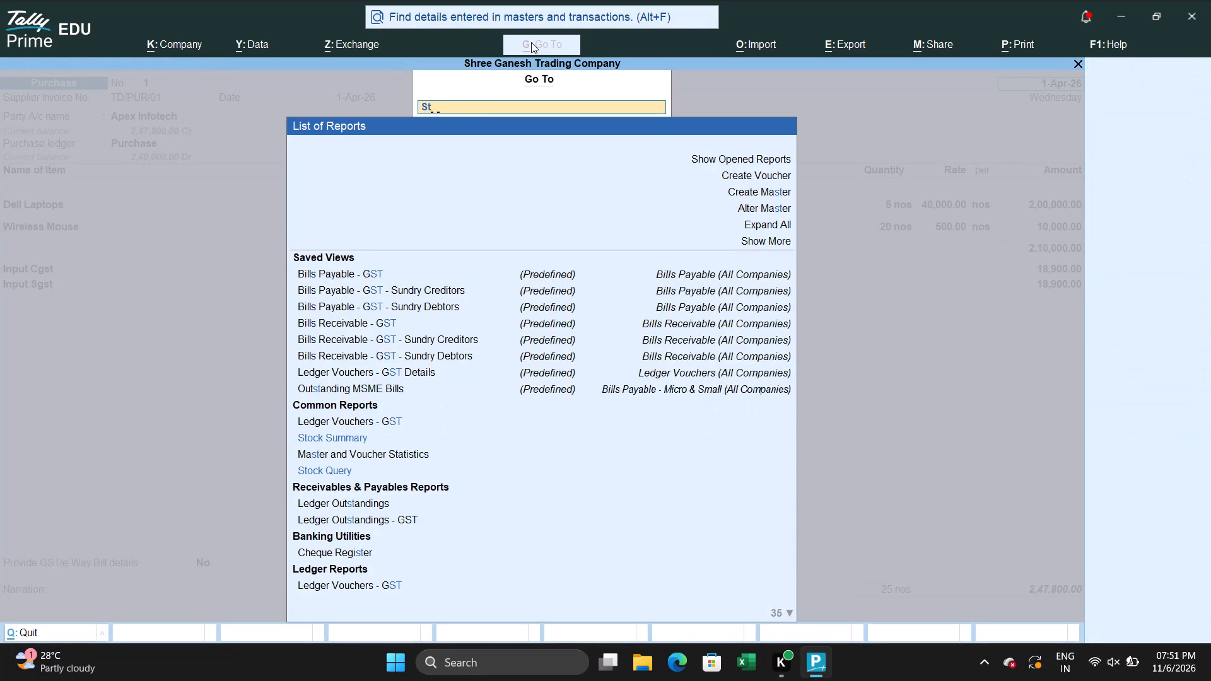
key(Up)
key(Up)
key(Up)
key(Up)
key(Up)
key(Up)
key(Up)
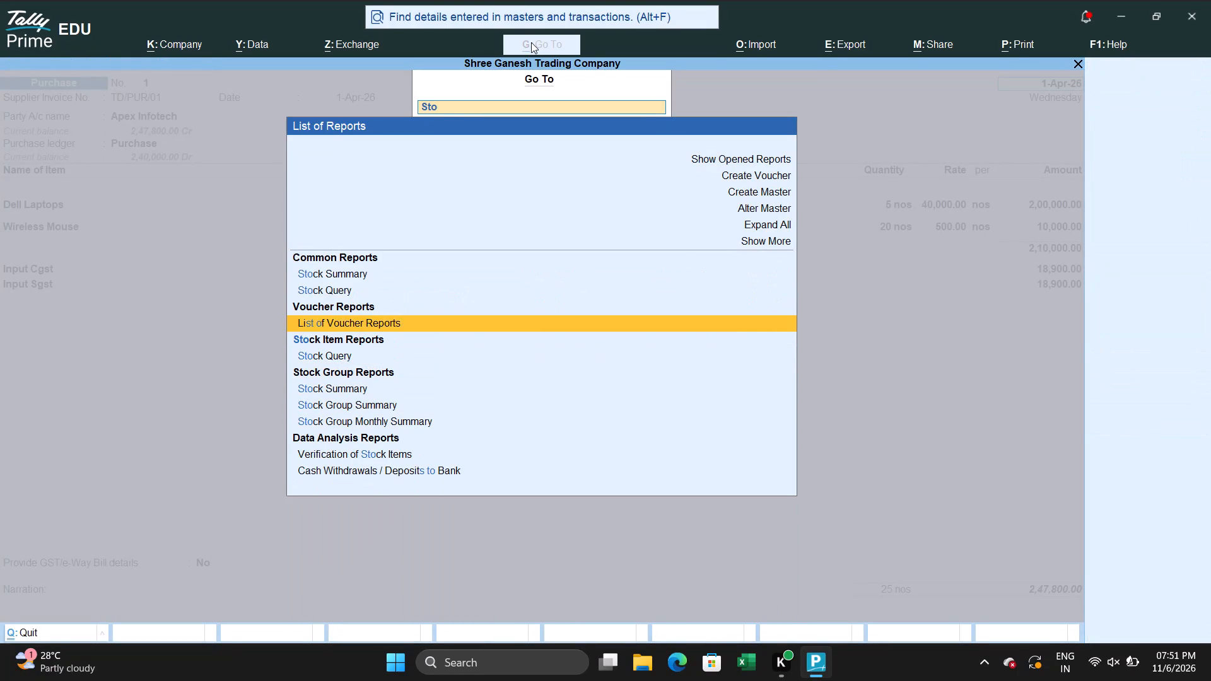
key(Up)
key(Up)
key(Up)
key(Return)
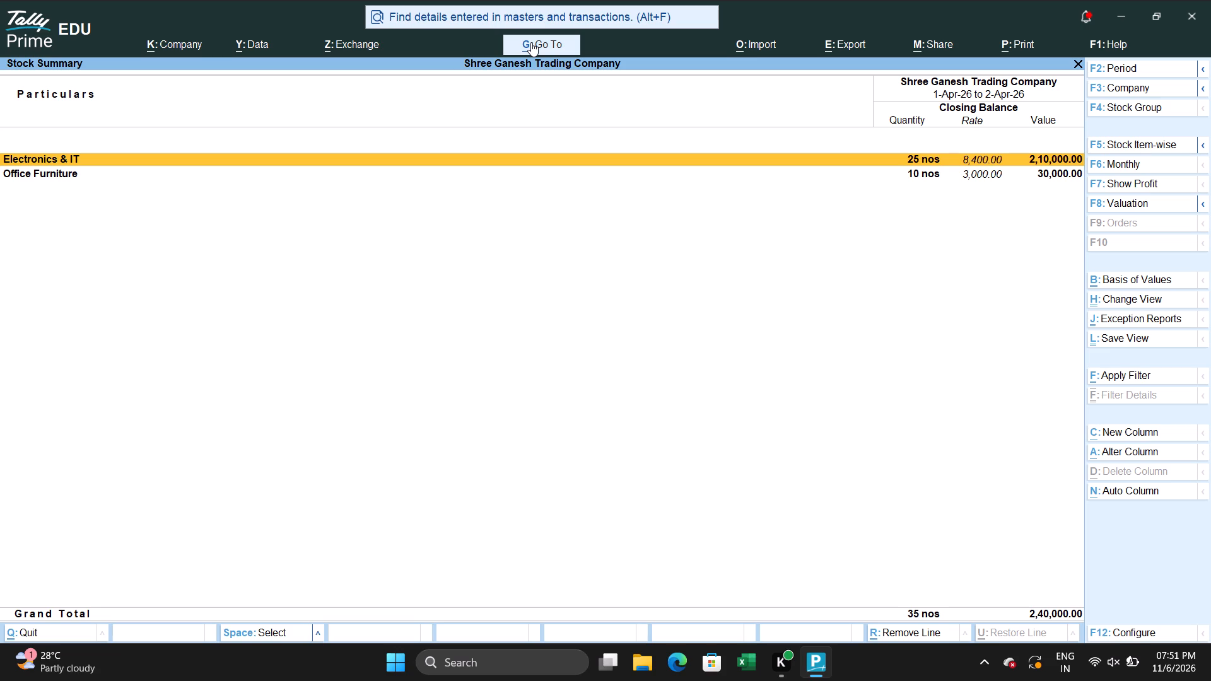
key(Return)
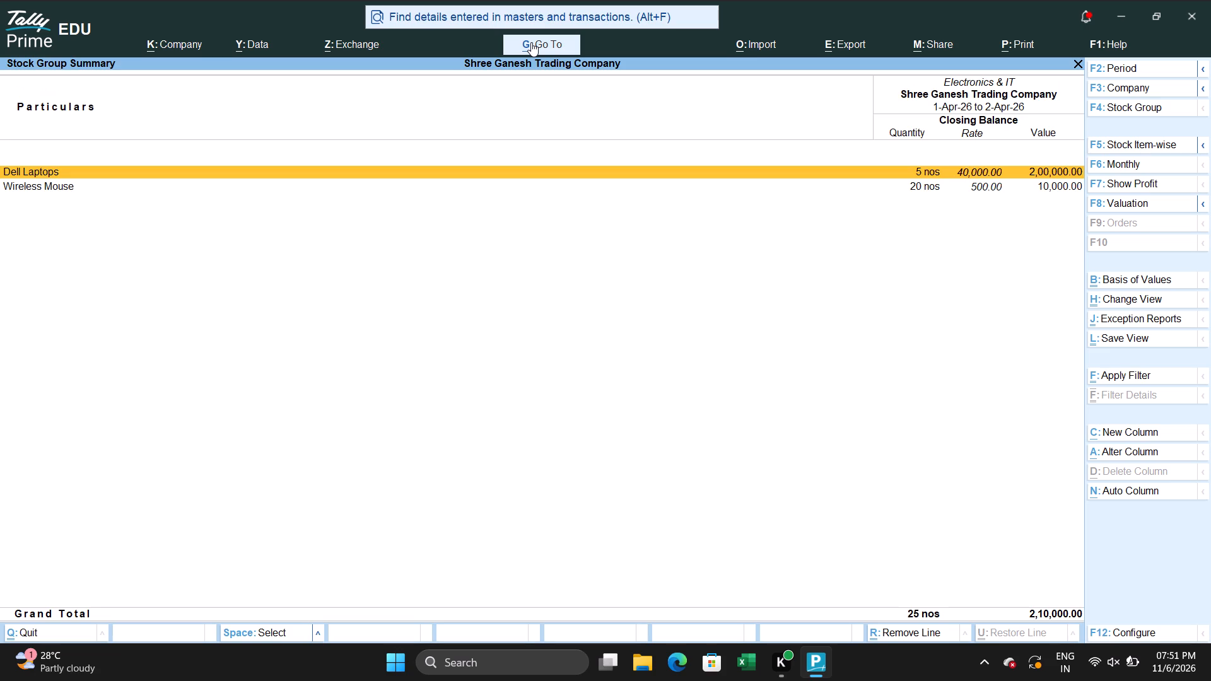
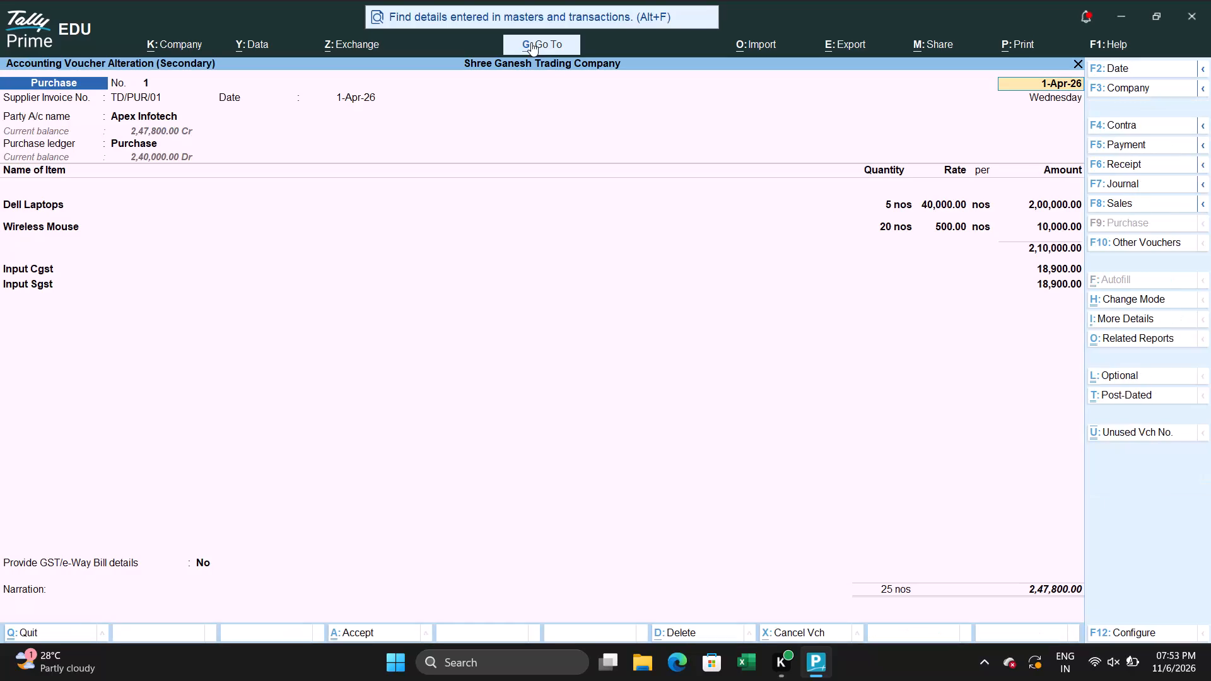
Leave the Apex Infotech purchase voucher and its ledger report unaltered, returning to the Gateway of Tally.
key(Escape)
key(Escape)
key(Escape)
key(Escape)
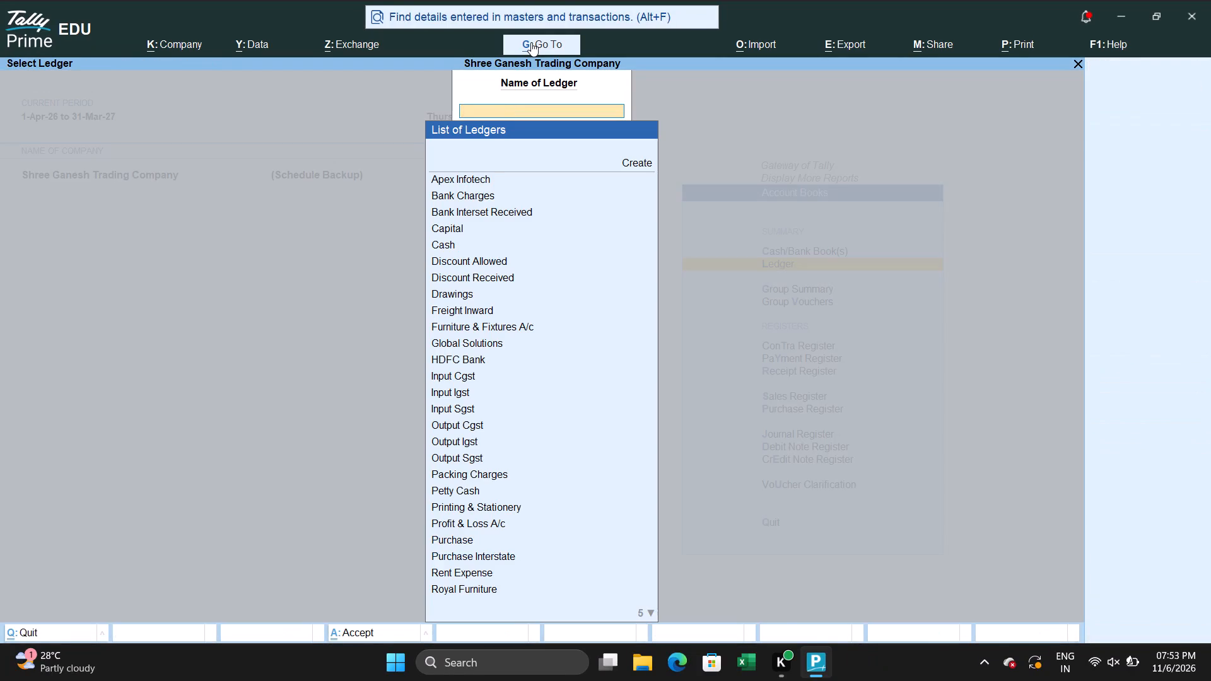
key(Escape)
key(Escape)
key(Escape)
key(Escape)
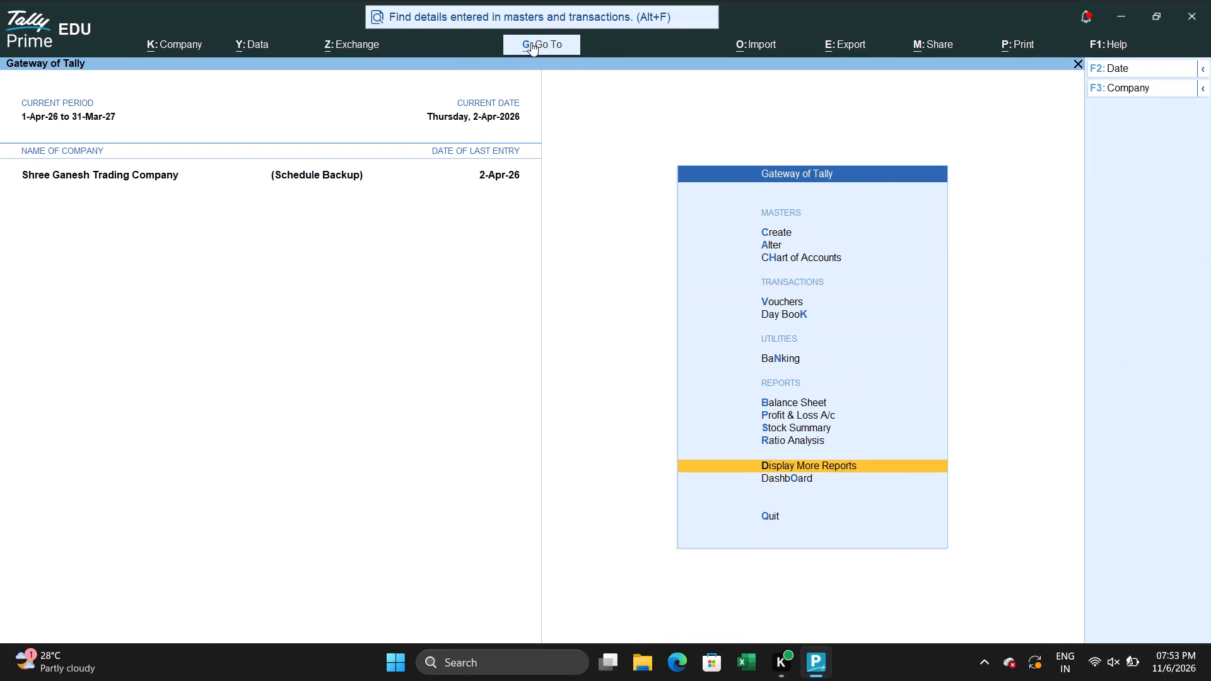
Start a purchase voucher dated 2-Apr-26 with supplier invoice number AI/PUR/02 and party Apex Infotech, leaving the receipt details blank.
key(Up)
key(Up)
key(Up)
key(Up)
key(Up)
key(Up)
key(Up)
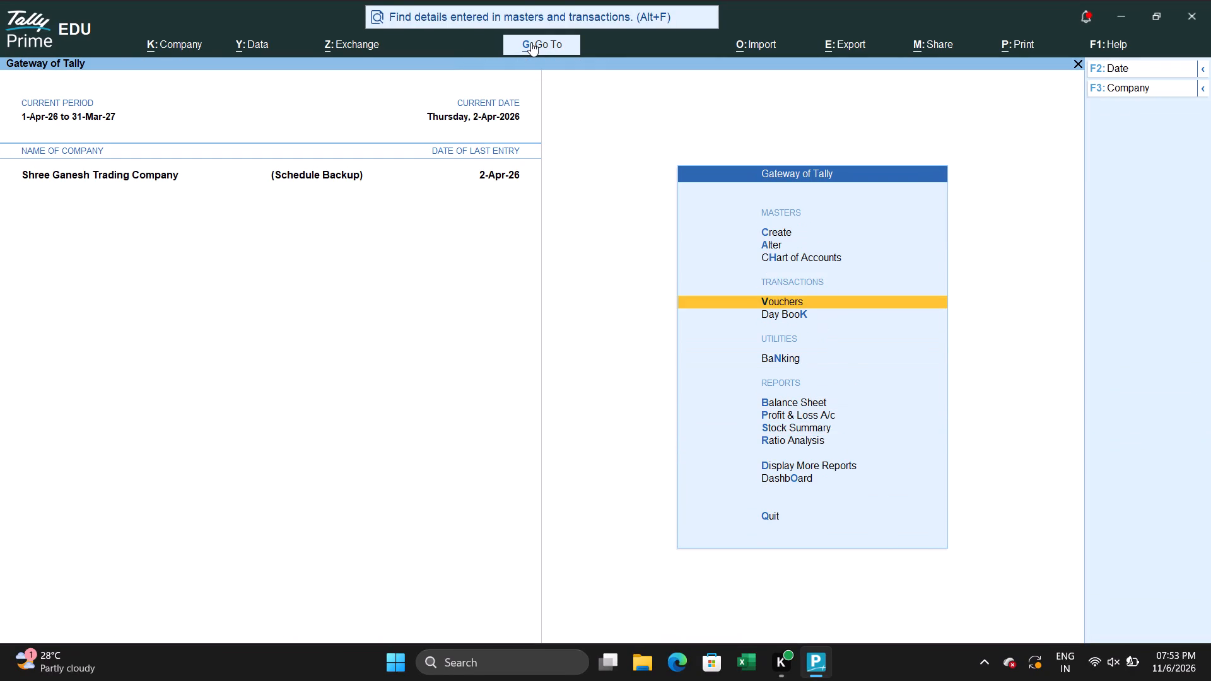
key(Return)
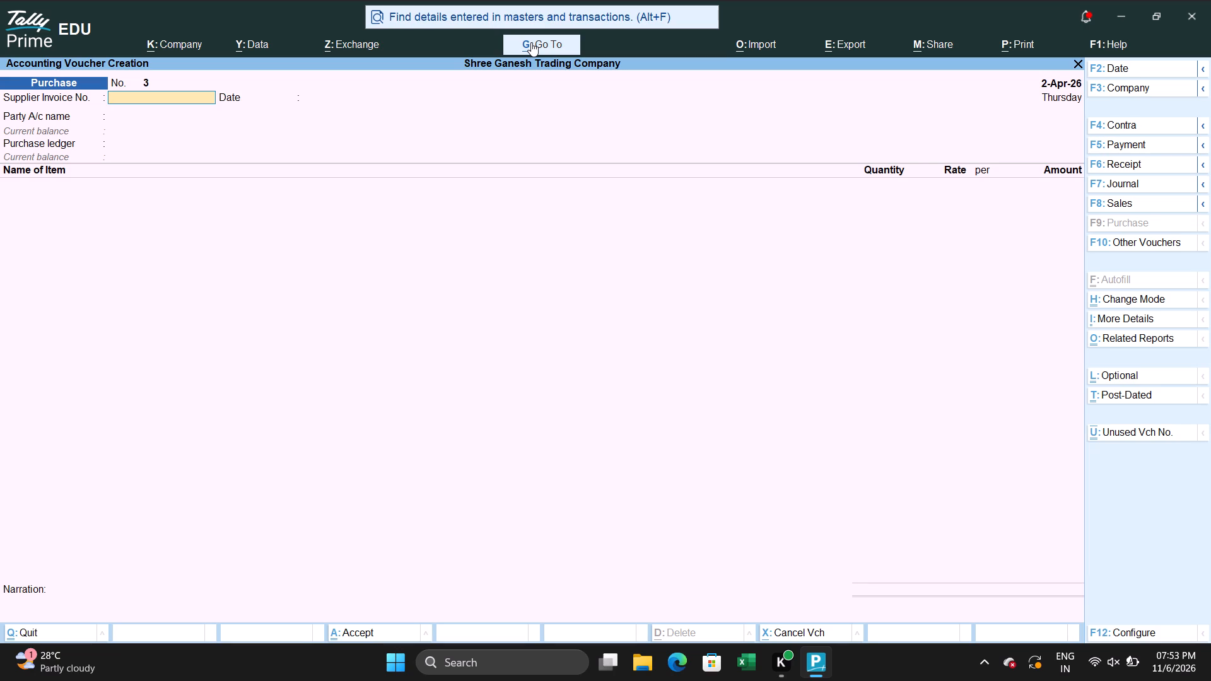
text(AI)
text(/PUR)
key(slash)
text(02)
key(Return)
key(Return)
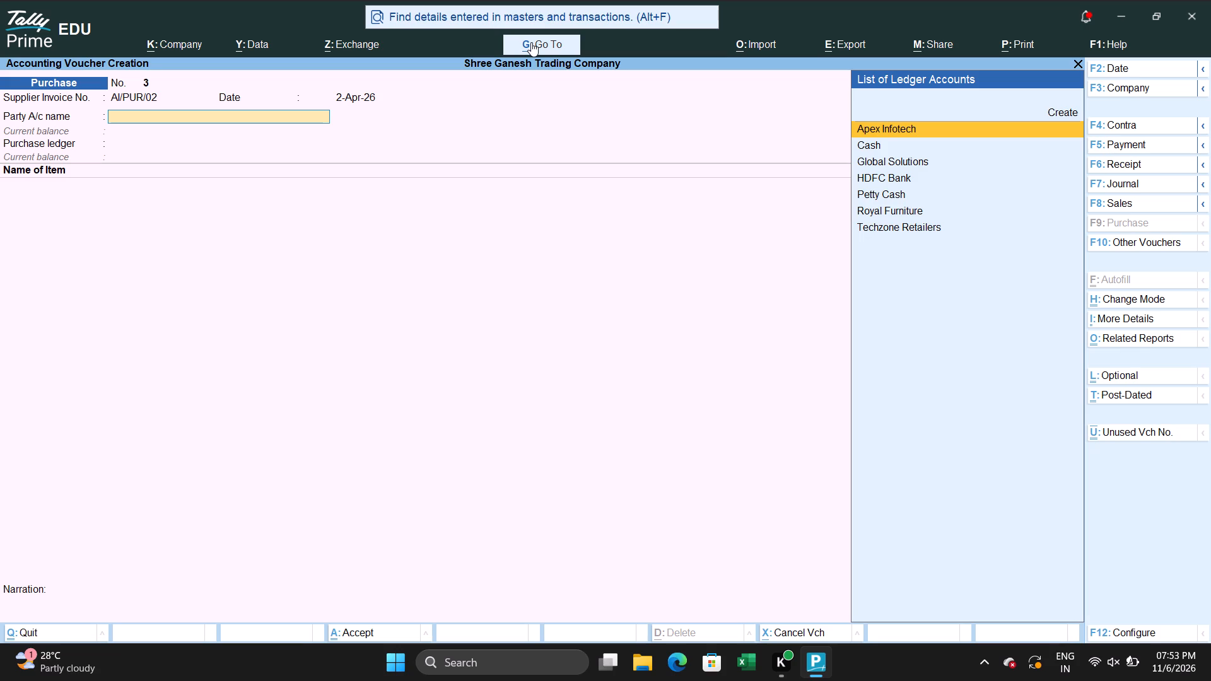
key(Return)
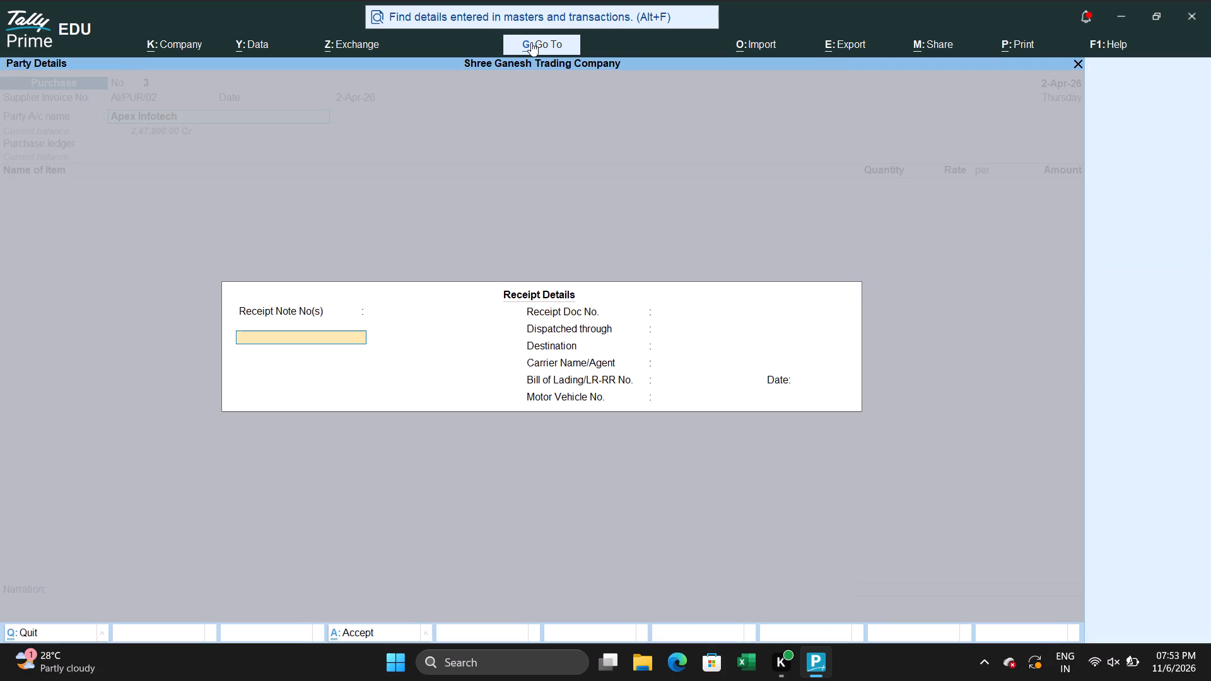
key(ctrl+a)
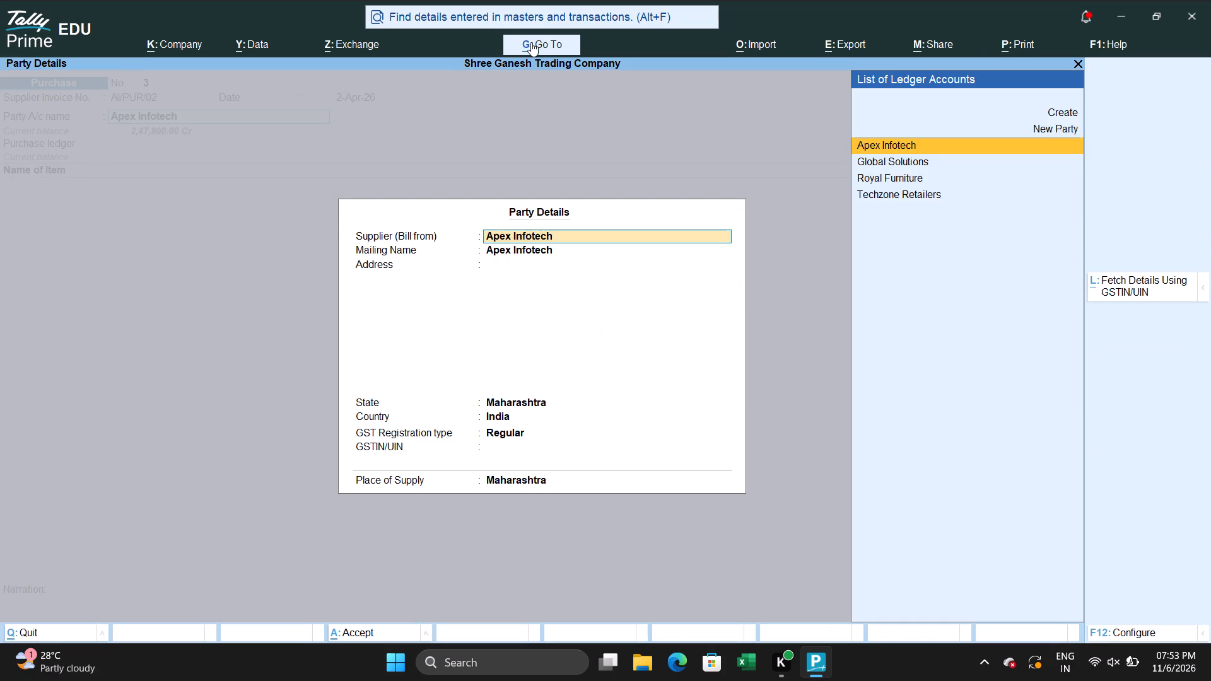
Accept the Apex Infotech party details as filled in and choose Purchase as the voucher's purchase ledger.
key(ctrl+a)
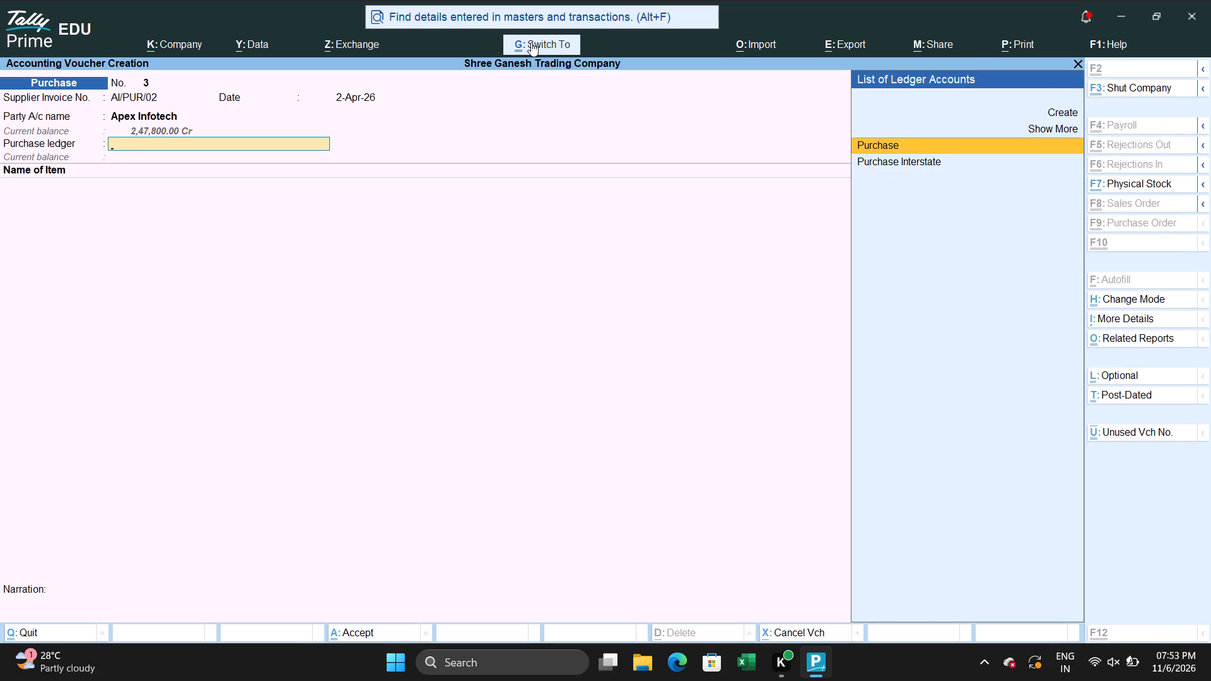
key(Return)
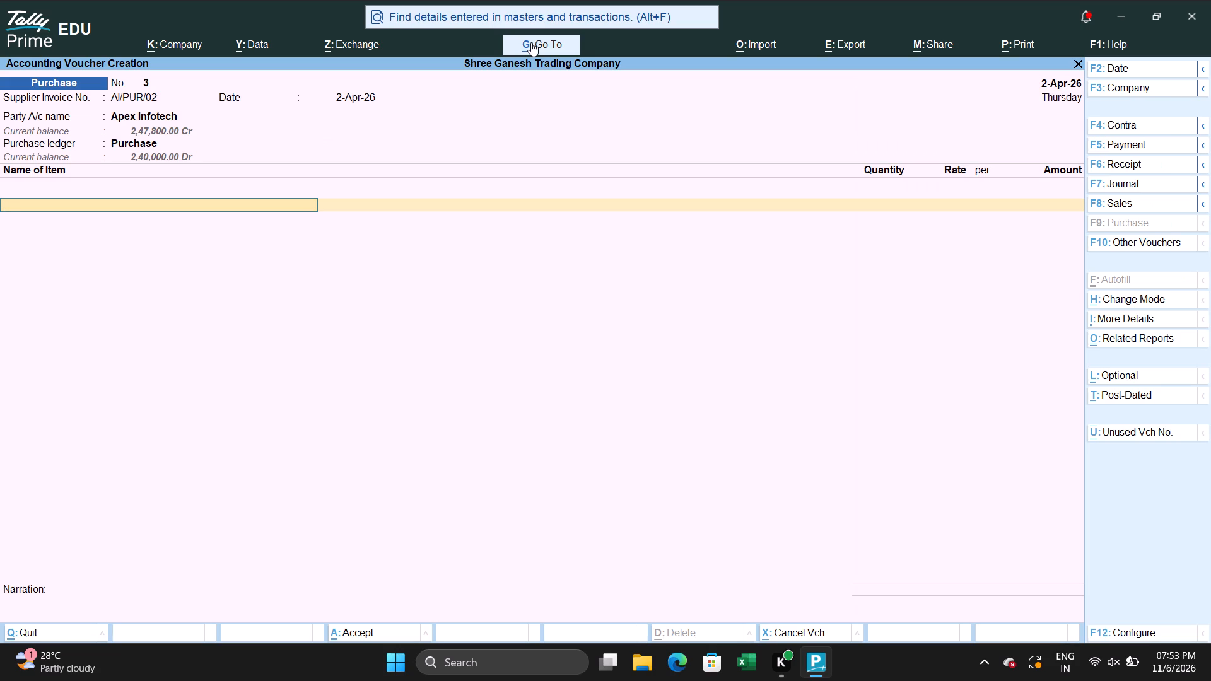
Add Dell Laptops as the first item with a quantity of 10 nos, keeping the rate of 40,000.
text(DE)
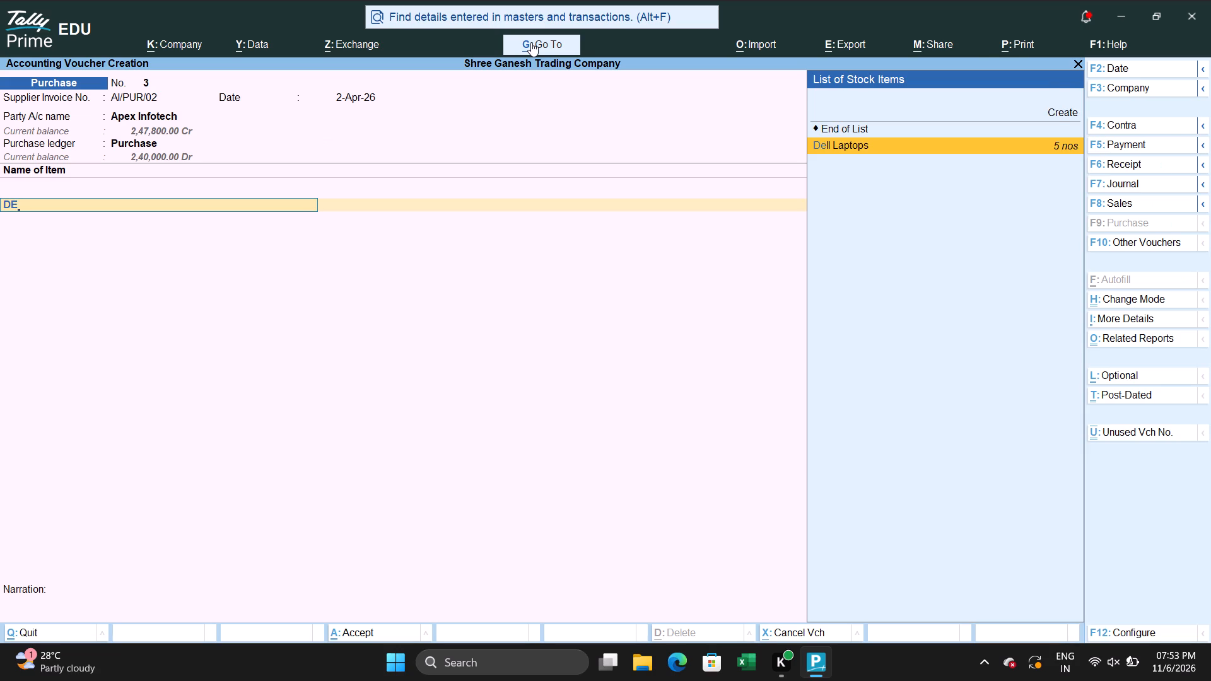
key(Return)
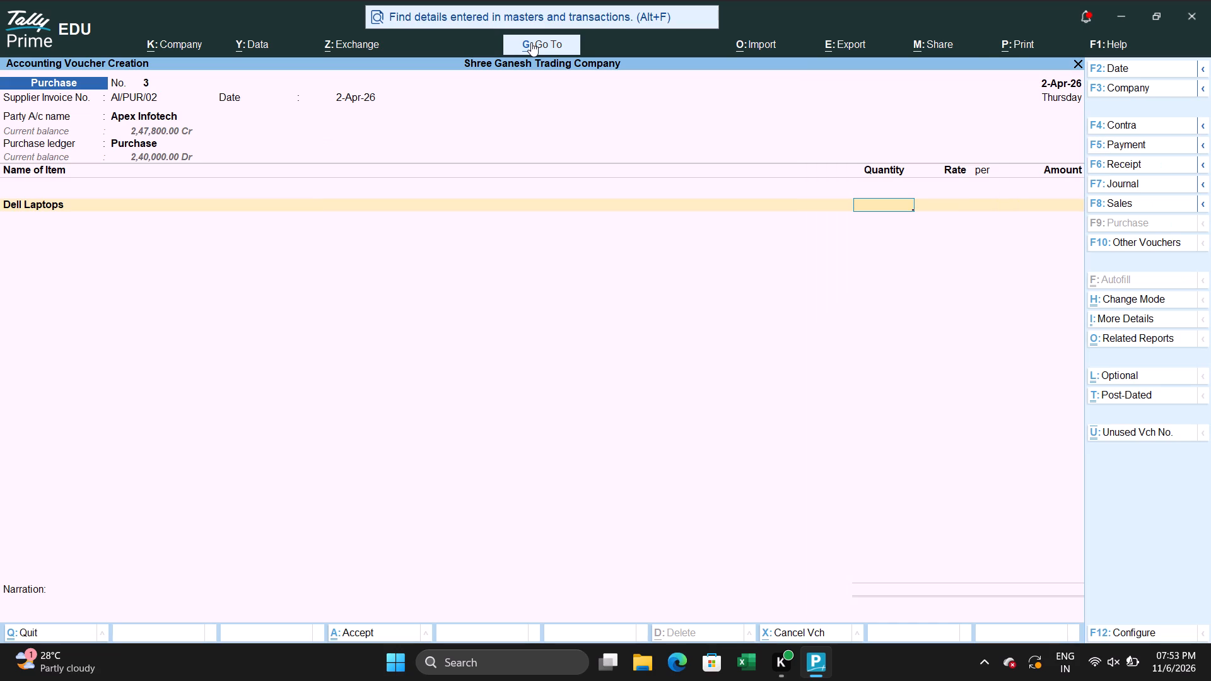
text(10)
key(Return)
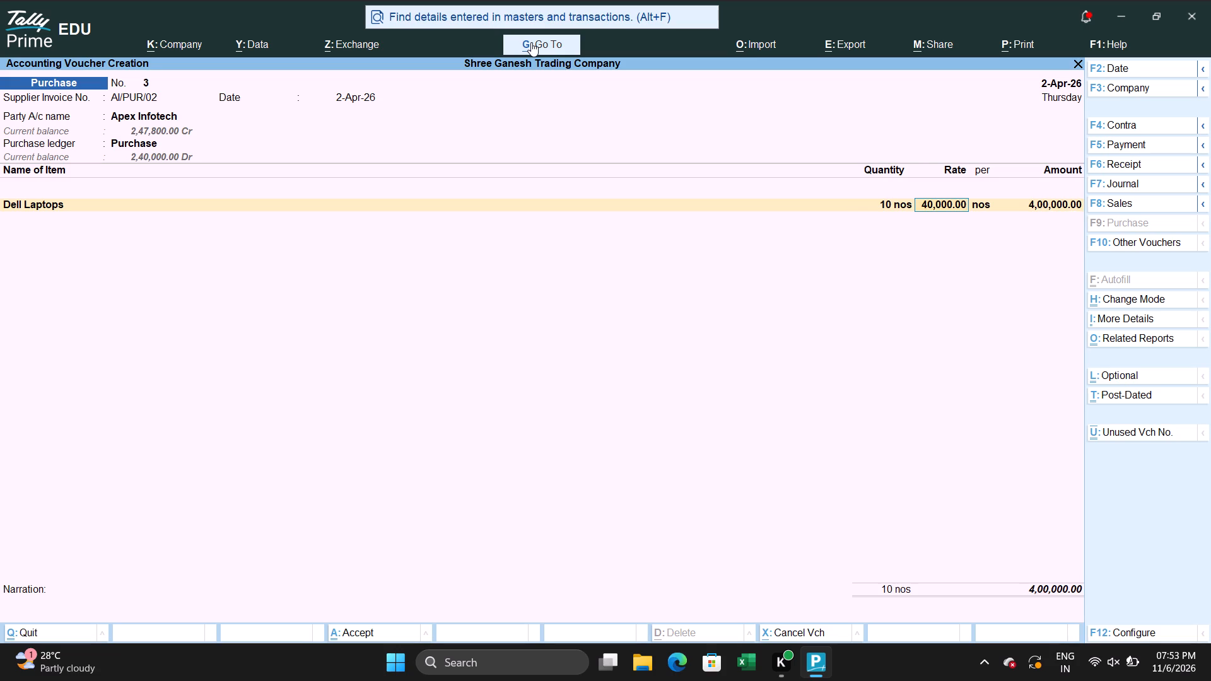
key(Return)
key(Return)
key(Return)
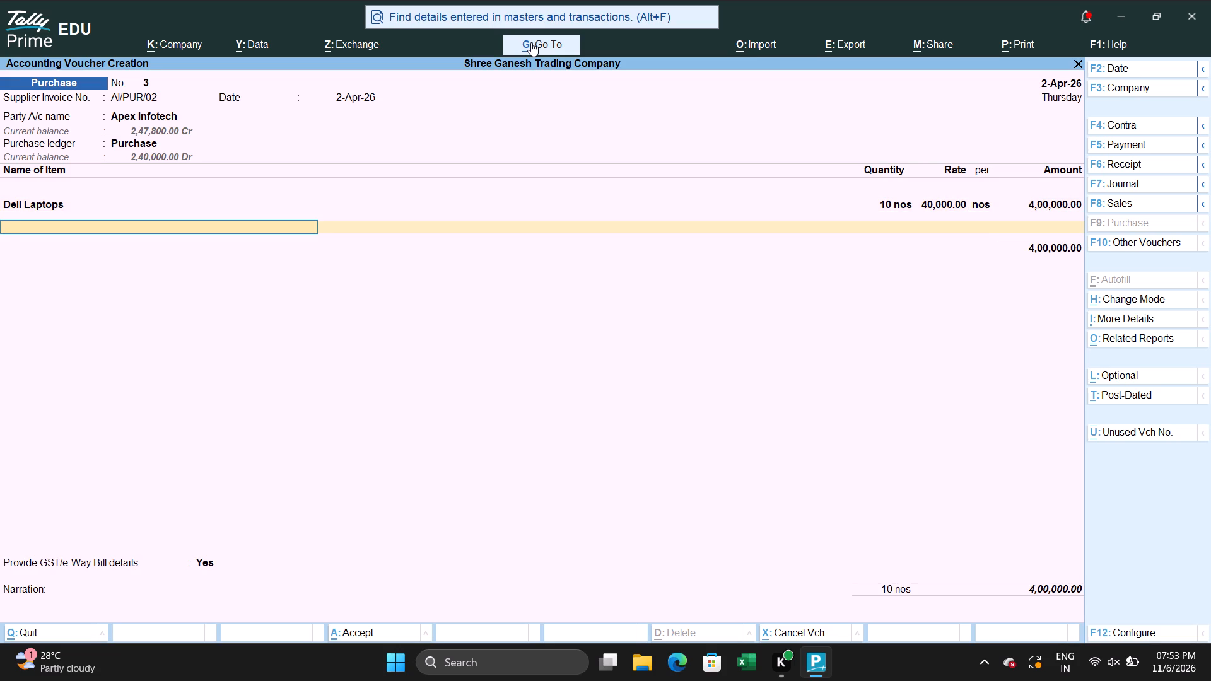
Add Wireless Mouse as the second item with a quantity of 20 nos, keeping the rate of 500.
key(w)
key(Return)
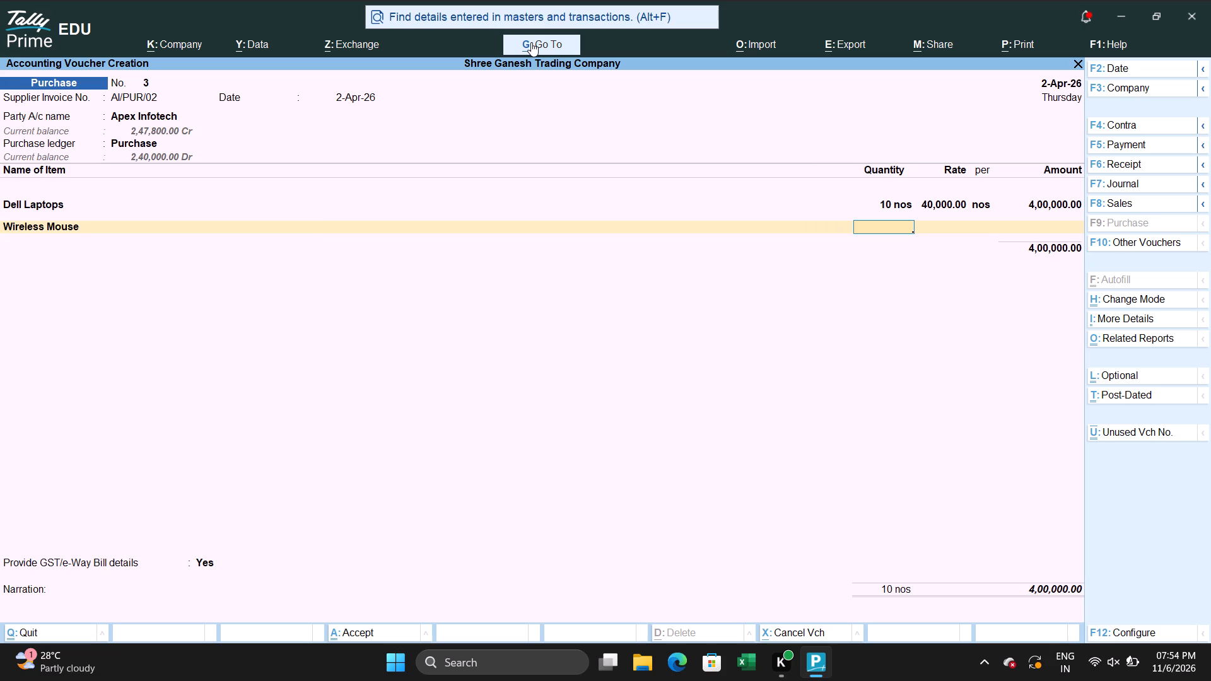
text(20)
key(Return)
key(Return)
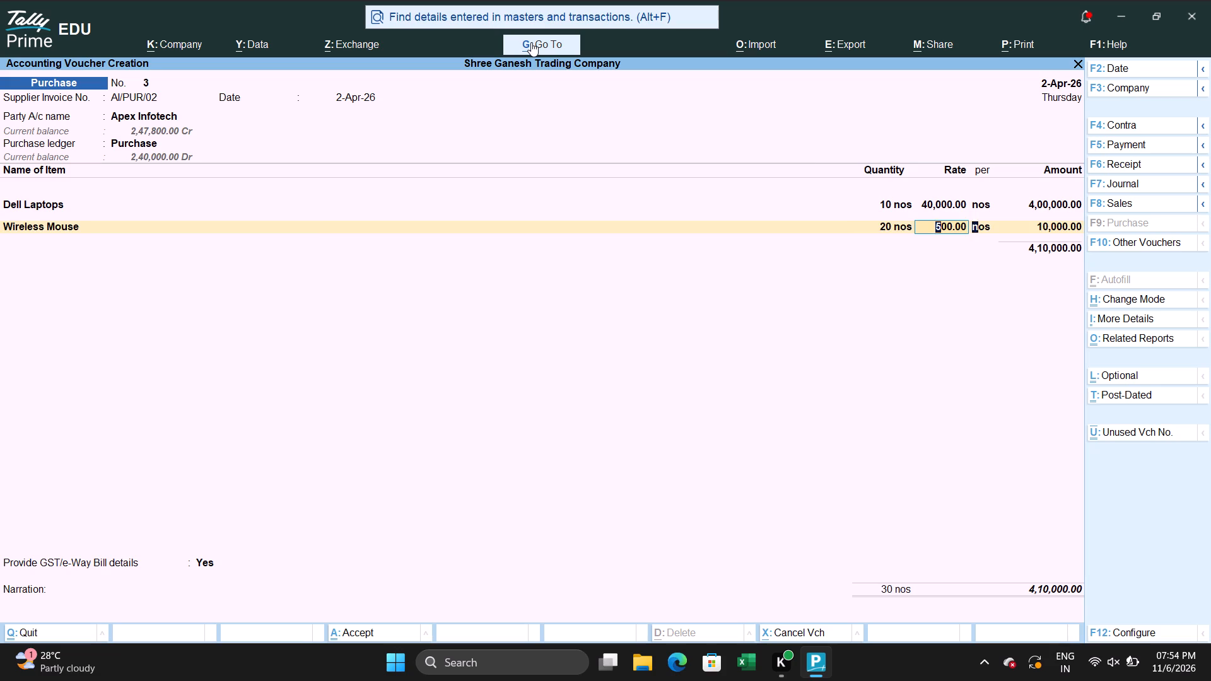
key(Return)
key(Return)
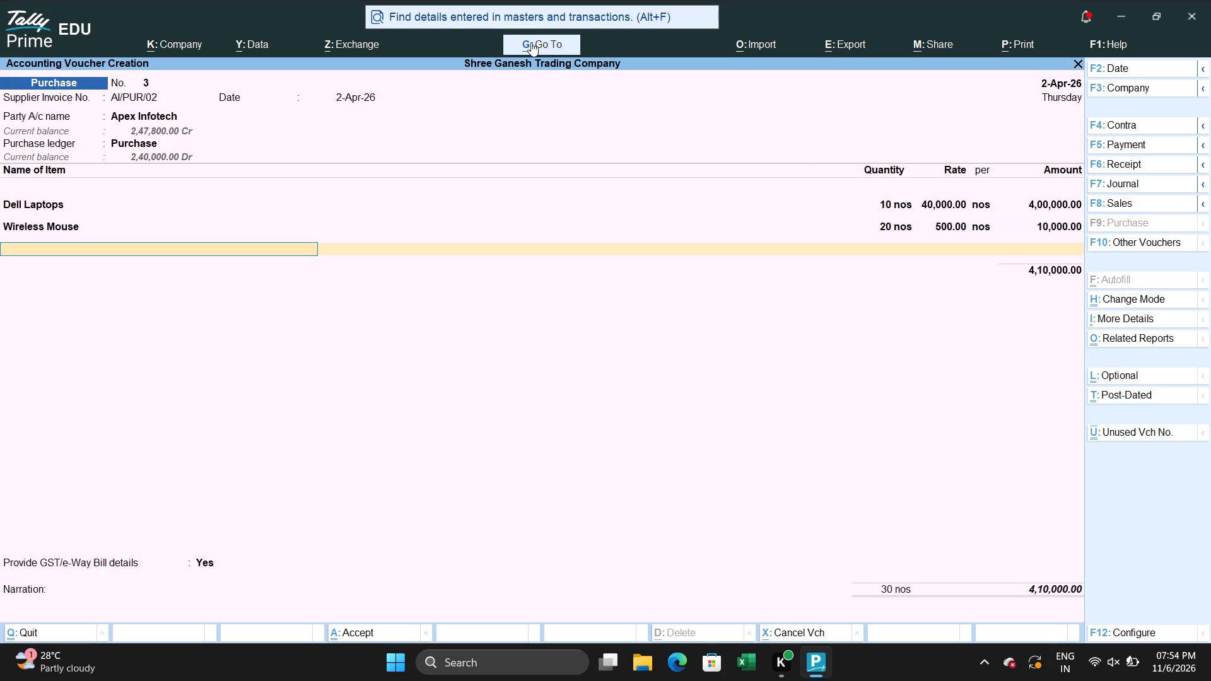
End the item list and add the Input Cgst ledger, keeping its calculated tax amount.
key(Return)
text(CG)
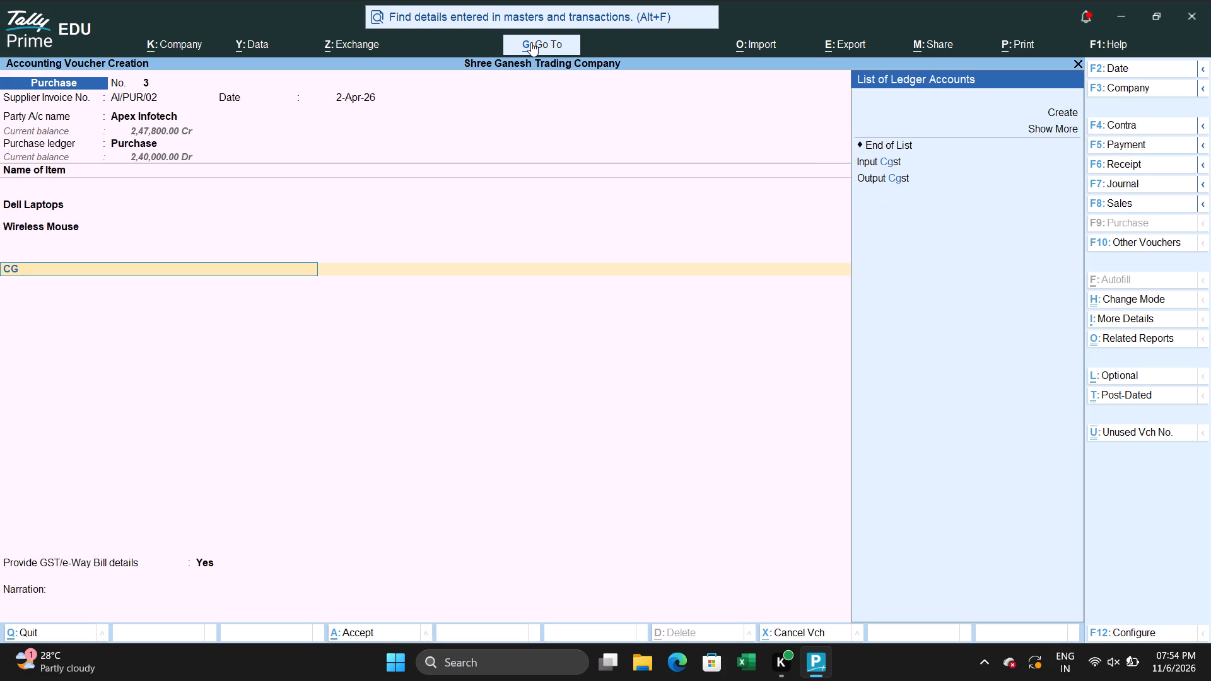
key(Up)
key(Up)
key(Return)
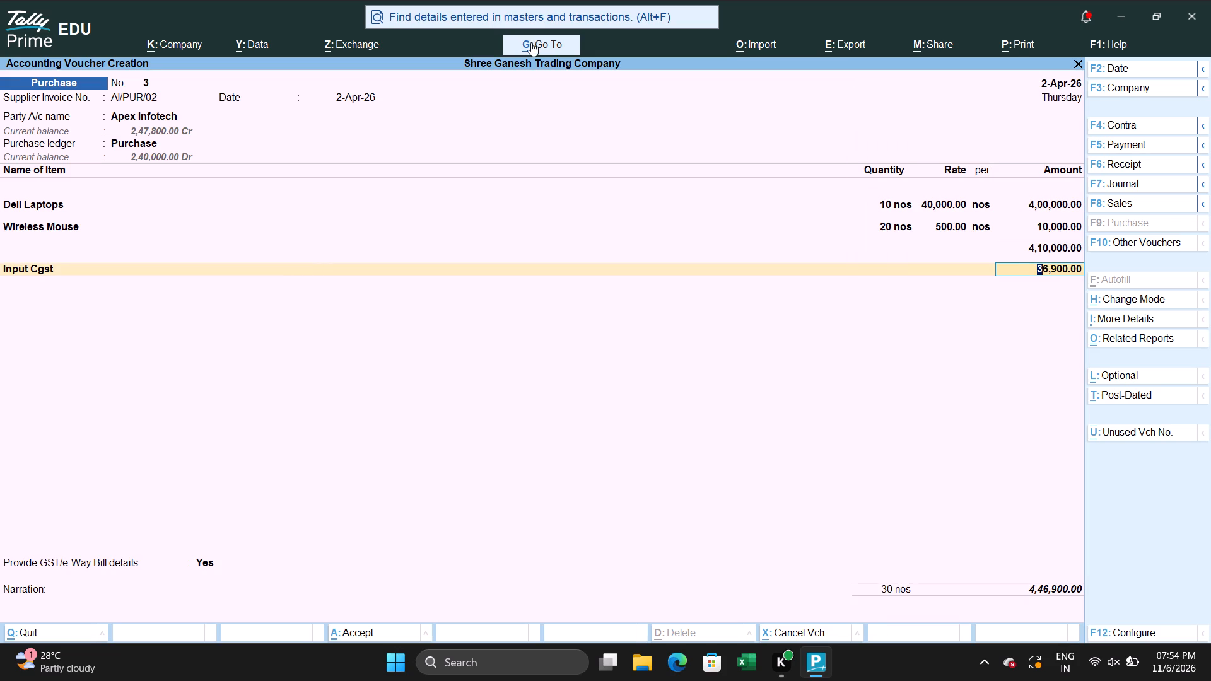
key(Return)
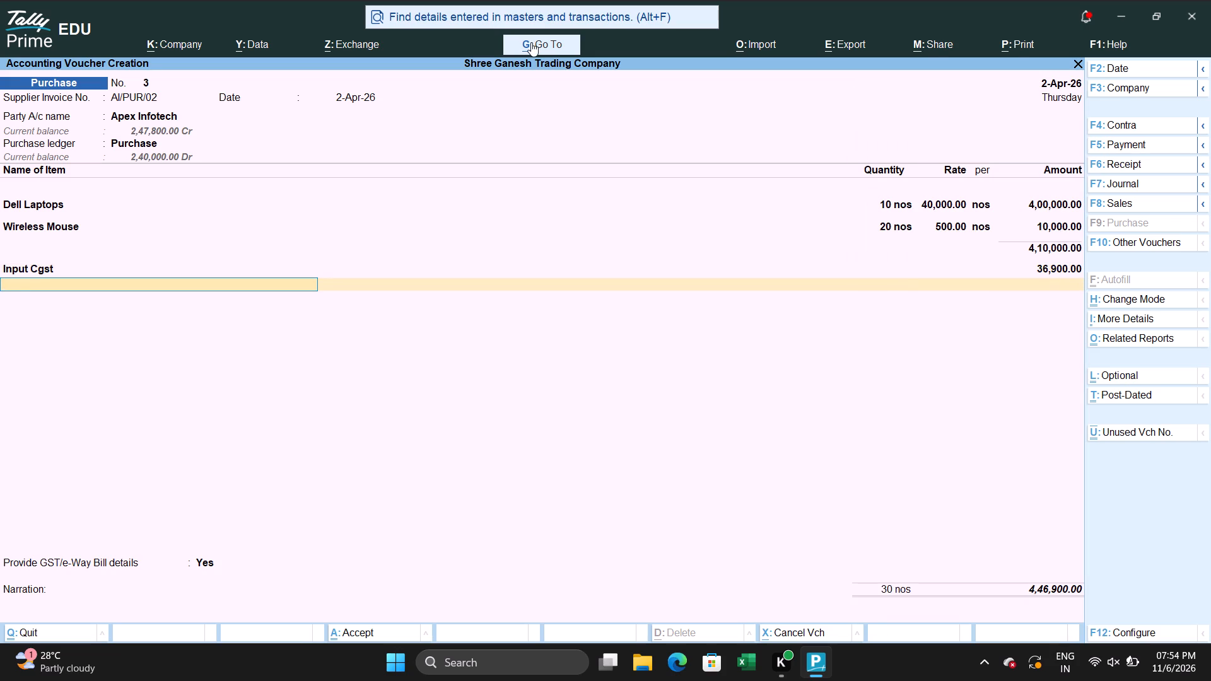
Add the SGST tax ledger on the line below Input Cgst.
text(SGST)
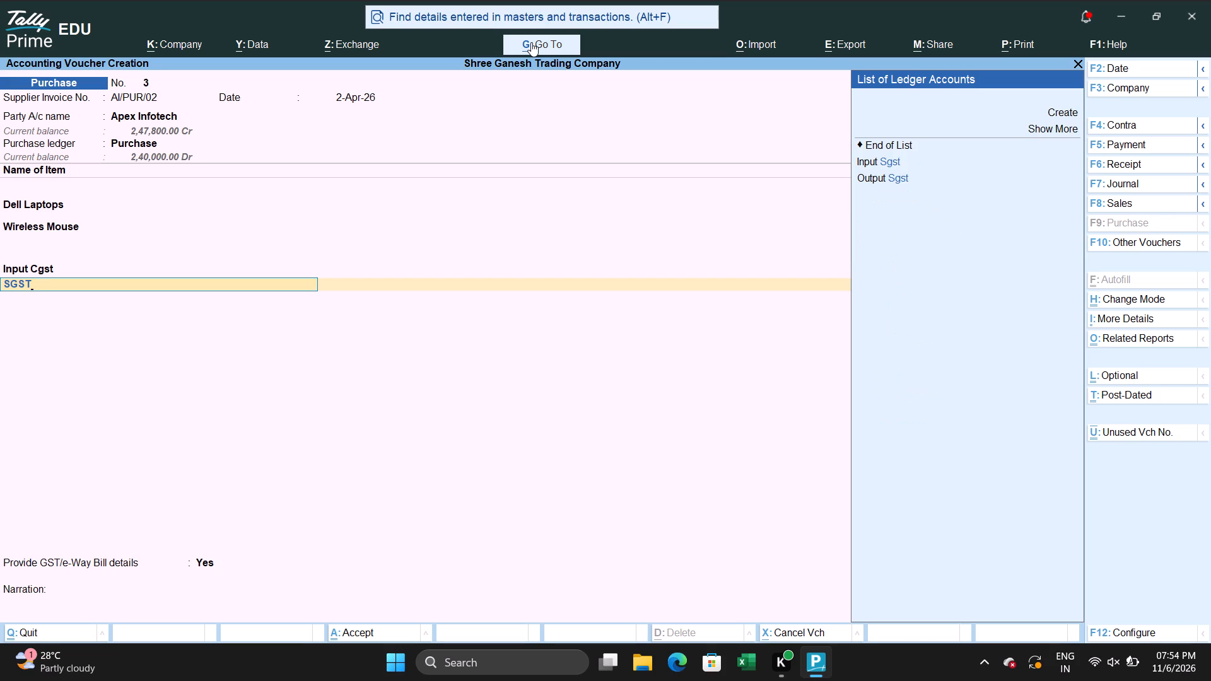
Add the Input Sgst ledger with 36,900 to the purchase voucher and set Provide GST/e-Way Bill details to No.
key(Up)
key(Up)
key(Return)
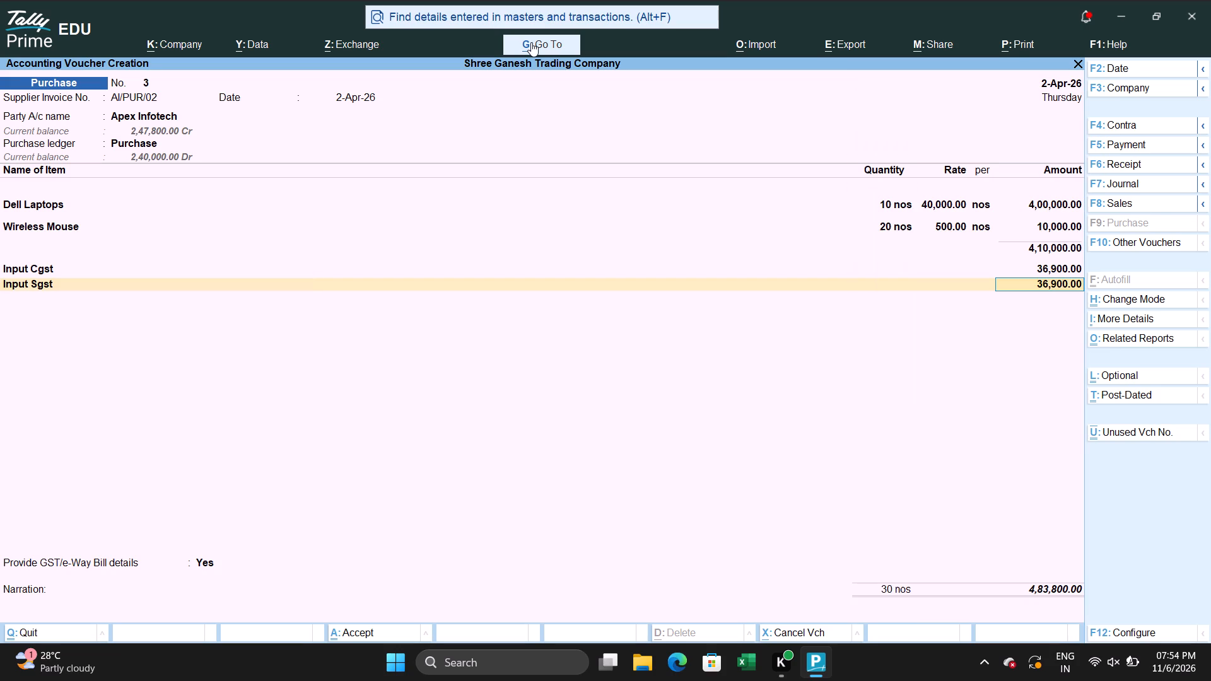
key(Return)
key(Return)
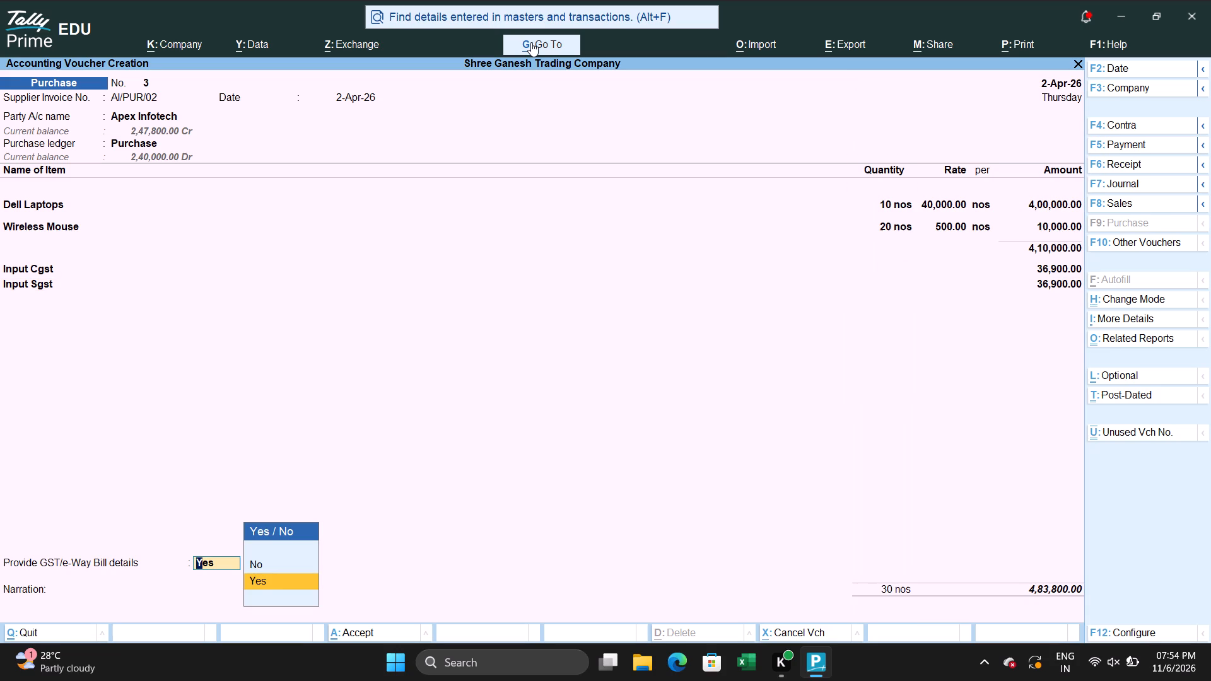
key(Up)
key(Return)
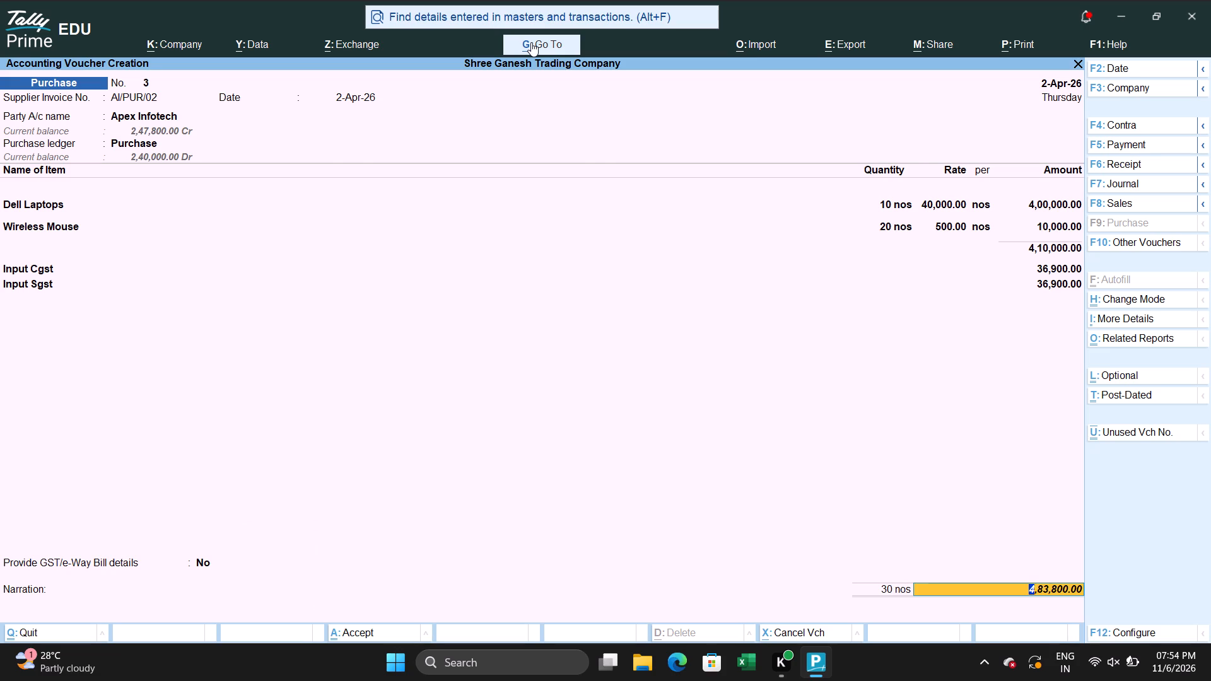
Allocate the 4,83,800 bill to new reference AI/PUR/02, save the purchase voucher and return to the Gateway of Tally.
key(Return)
key(Return)
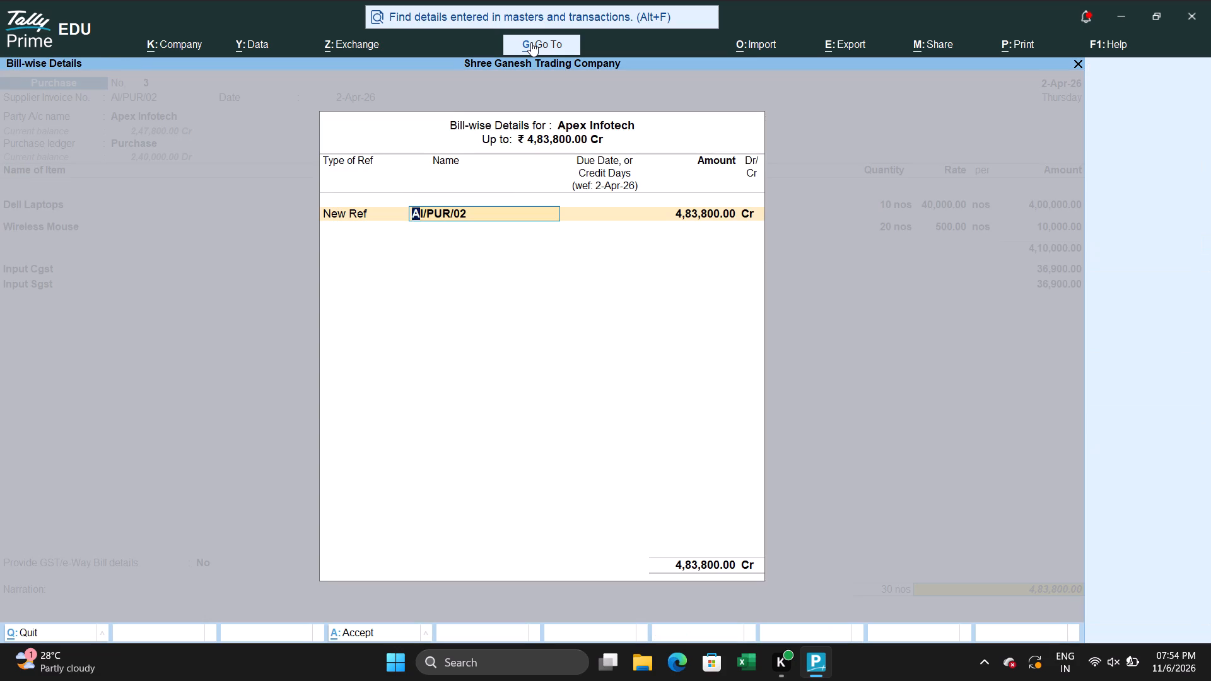
key(Return)
key(Return)
key(Return)
key(Return)
key(Return)
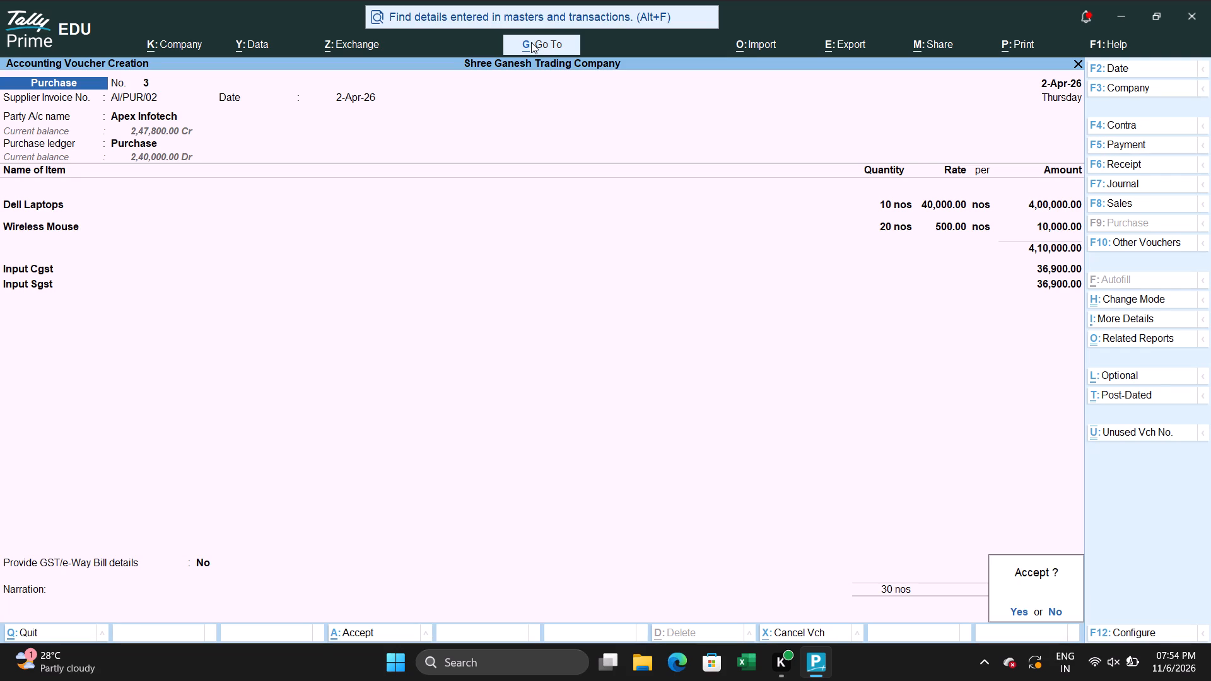
key(Return)
key(Escape)
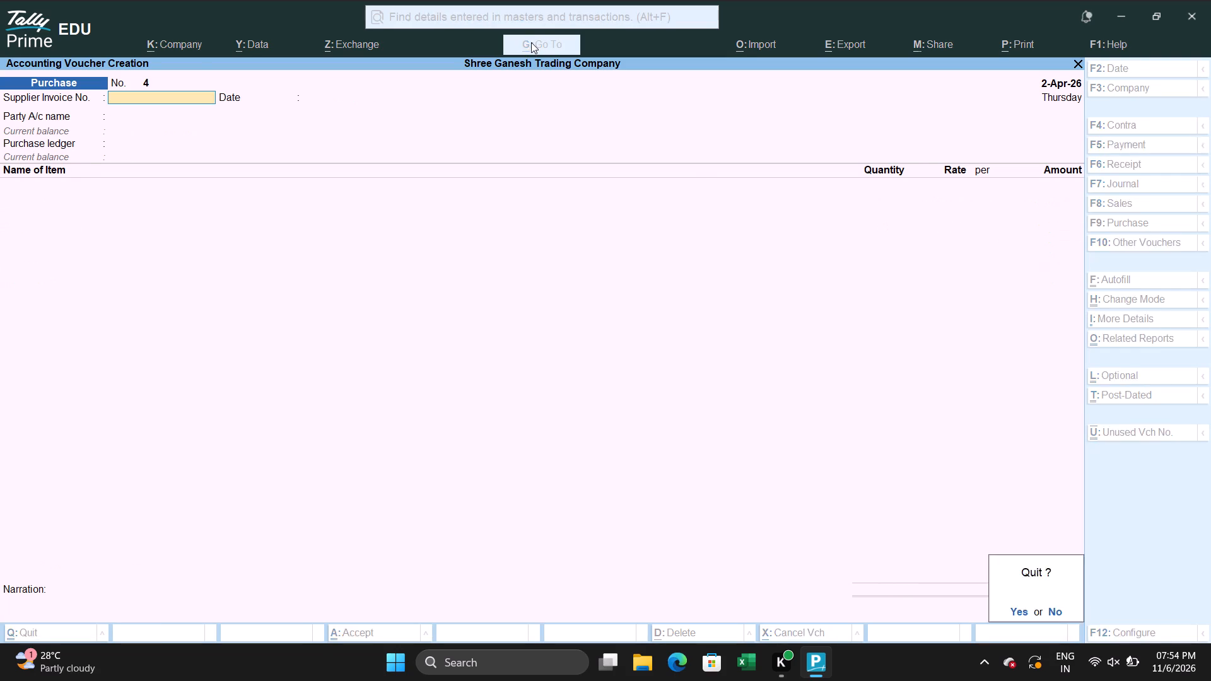
key(Escape)
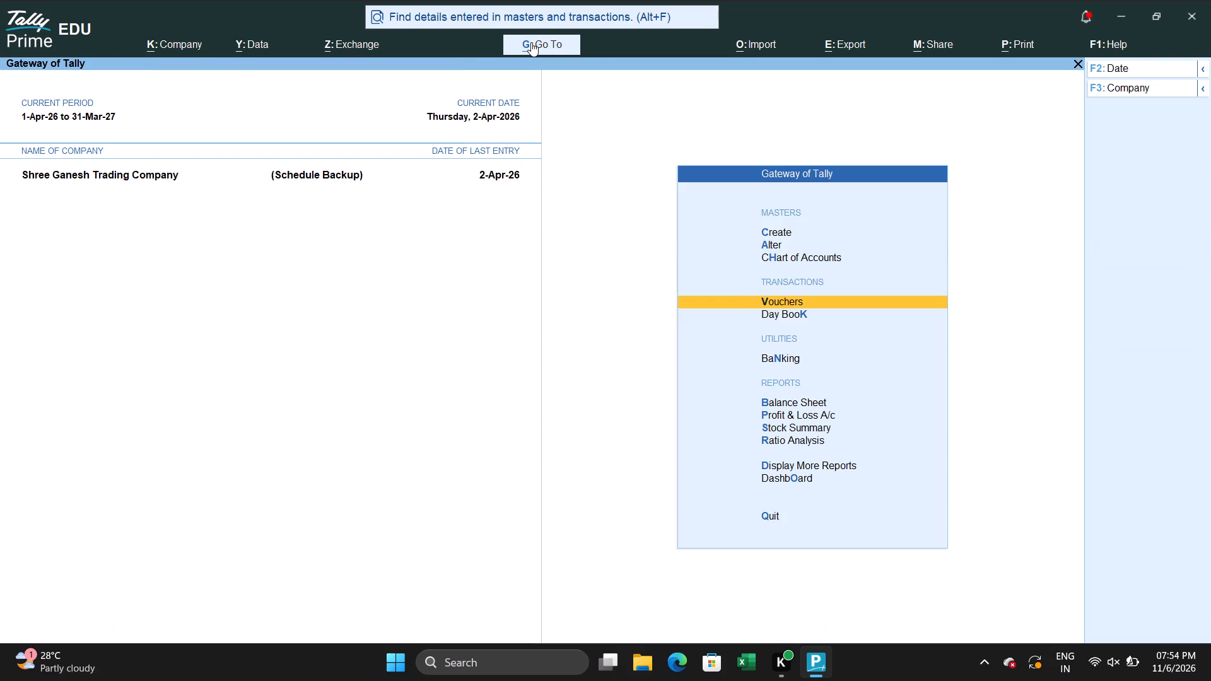
Open the ledger vouchers report for the Purchase ledger.
text(DAL)
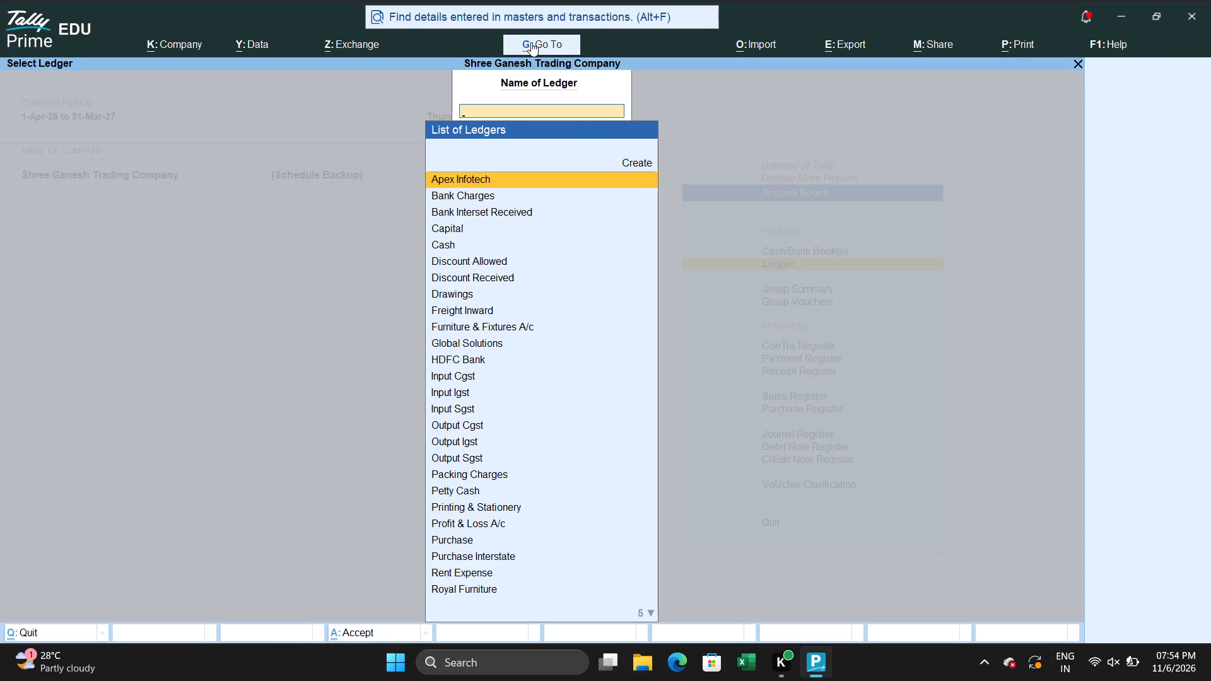
key(Down)
key(Down)
key(Down)
key(Down)
key(Down)
key(Down)
key(Down)
key(Down)
key(Down)
key(Down)
key(Down)
key(Down)
key(Down)
key(Down)
key(Down)
key(Down)
key(Down)
key(Down)
key(Down)
key(Down)
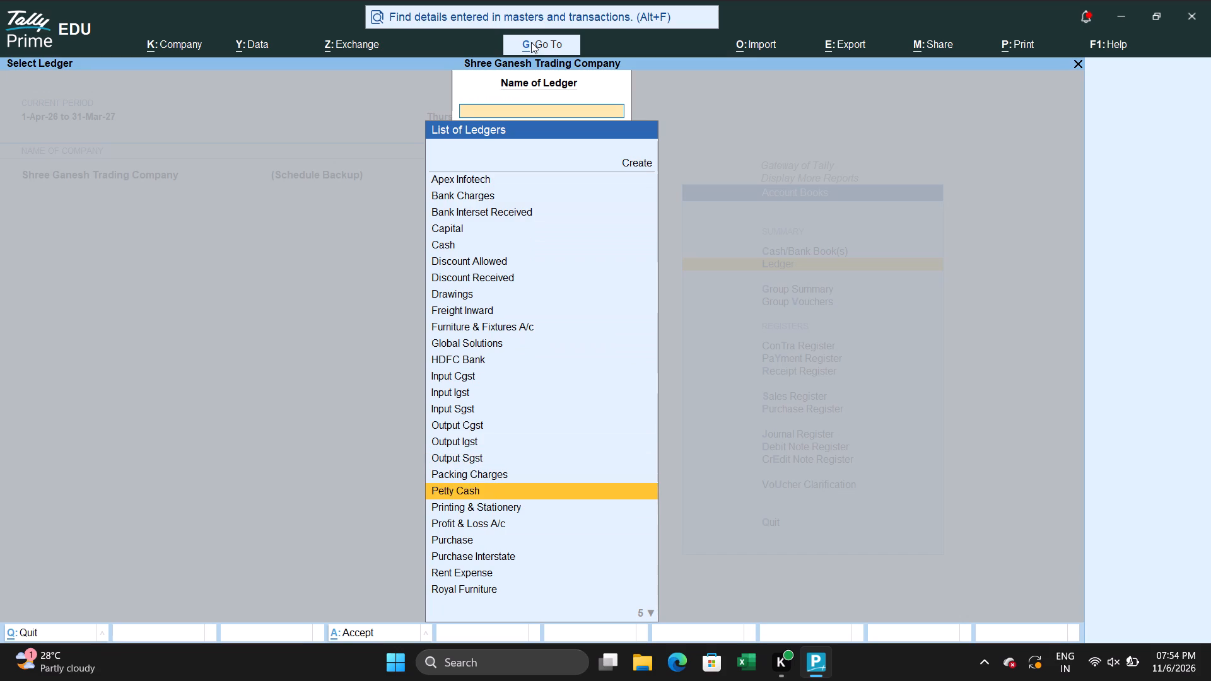
key(Down)
key(Down)
key(Return)
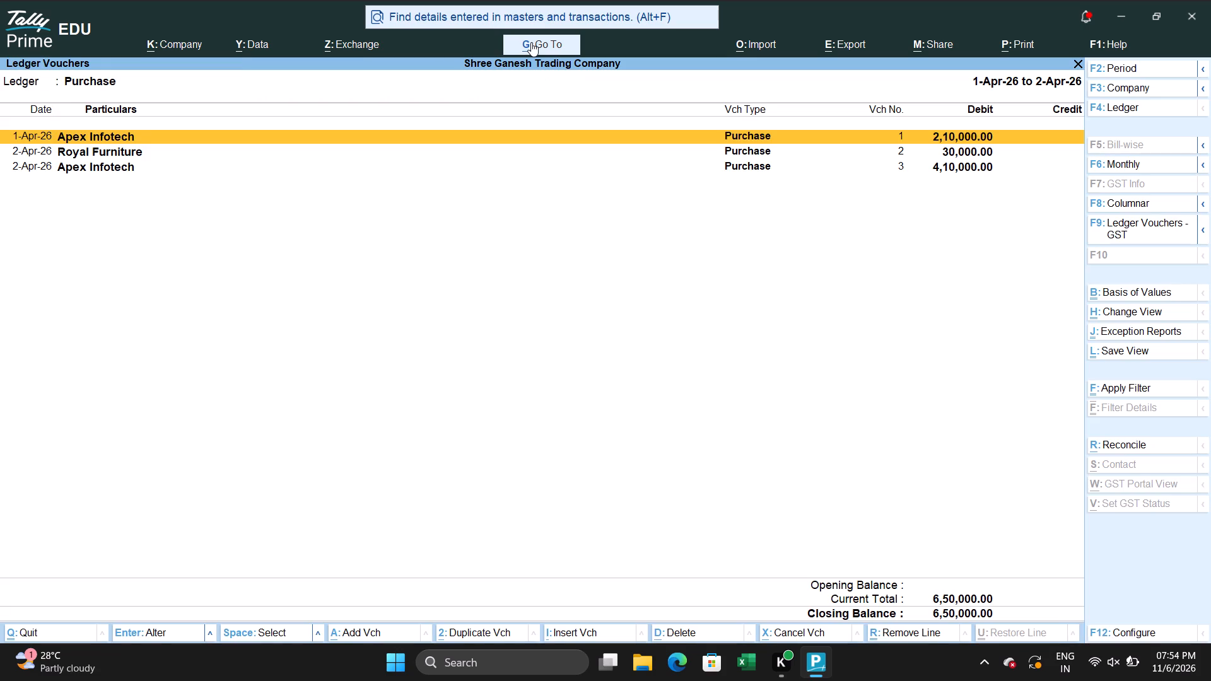
Review the 2-Apr-26 Apex Infotech purchase voucher from the Purchase ledger, then return to the report without altering it.
key(Down)
key(Down)
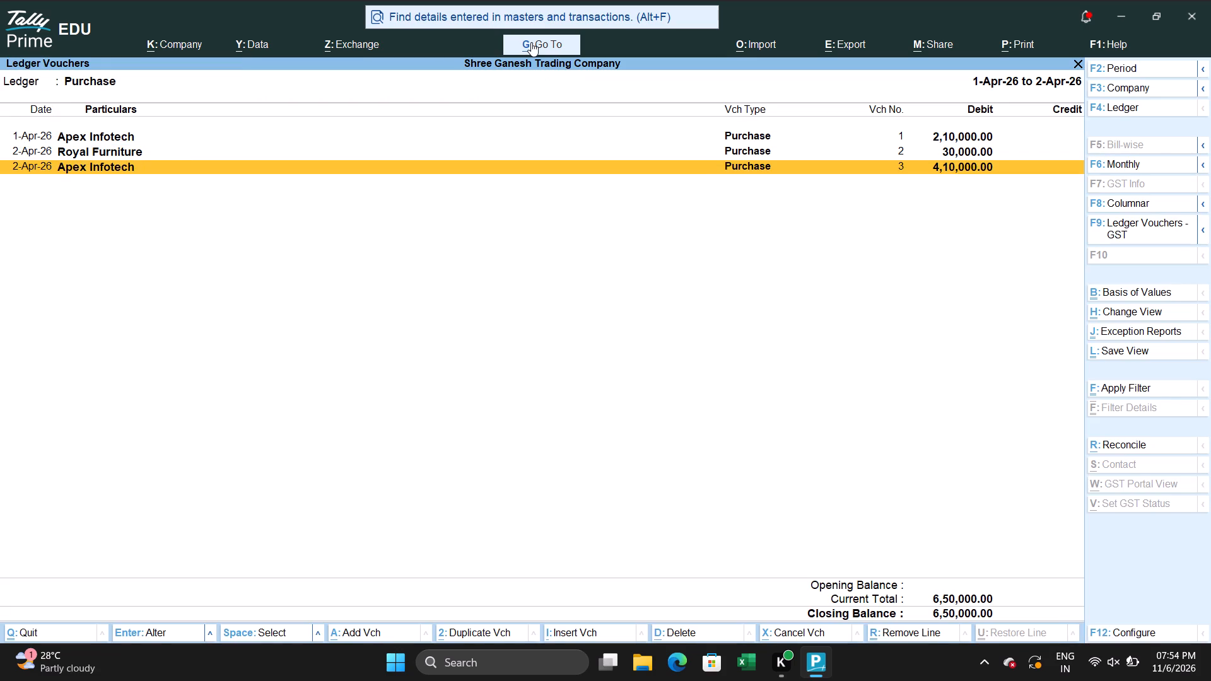
key(Return)
key(Escape)
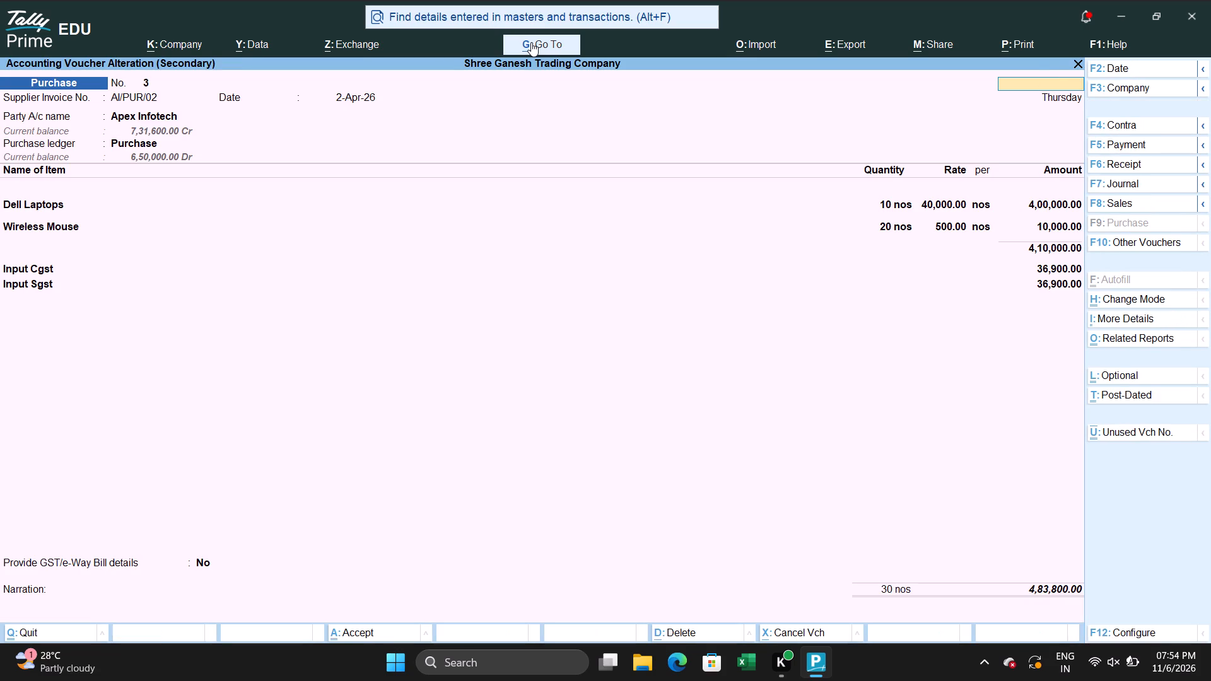
key(Escape)
key(Escape)
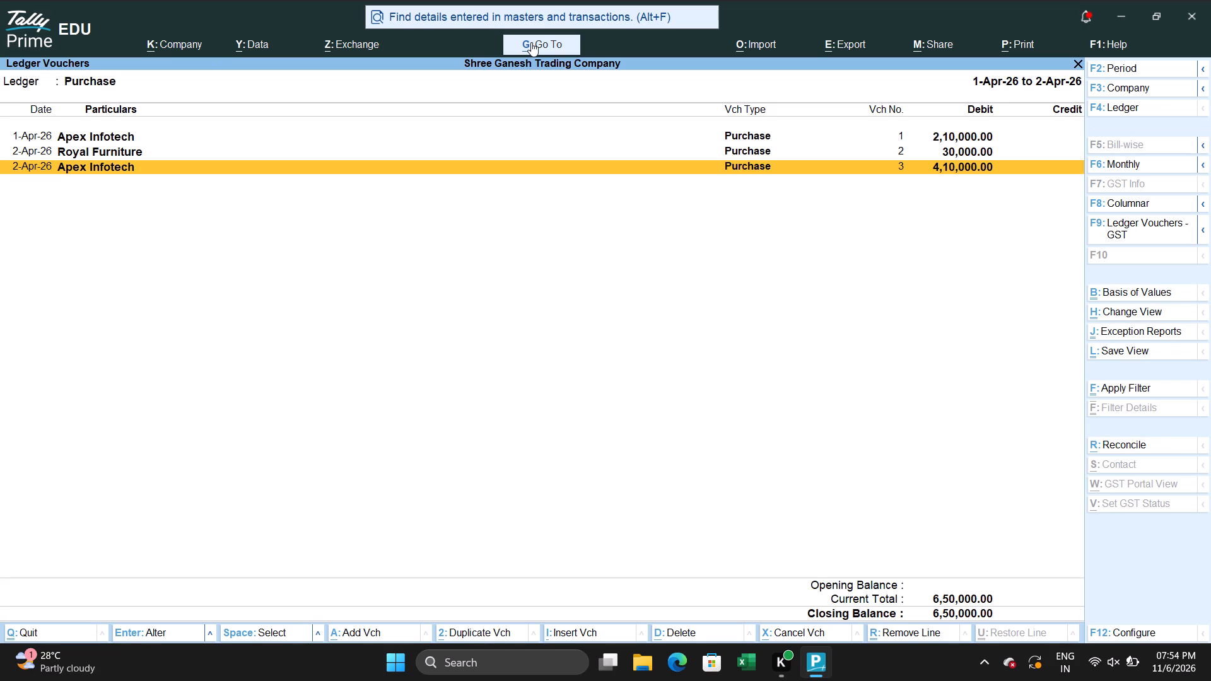
Review the 1-Apr-26 Apex Infotech purchase voucher from the Purchase ledger, then return to the report without altering it.
key(Up)
key(Up)
key(Return)
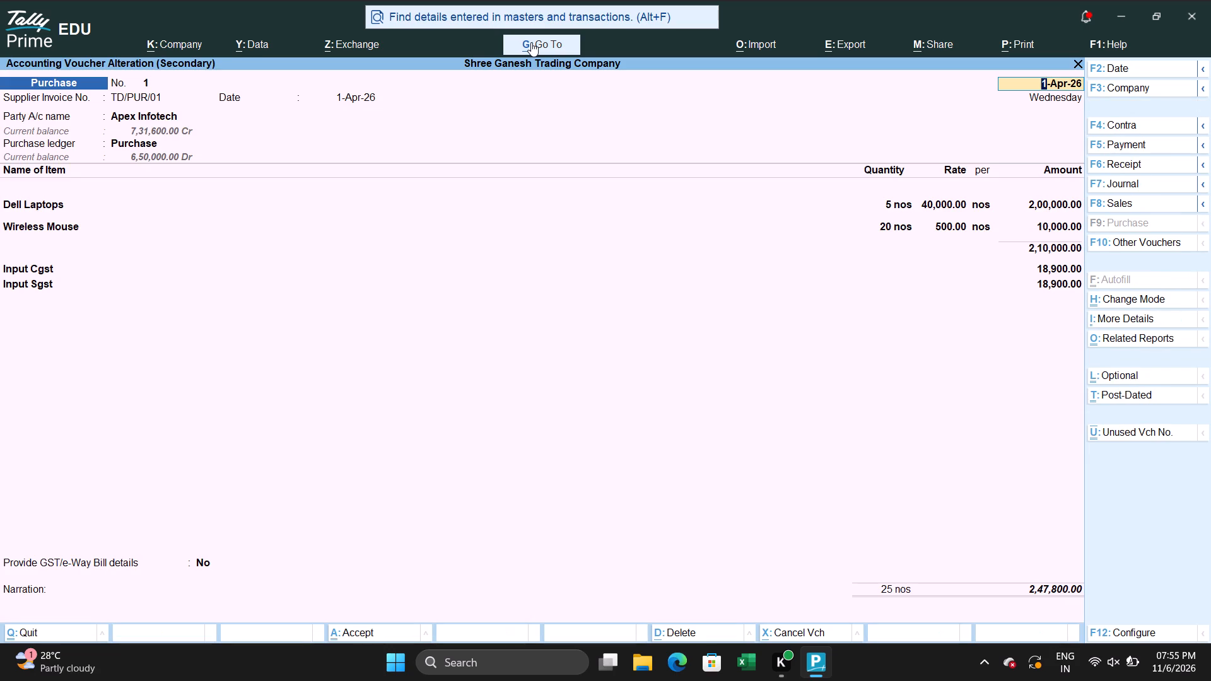
key(Escape)
key(Escape)
key(Escape)
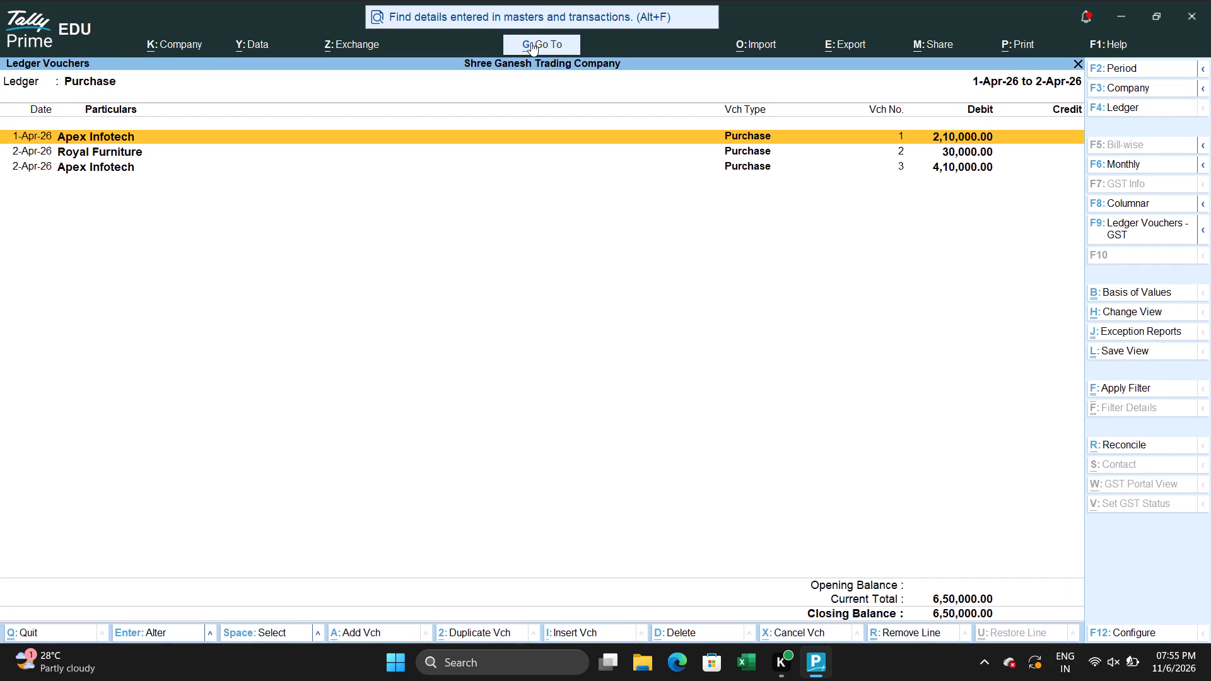
Open the Royal Furniture purchase voucher from the Purchase ledger and check its invoice, receipt and party details, keeping the existing entries.
key(Down)
key(Return)
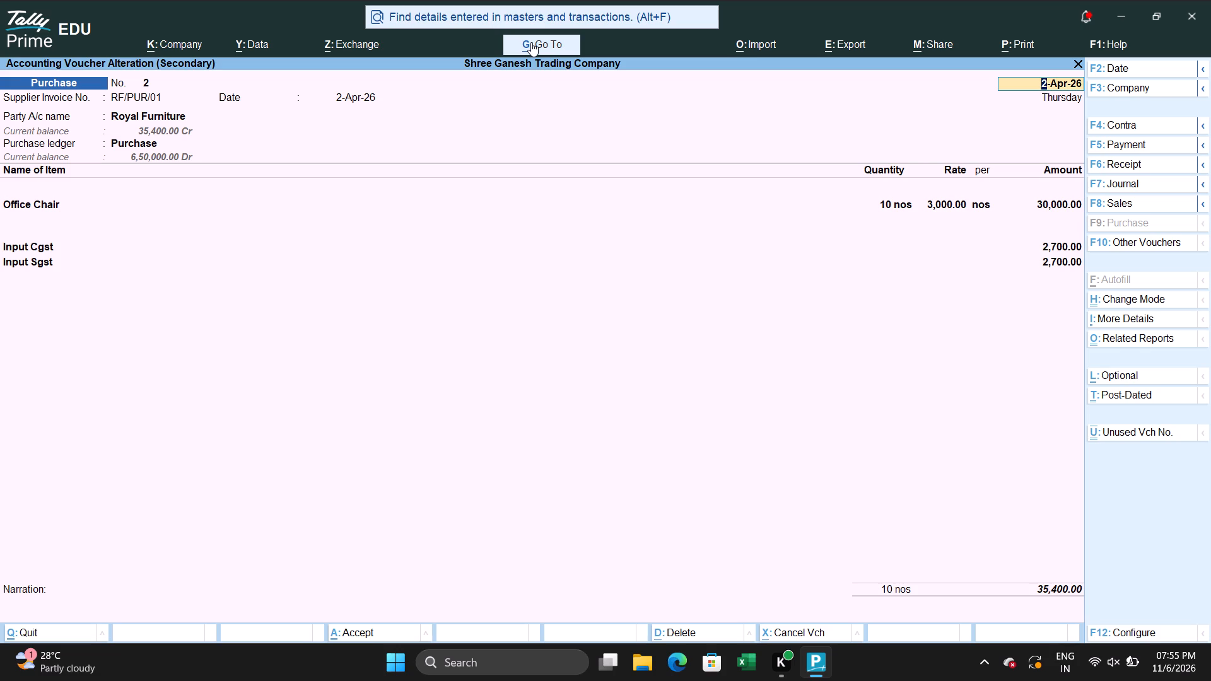
key(Return)
key(Return)
key(Return)
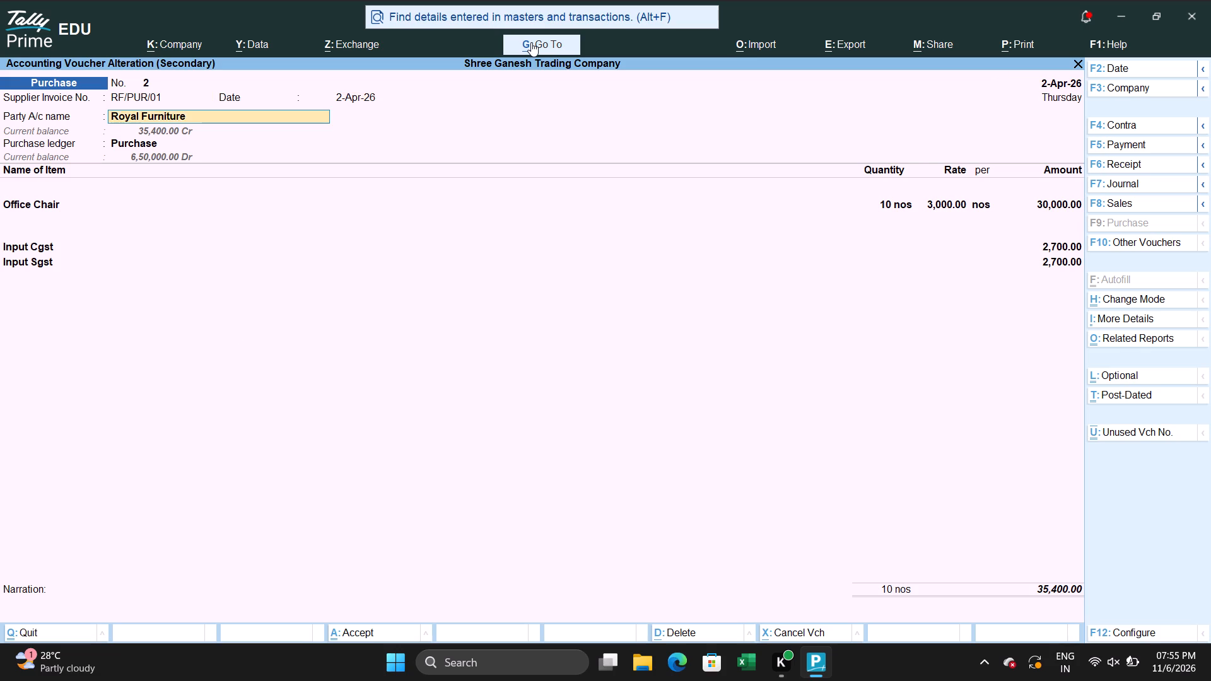
key(Return)
key(Return)
key(Return)
key(Return)
key(Return)
key(Return)
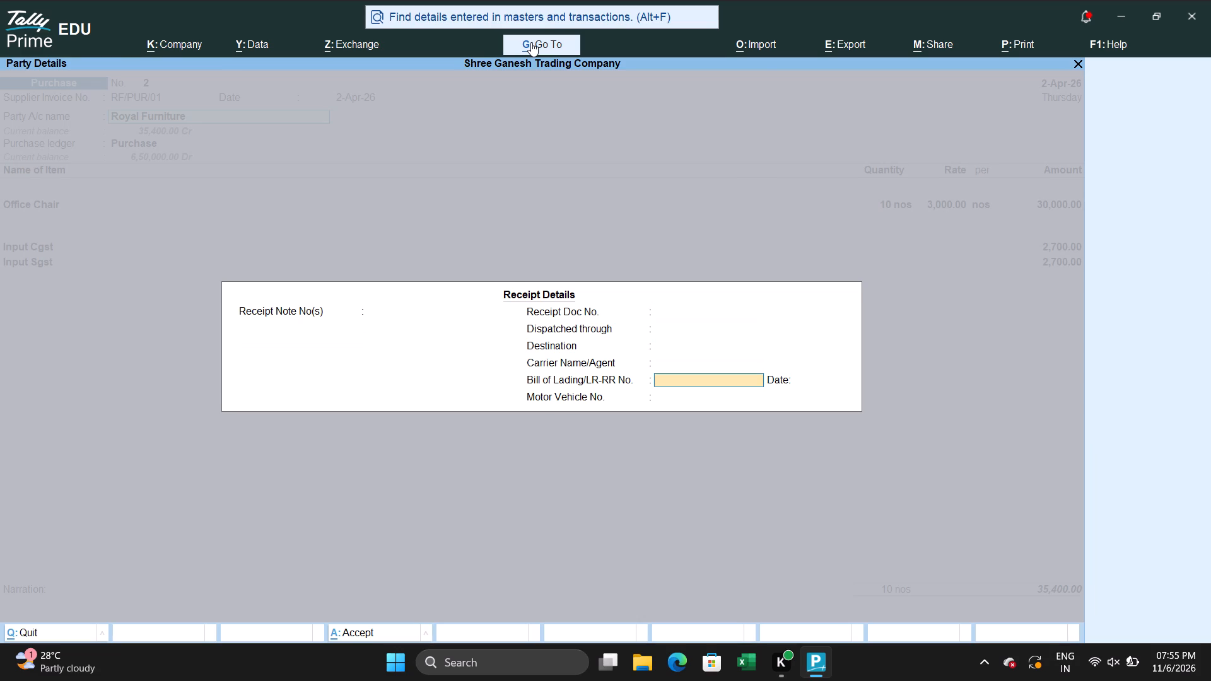
key(Return)
key(Return)
key(Return)
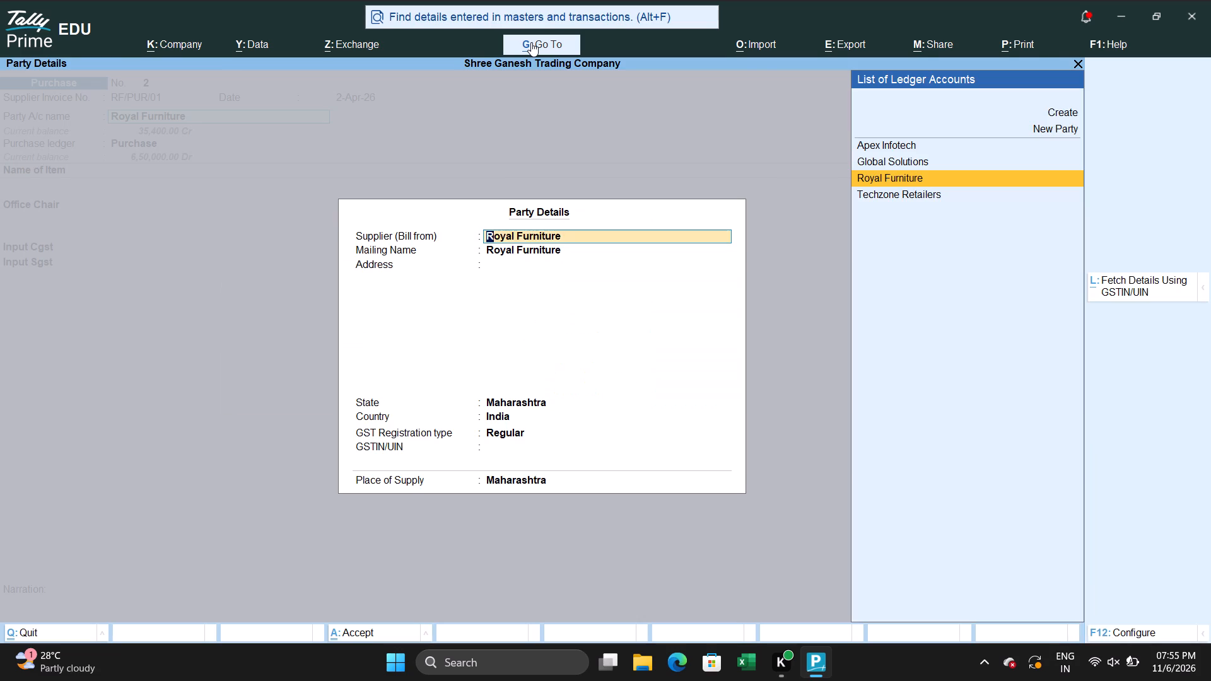
key(Return)
key(Return)
key(Return)
key(Return)
key(Return)
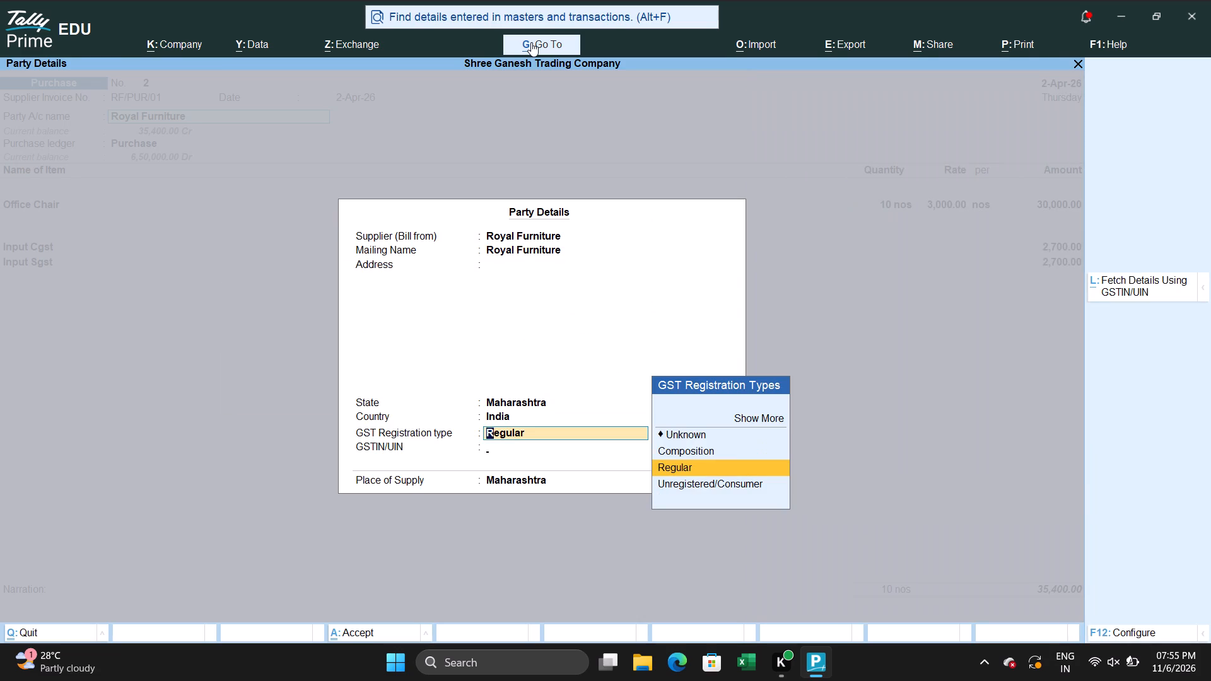
key(Return)
key(Return)
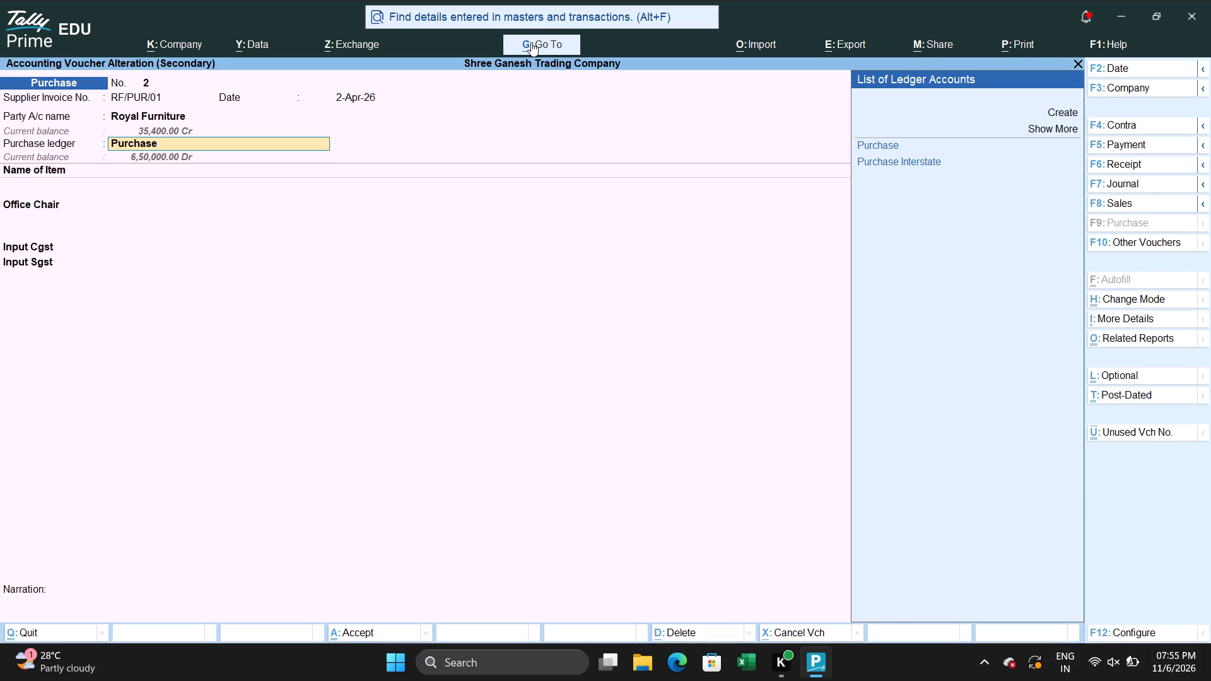
Go through the Royal Furniture voucher's purchase ledger, Office Chair item line and Input Cgst and Input Sgst lines, keeping every entry.
key(Return)
key(Return)
key(Return)
key(Return)
key(Return)
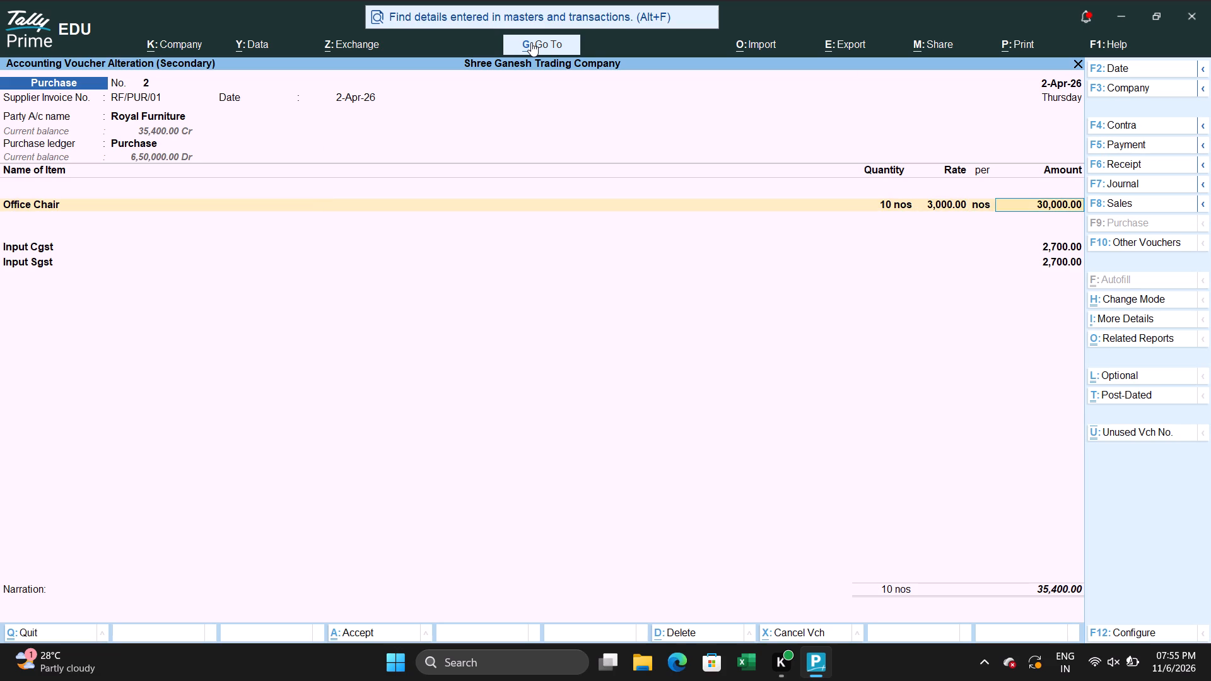
key(Return)
key(Return)
key(Return)
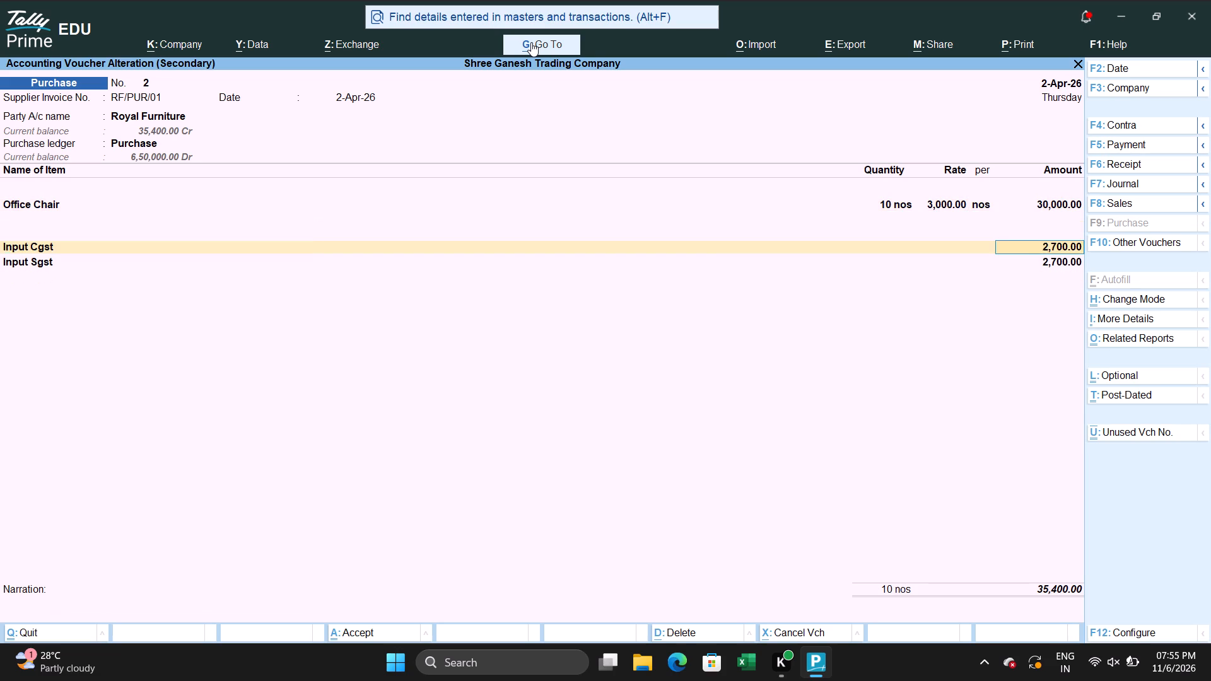
key(Return)
key(Return)
key(Return)
key(Return)
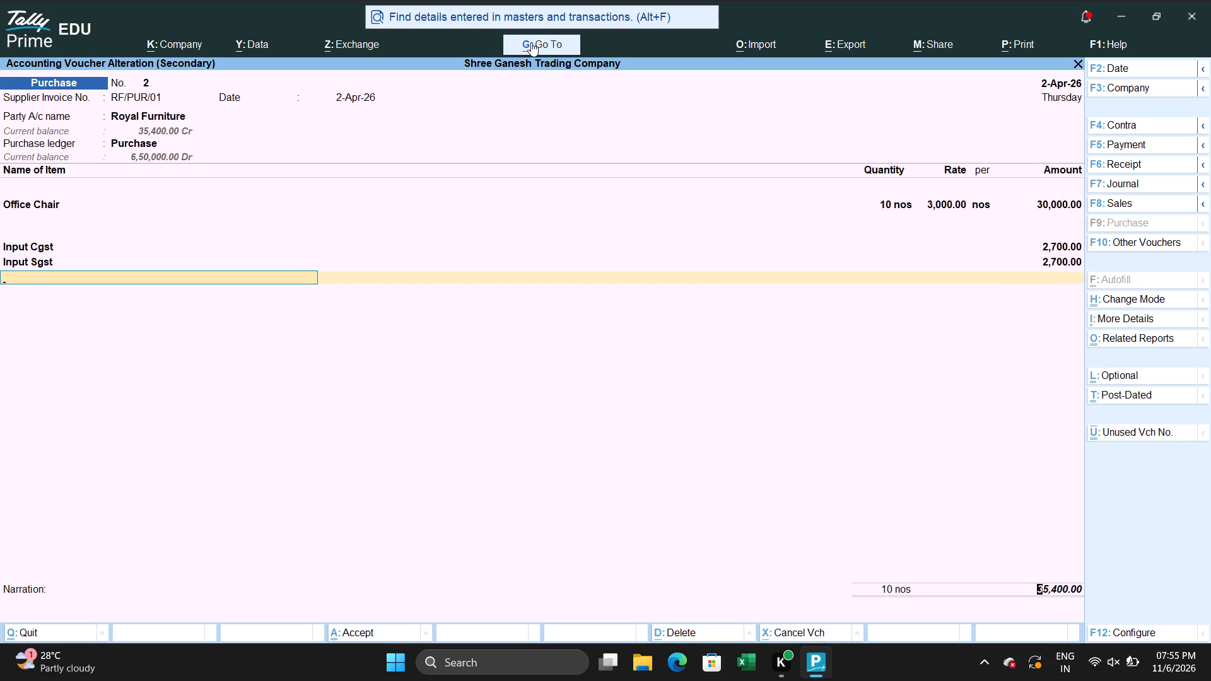
Keep the bill-wise reference RF/PUR/01 for Royal Furniture and accept the purchase voucher with its existing entries.
key(Return)
key(Return)
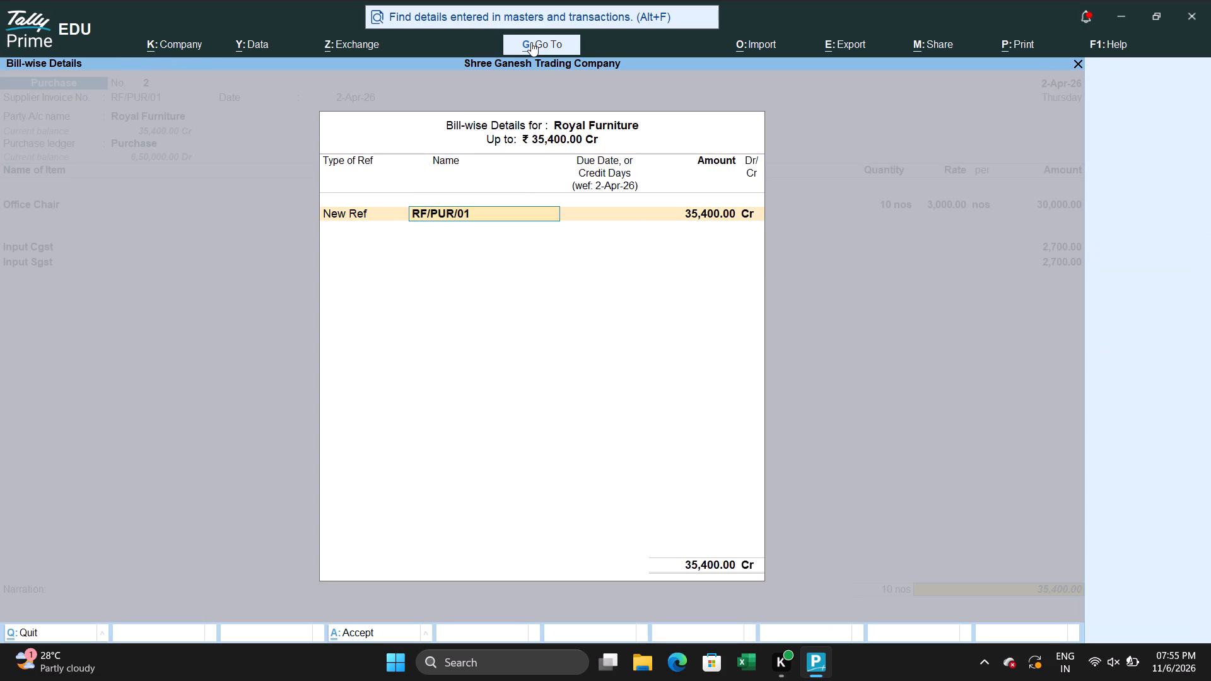
key(Return)
key(Return)
key(Return)
key(Return)
key(Return)
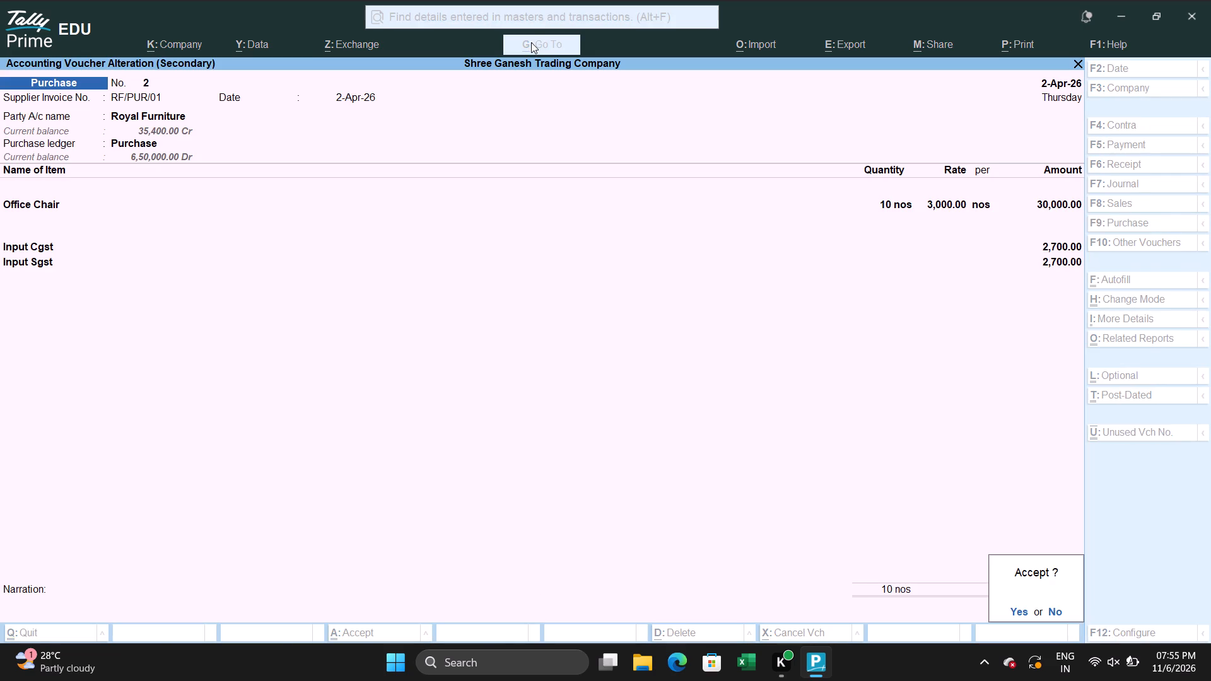
key(Return)
Leave the Purchase ledger report and account books, and open a blank purchase voucher for entry.
key(Escape)
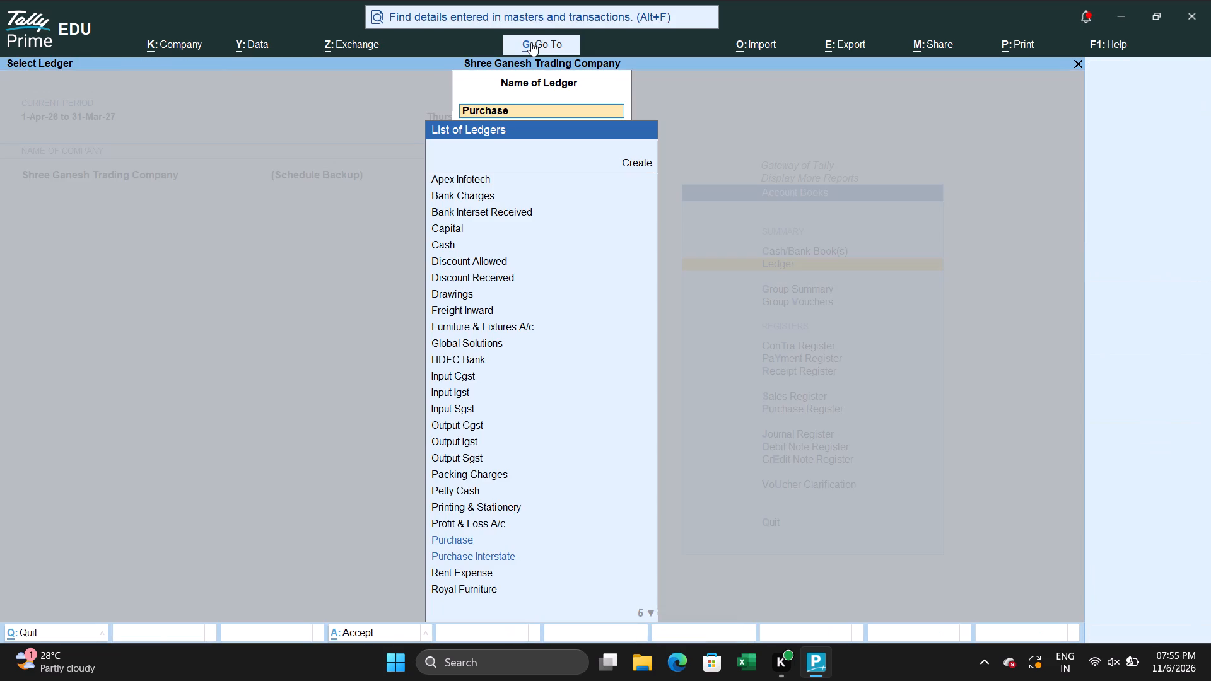
key(Escape)
key(Escape)
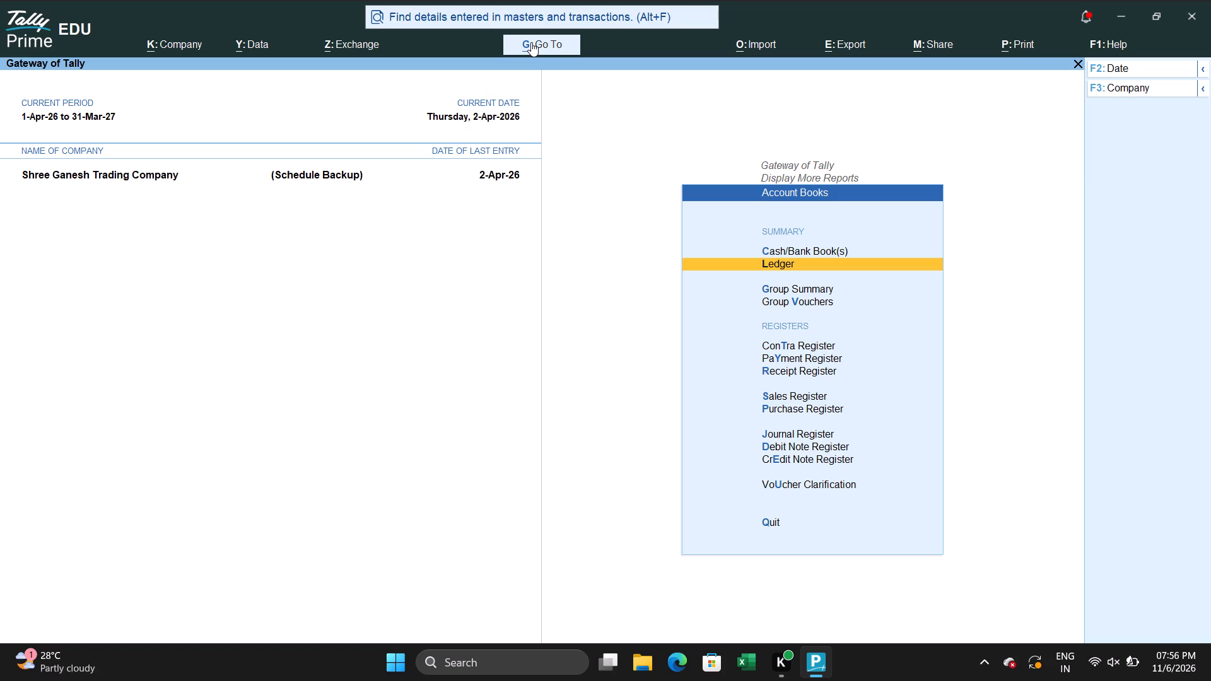
key(Escape)
key(Escape)
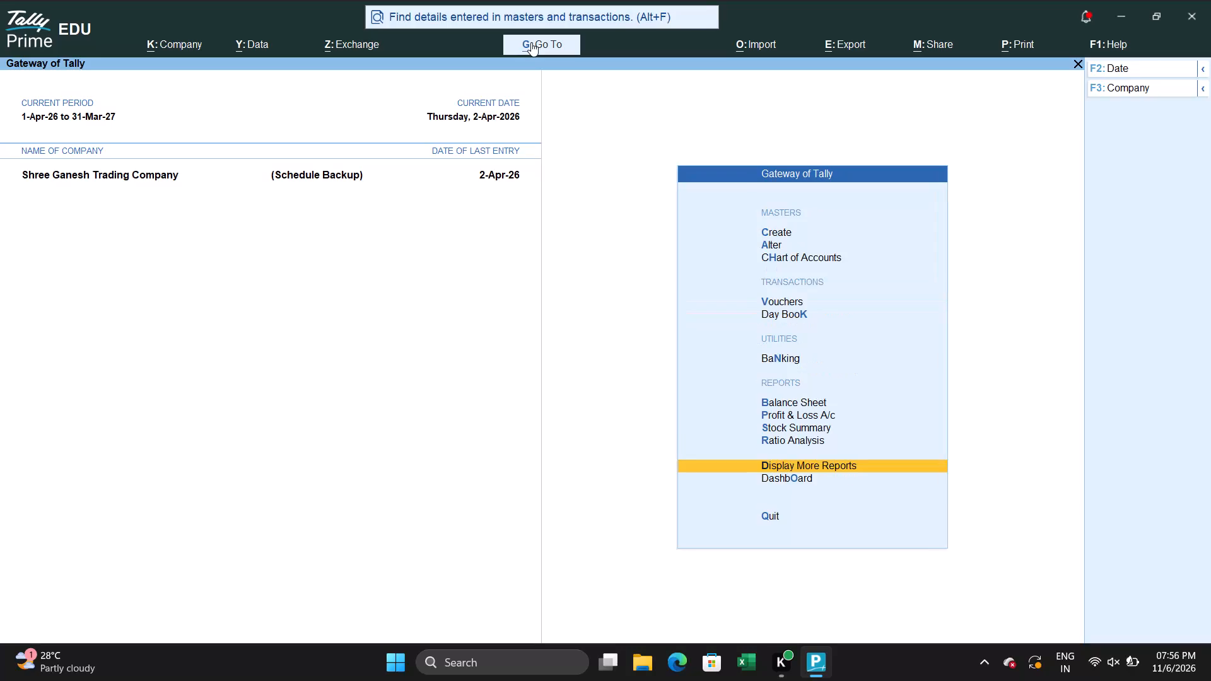
key(Up)
key(Up)
key(Up)
key(Up)
key(Up)
key(Up)
key(Up)
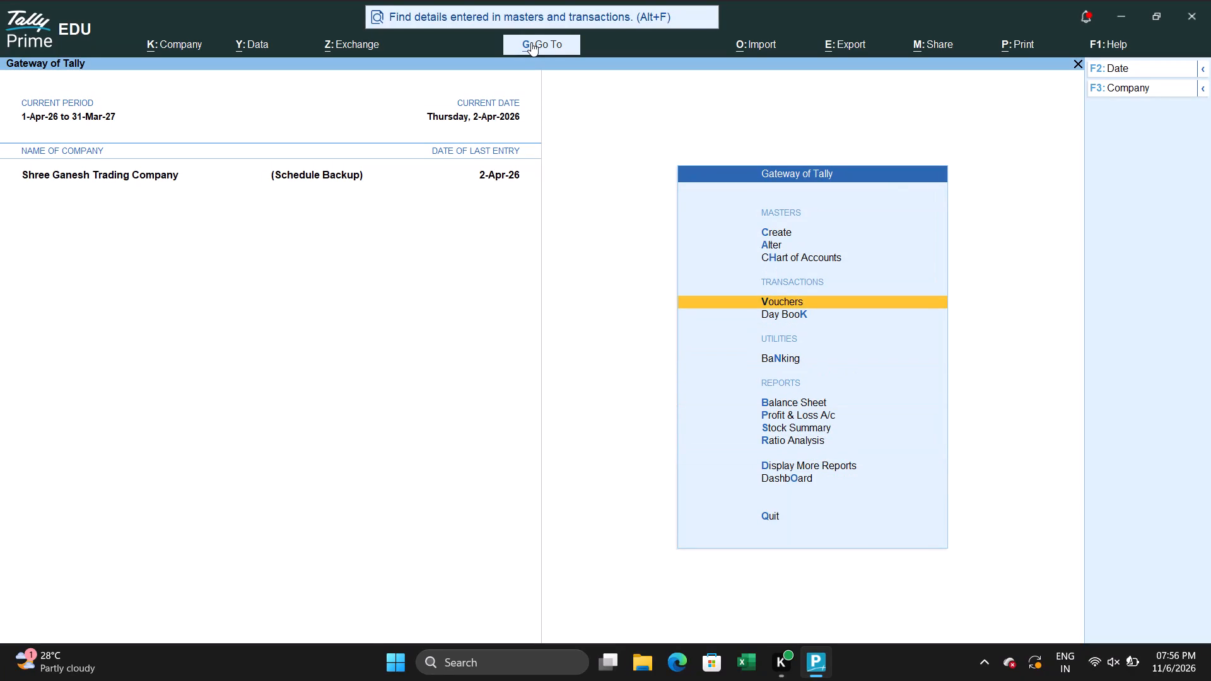
key(Return)
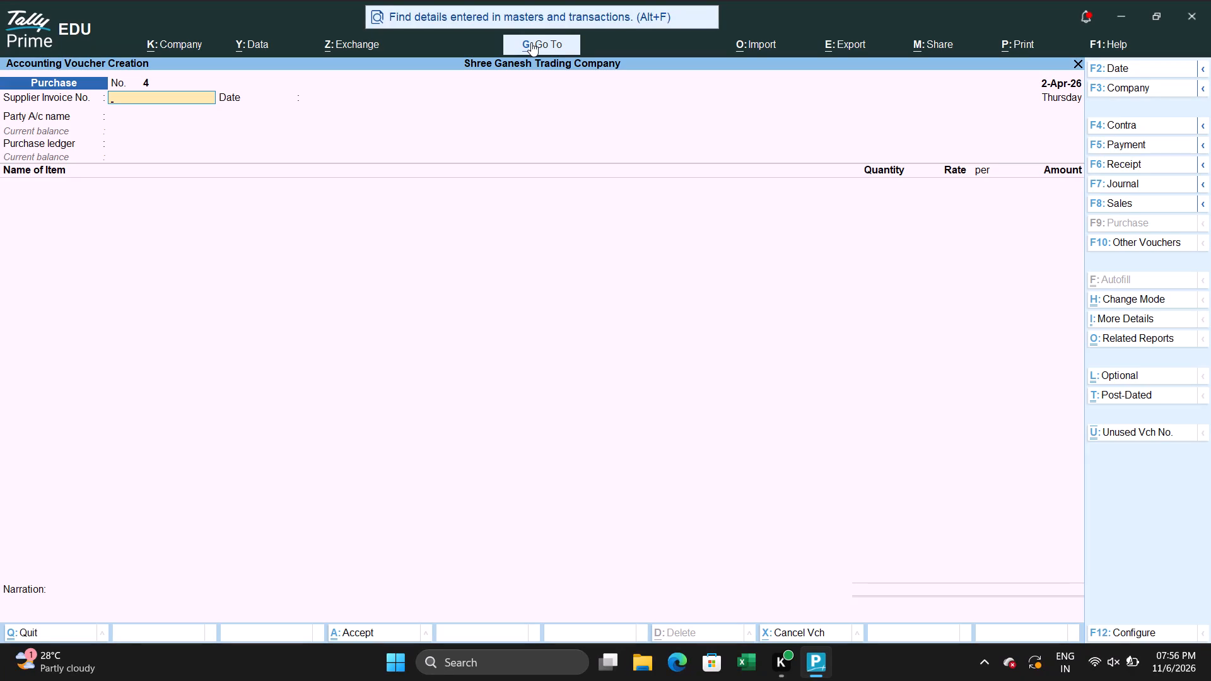
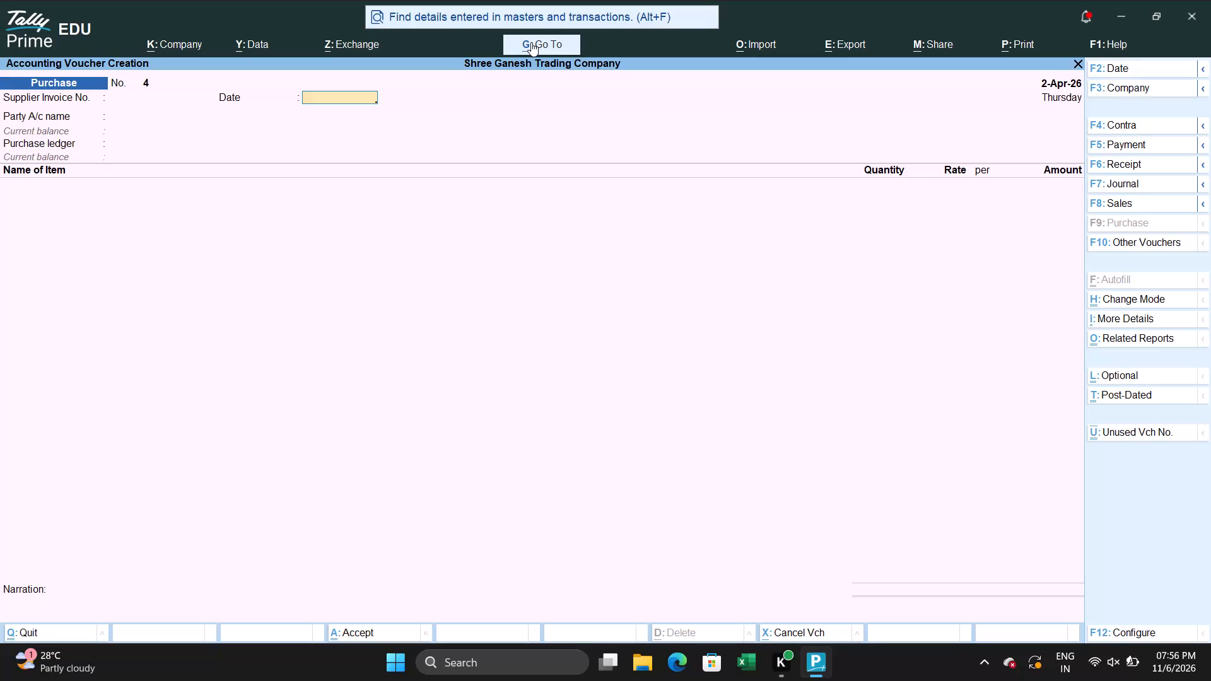
Switch the blank purchase voucher to a Debit Note voucher.
key(Return)
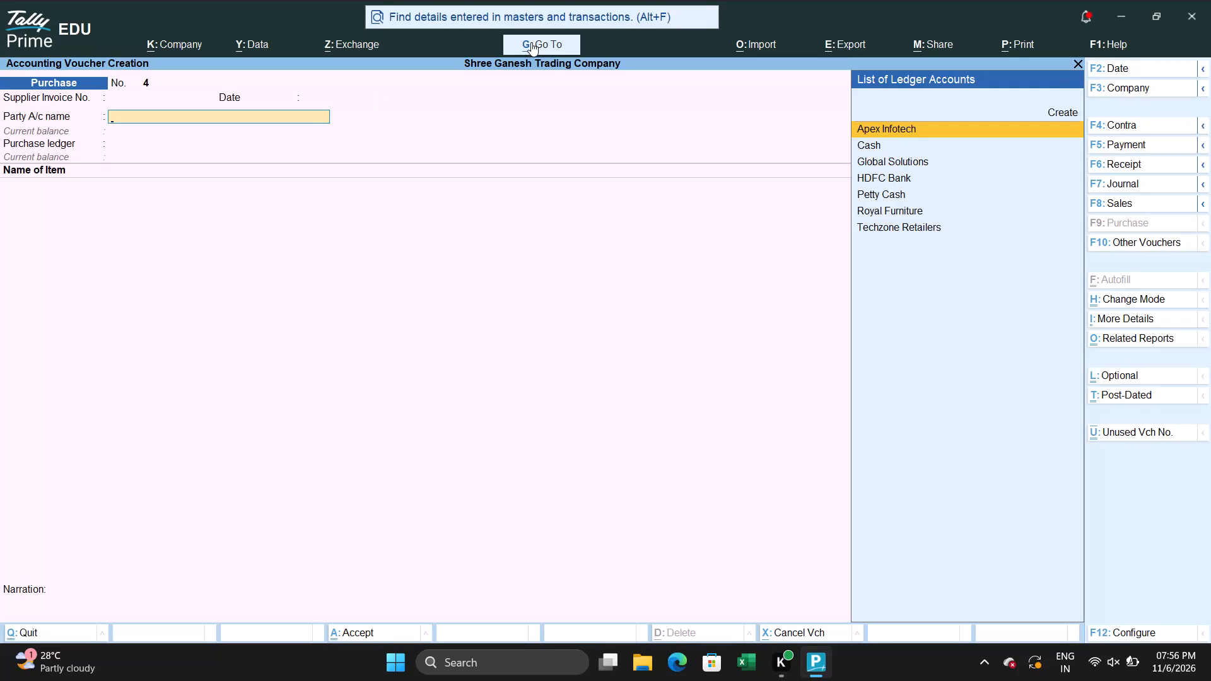
key(BackSpace)
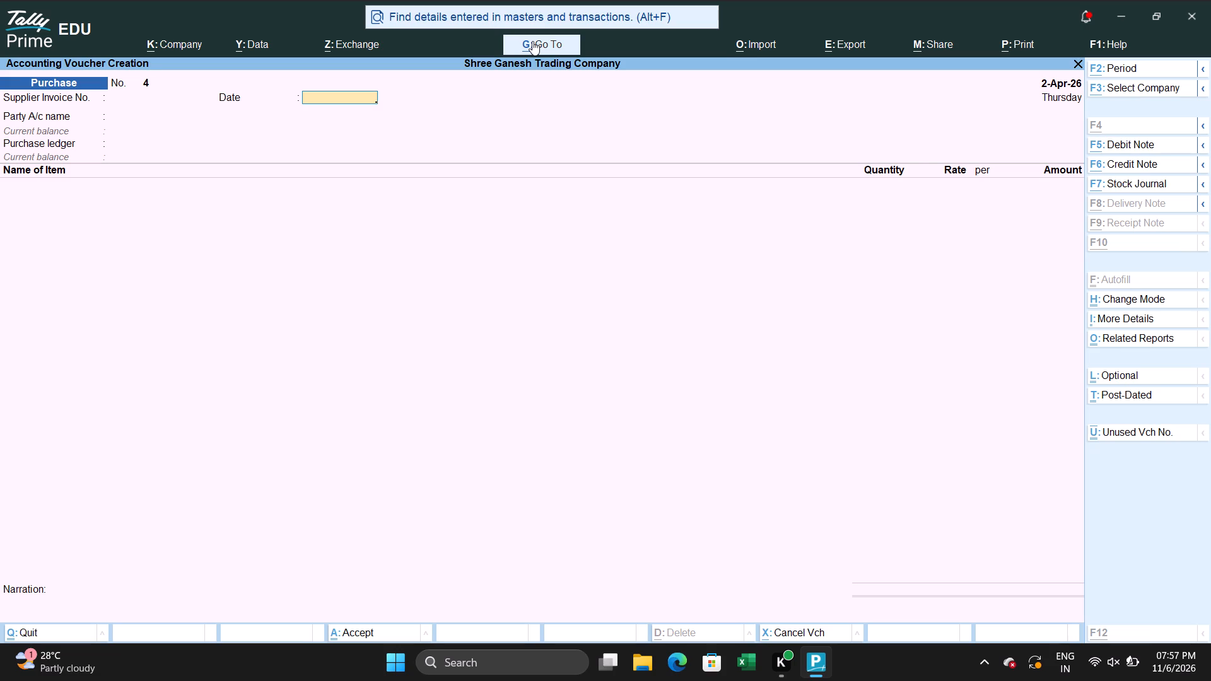
key(alt+F5)
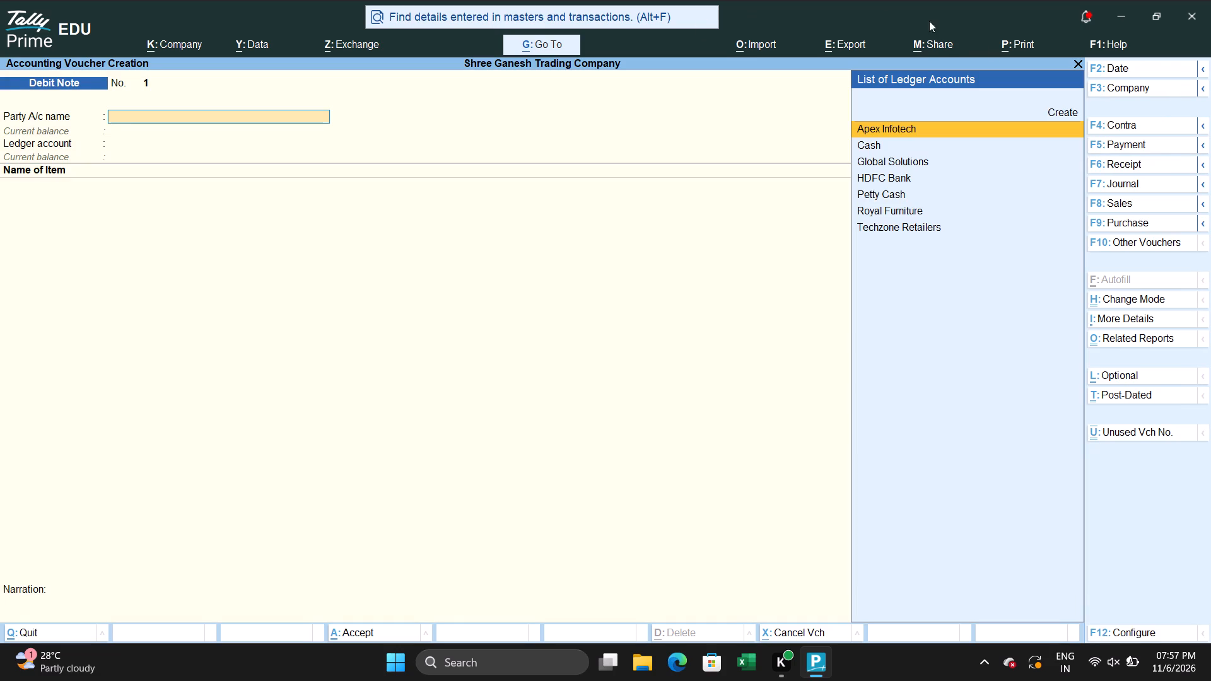
click(1121, 239)
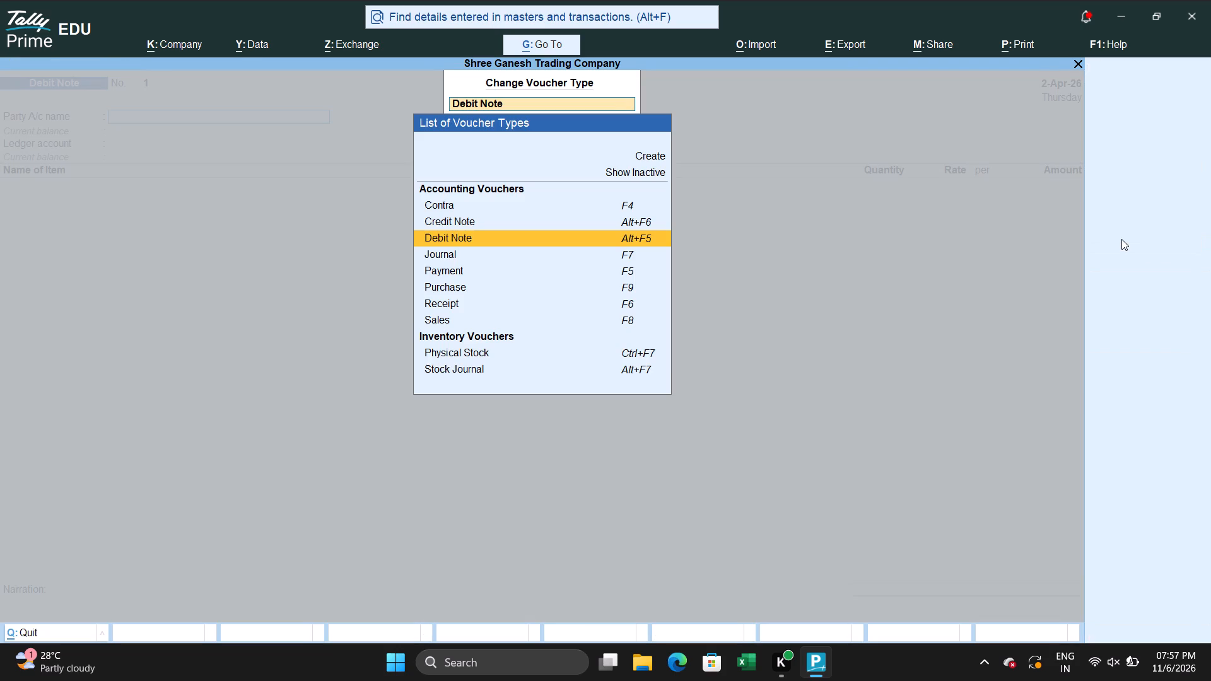
click(630, 240)
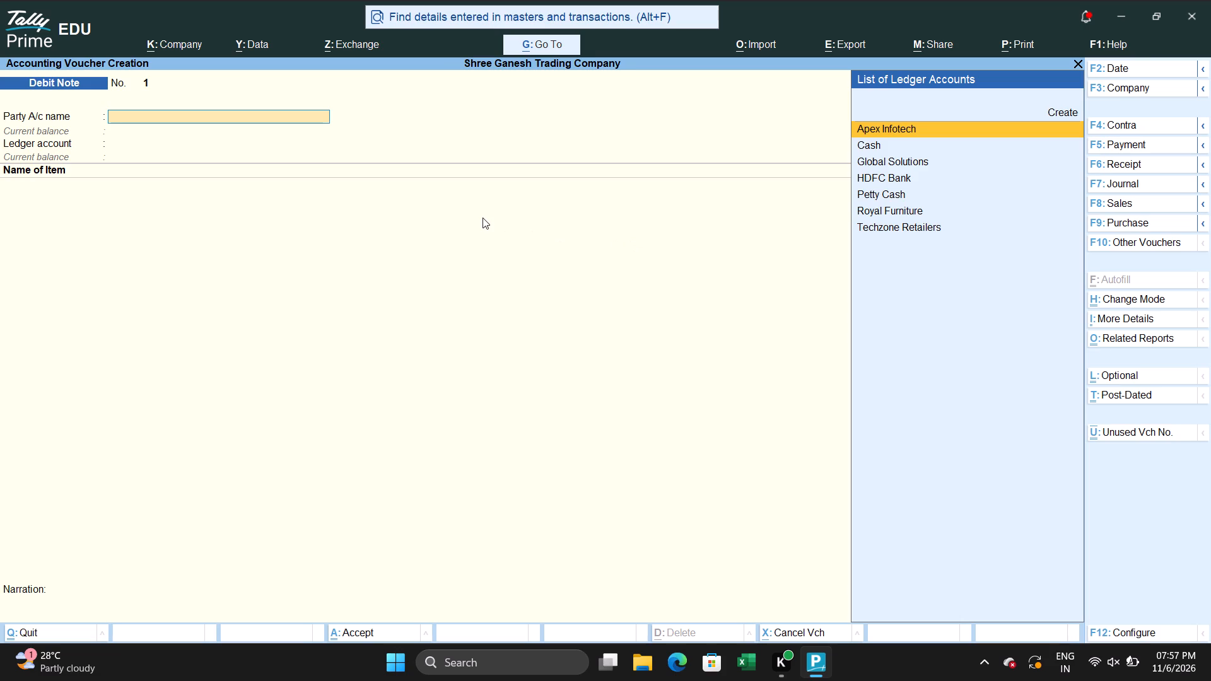
Choose Apex Infotech as the debit note's party and leave its dispatch and original invoice details blank.
key(Return)
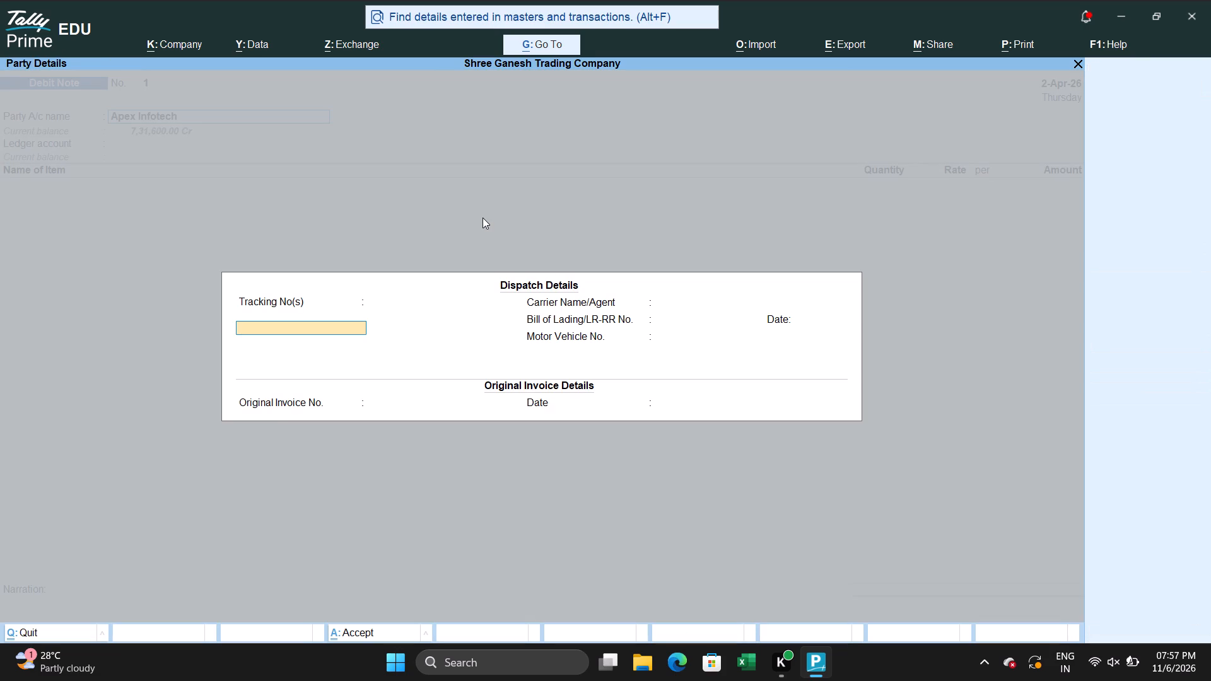
key(Return)
key(Return)
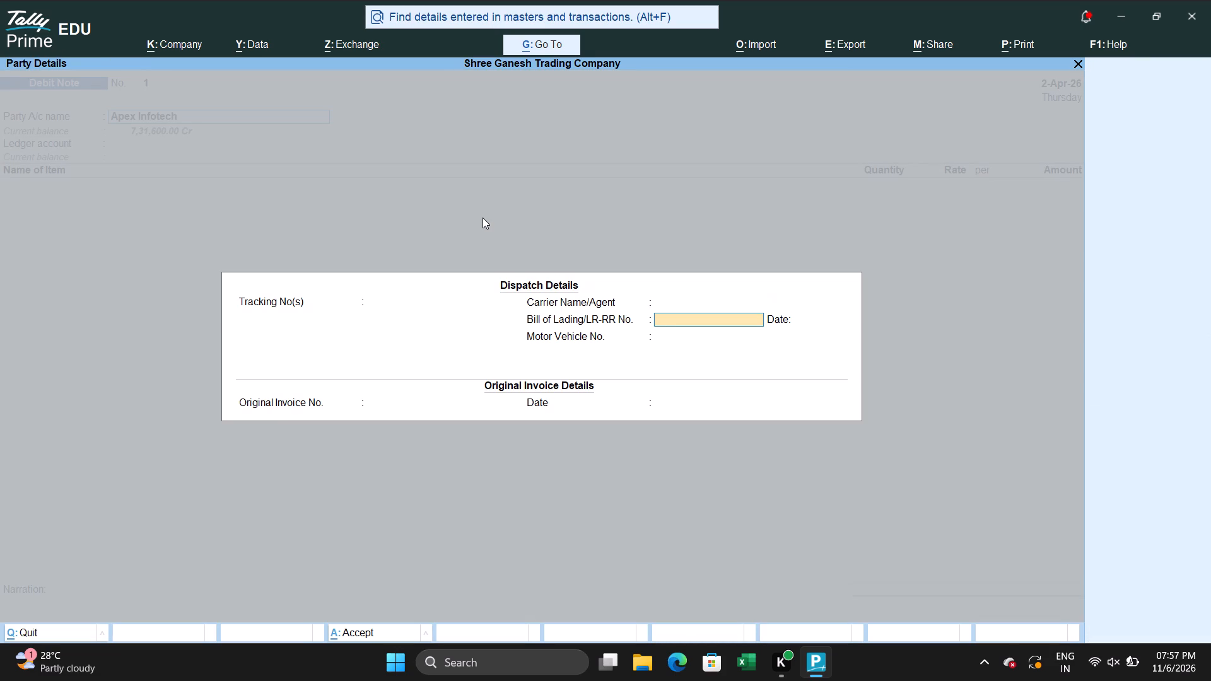
key(Return)
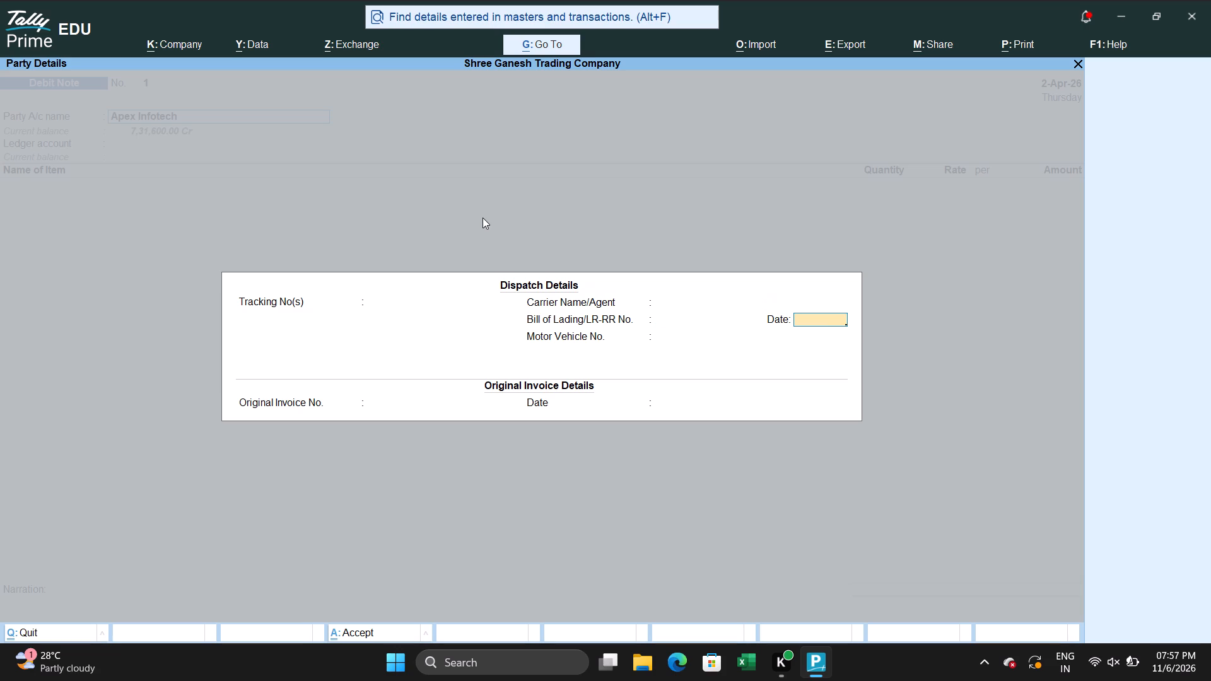
key(Return)
key(Return)
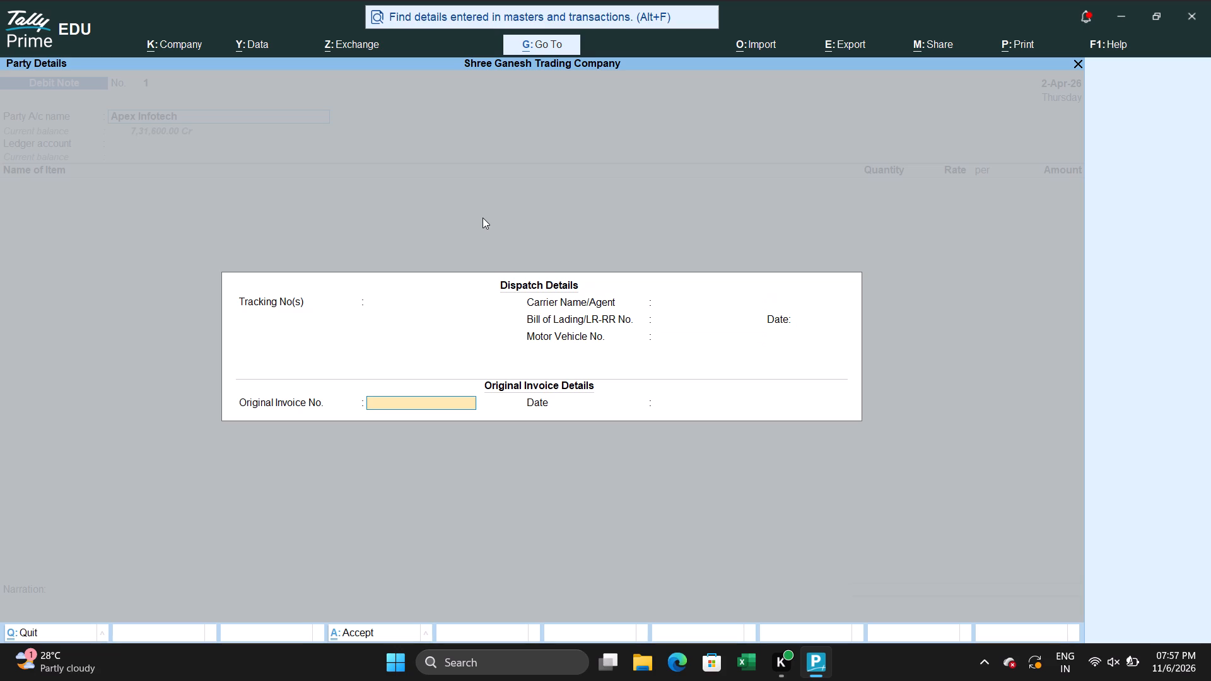
key(Return)
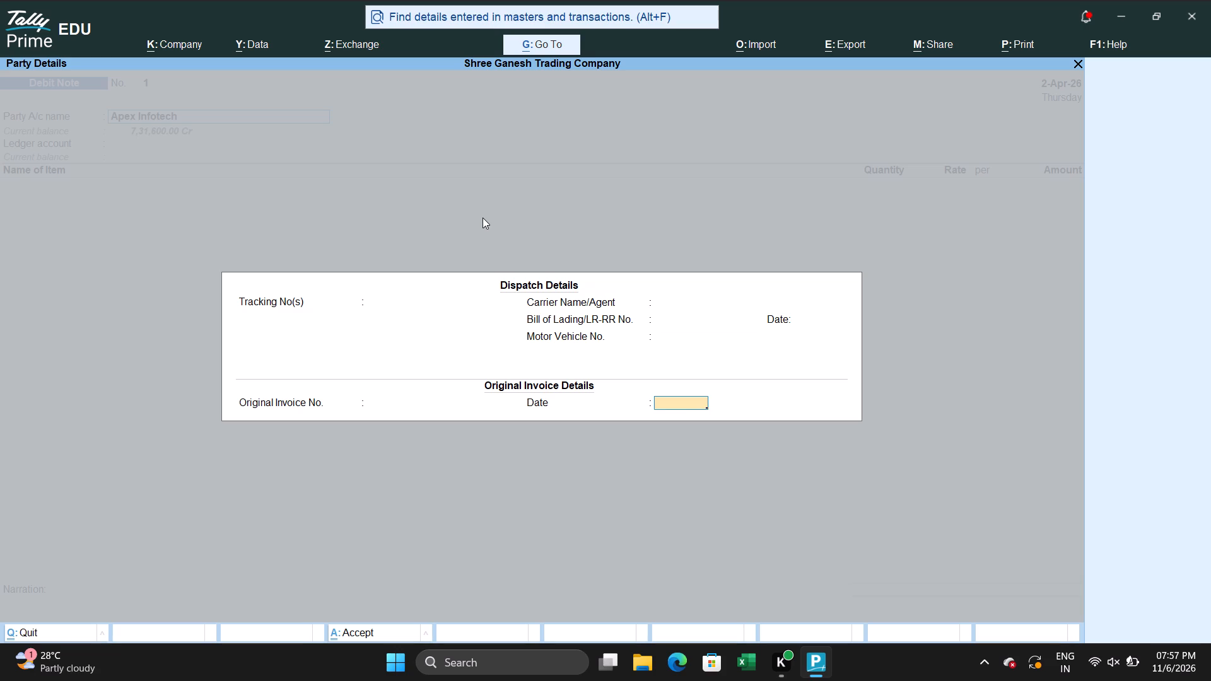
key(Return)
key(Return)
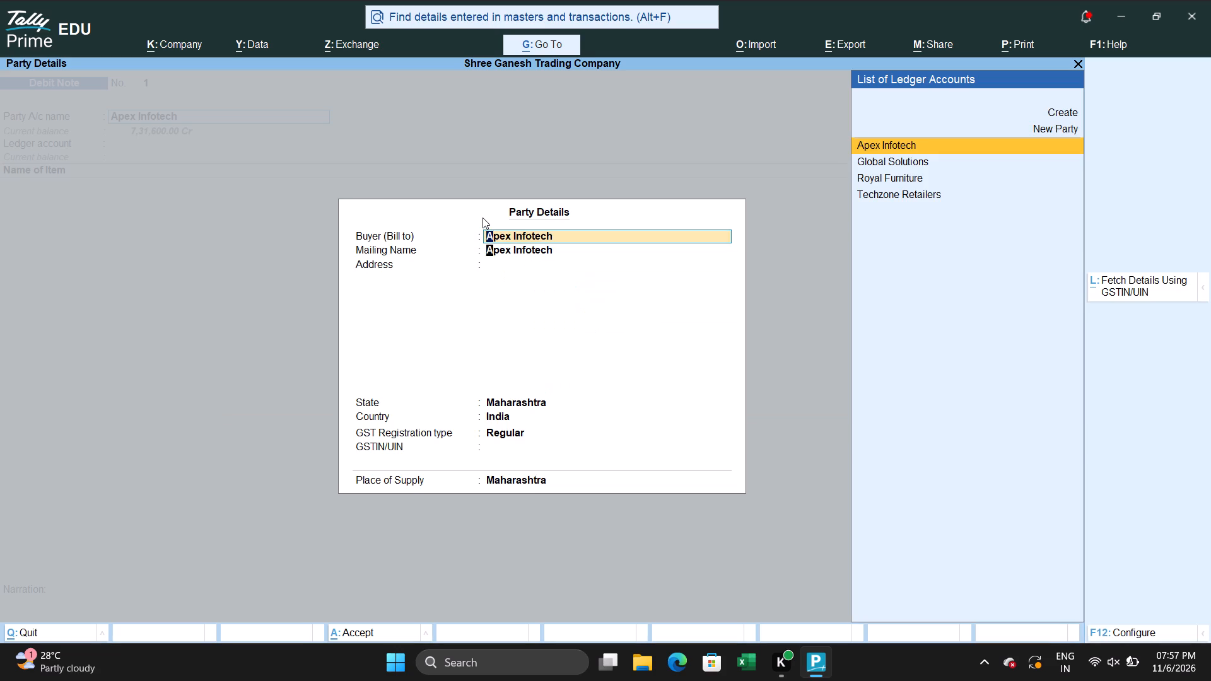
Keep Apex Infotech's default party details and choose Purchase as the debit note's ledger account.
key(Return)
key(Return)
key(Return)
key(Return)
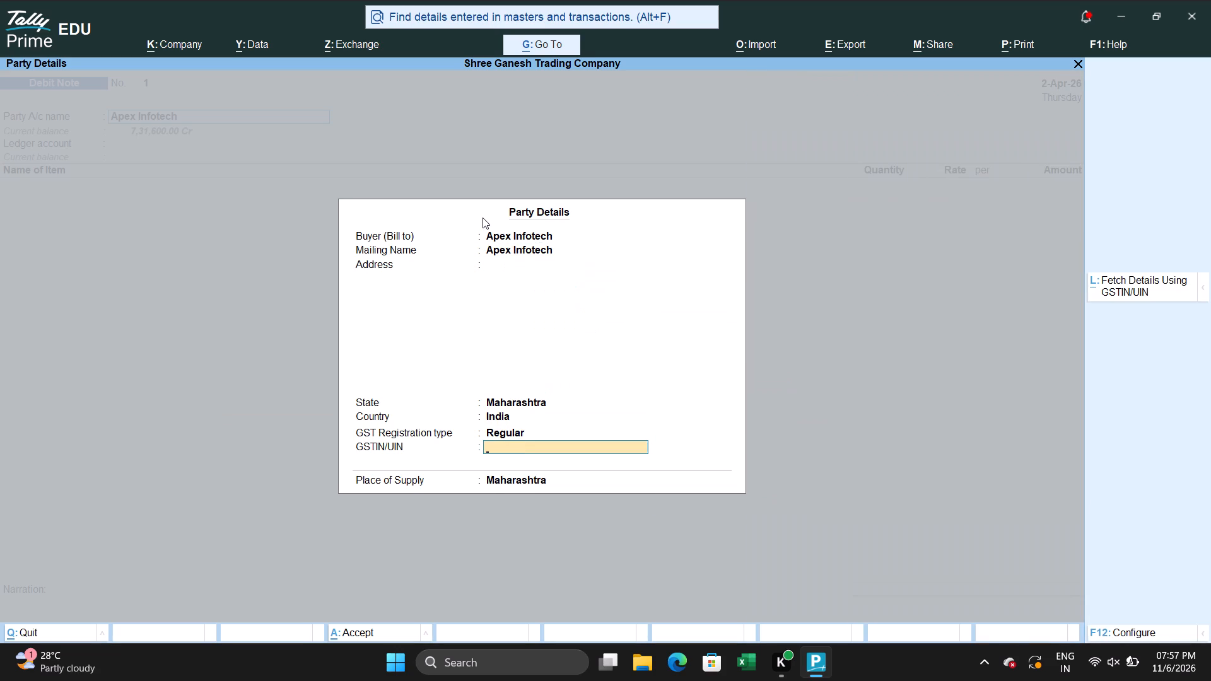
key(Return)
key(Return)
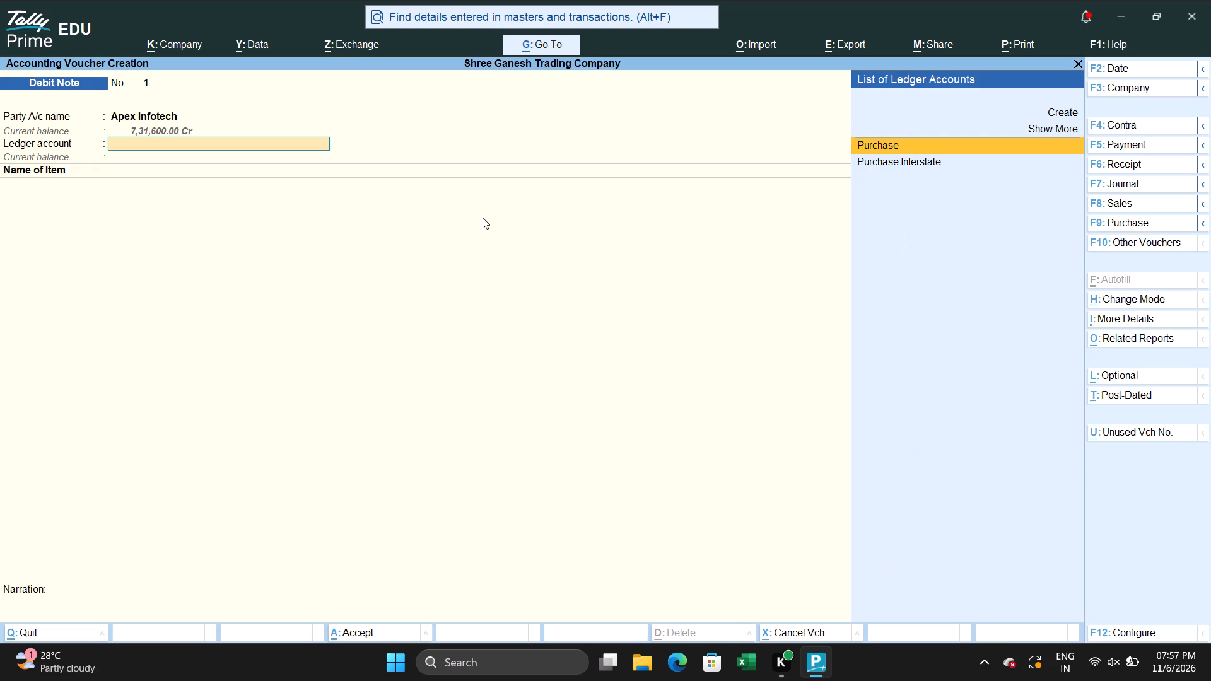
key(Return)
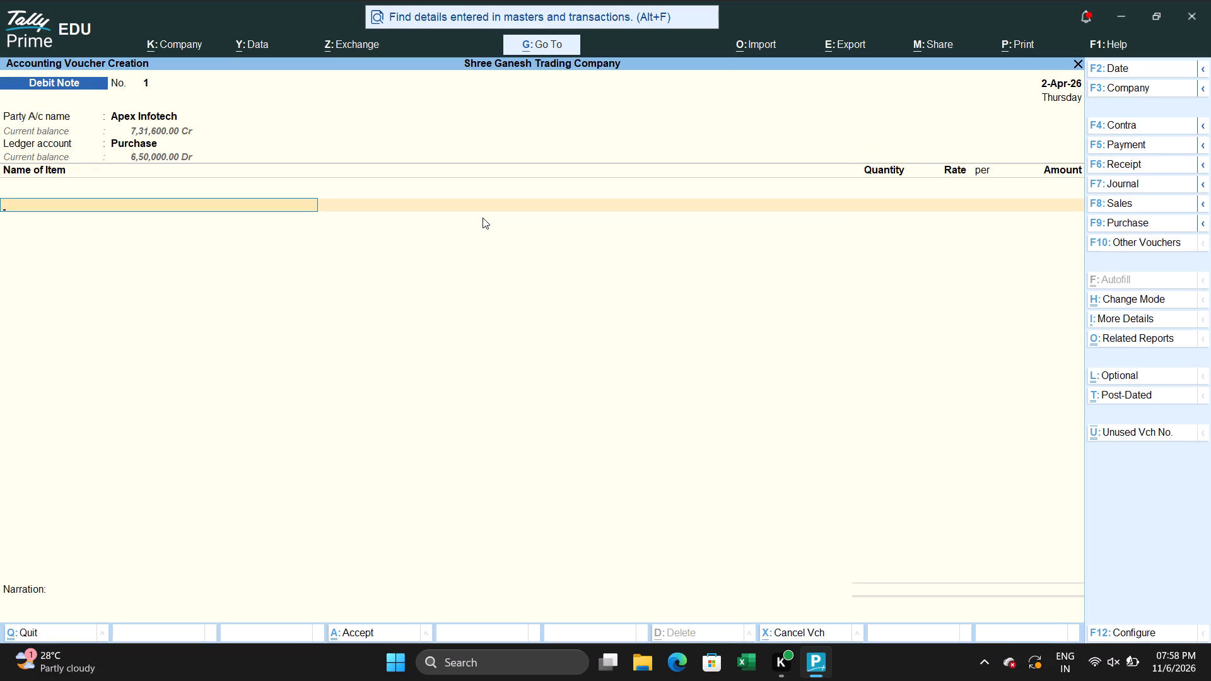
Enter the item Dell Laptops with quantity 1 nos at a rate of 40,000.00, and end the item list.
text(DE)
text(LL)
key(Return)
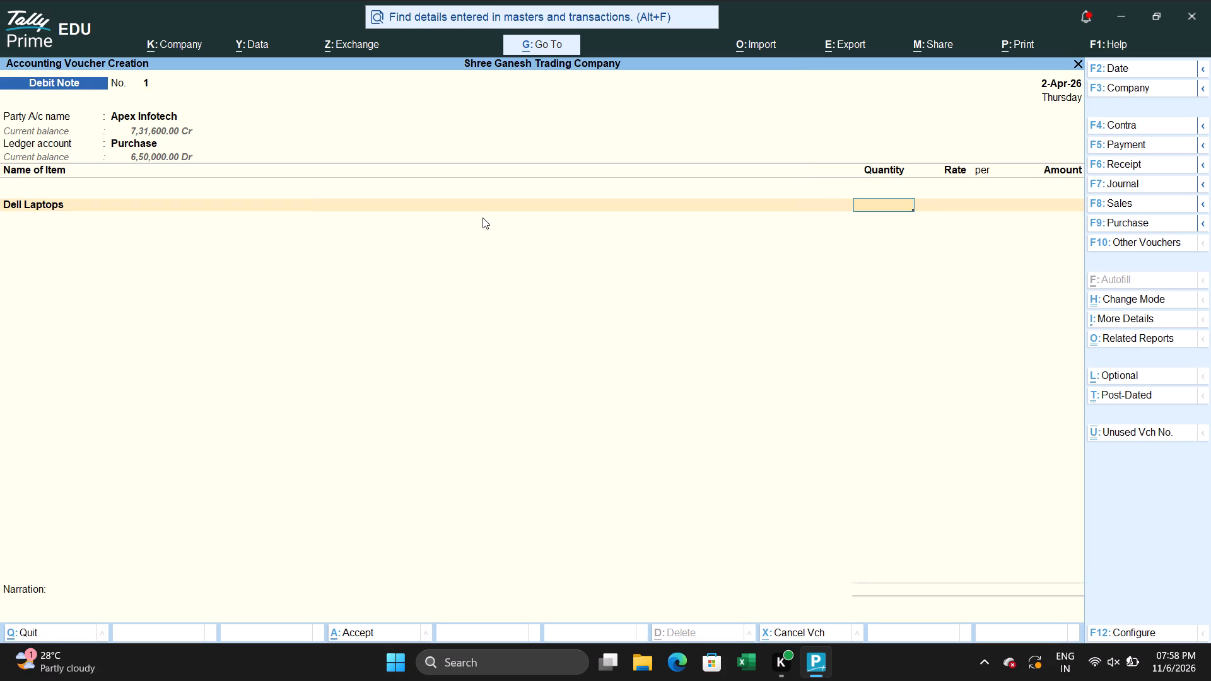
key(1)
key(Return)
key(Return)
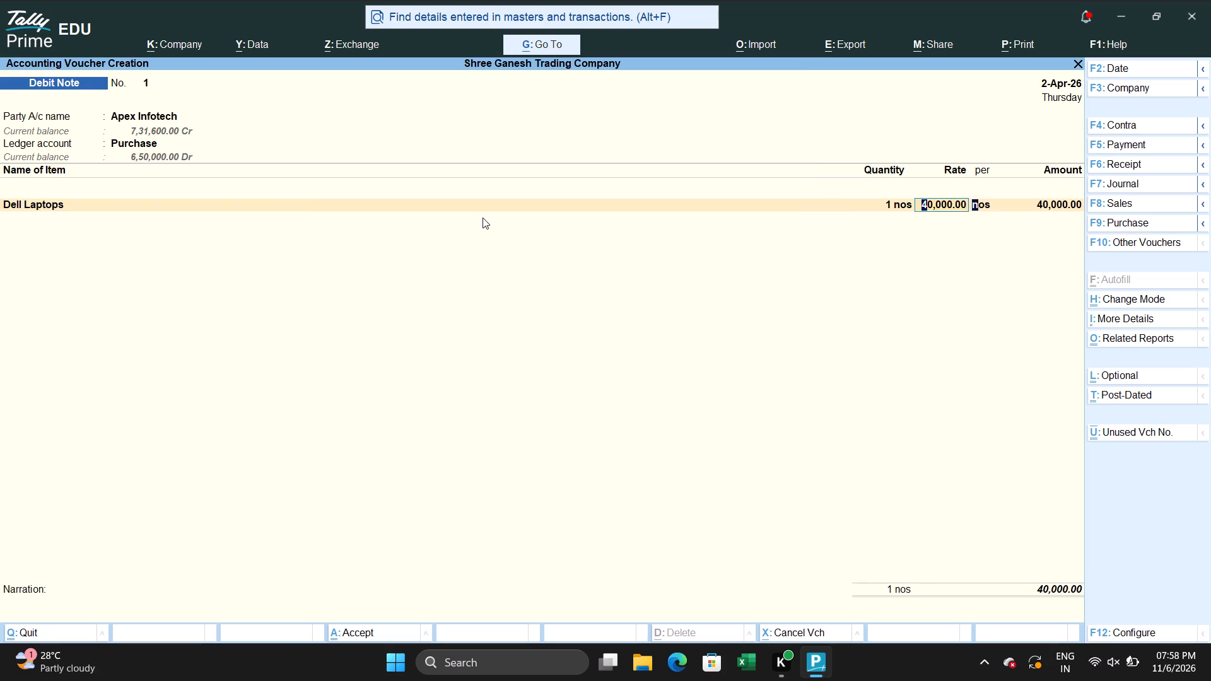
key(Return)
key(Return)
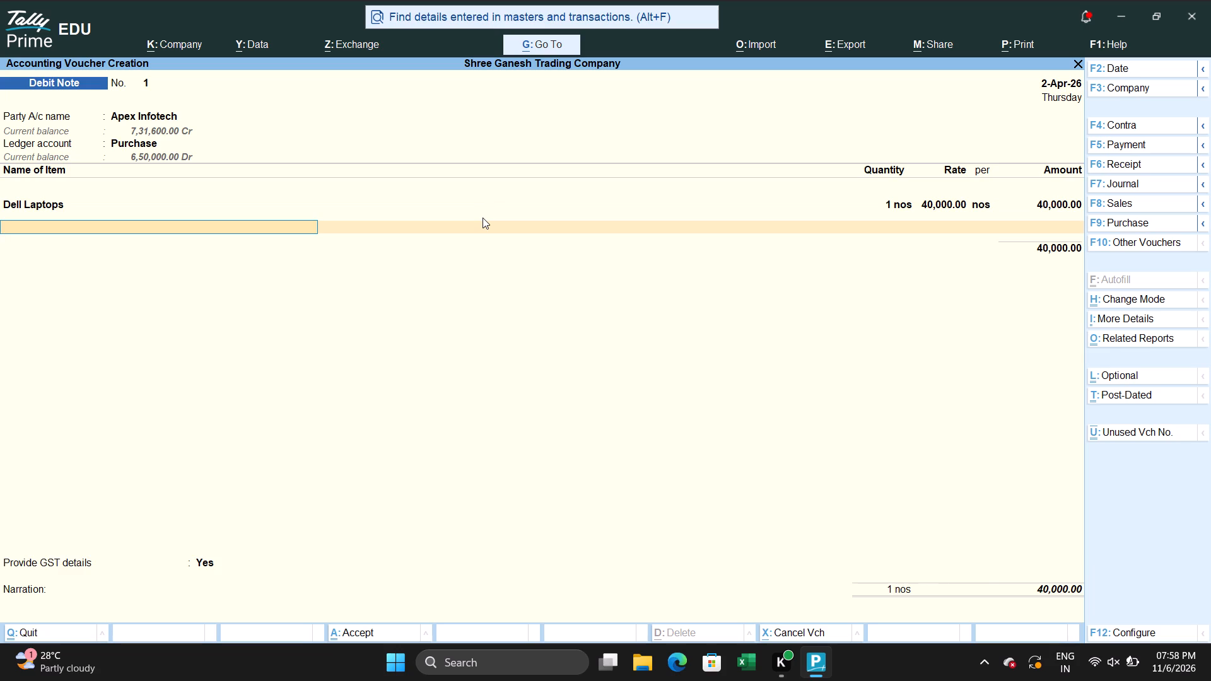
key(Return)
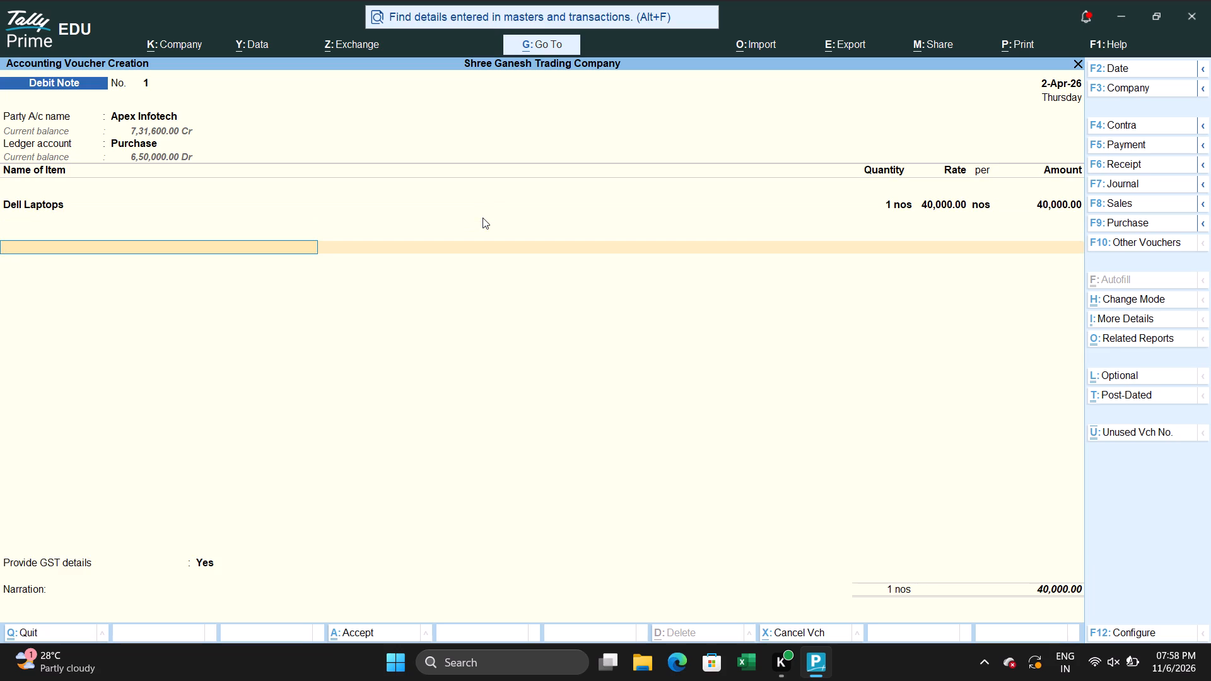
Start a ledger line below the Dell Laptops item by searching the ledger accounts for "C".
key(c)
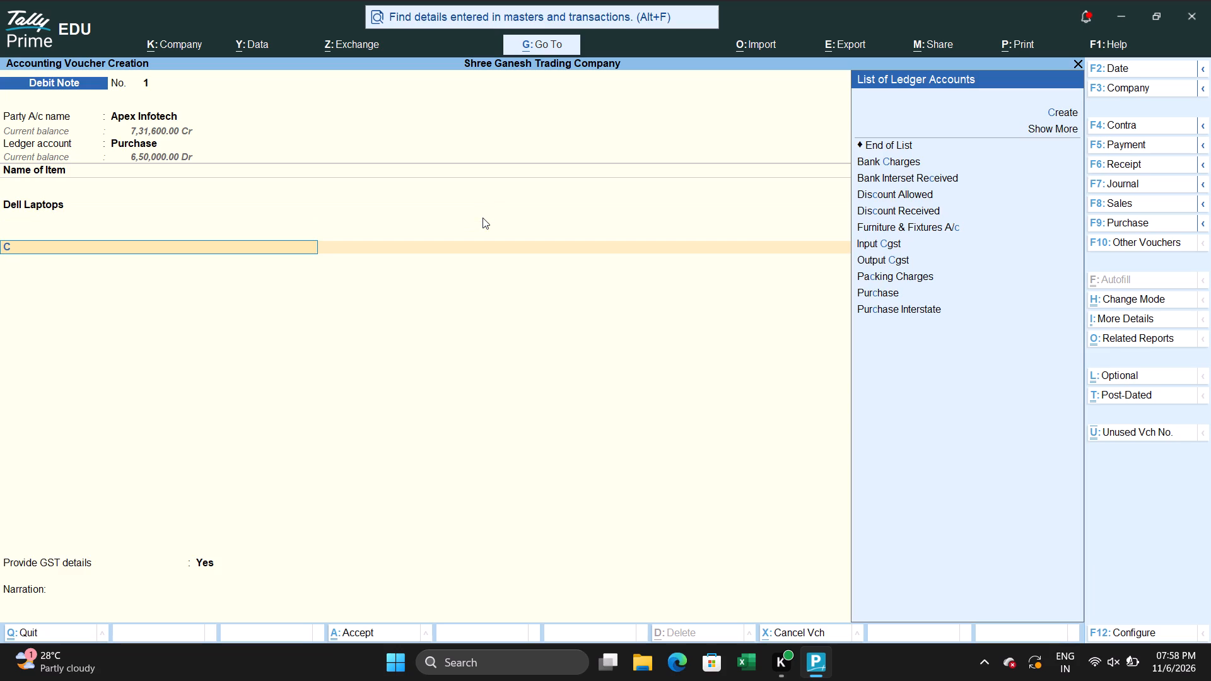
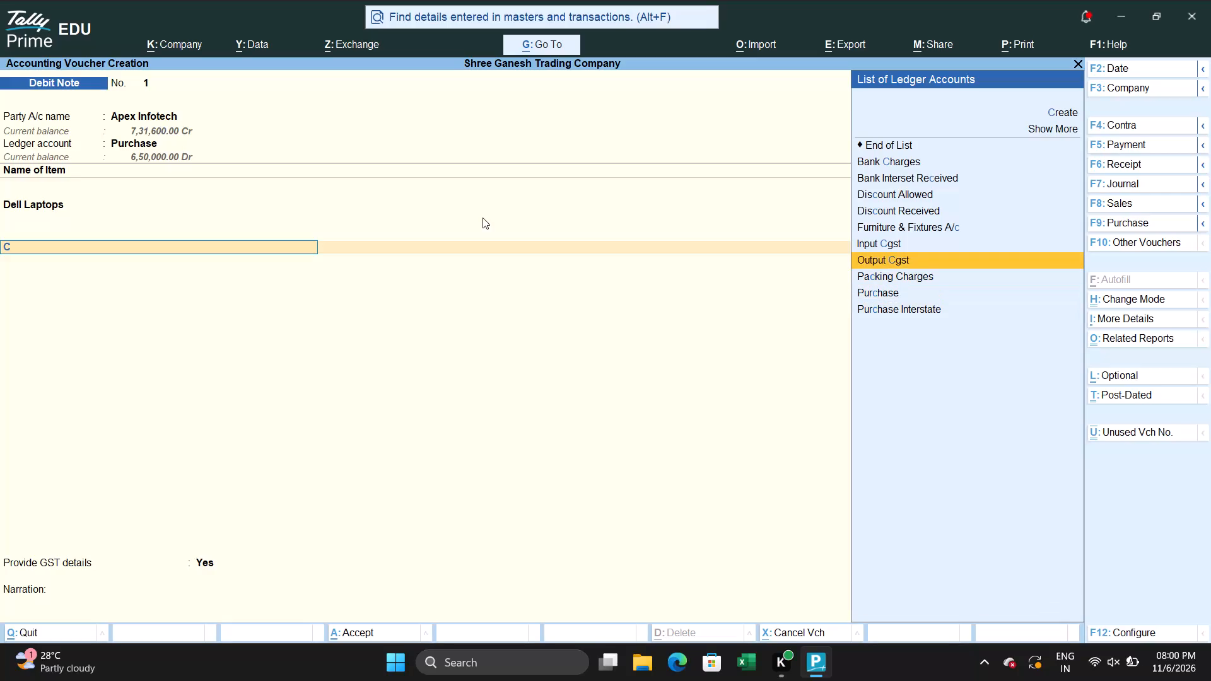
Add the Input Cgst and Input Sgst ledgers below Dell Laptops at 3,600.00 each, and end the ledger list.
key(Up)
key(Return)
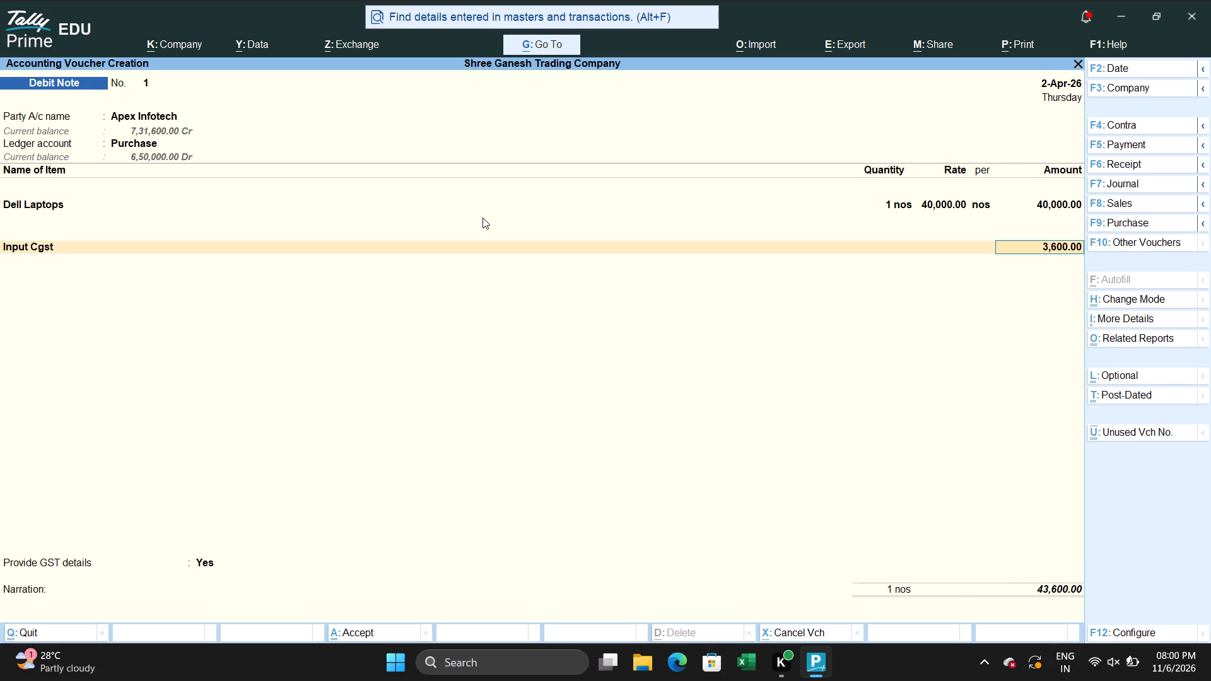
key(Return)
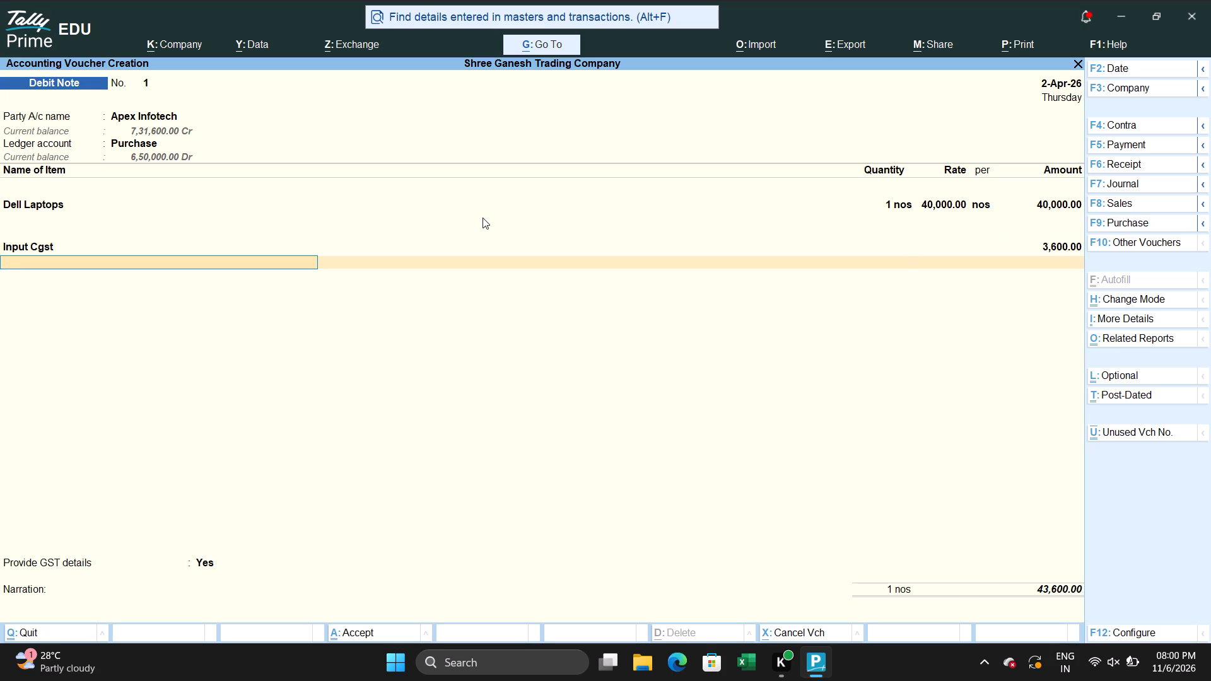
text(SGST)
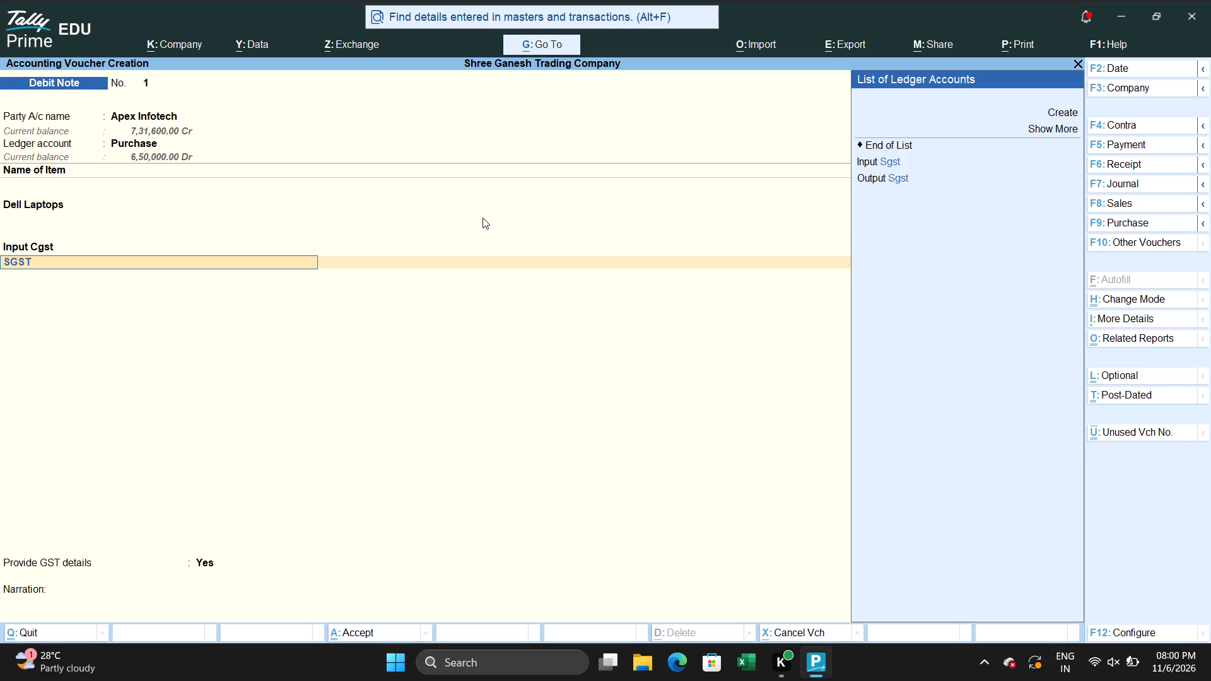
key(Up)
key(Up)
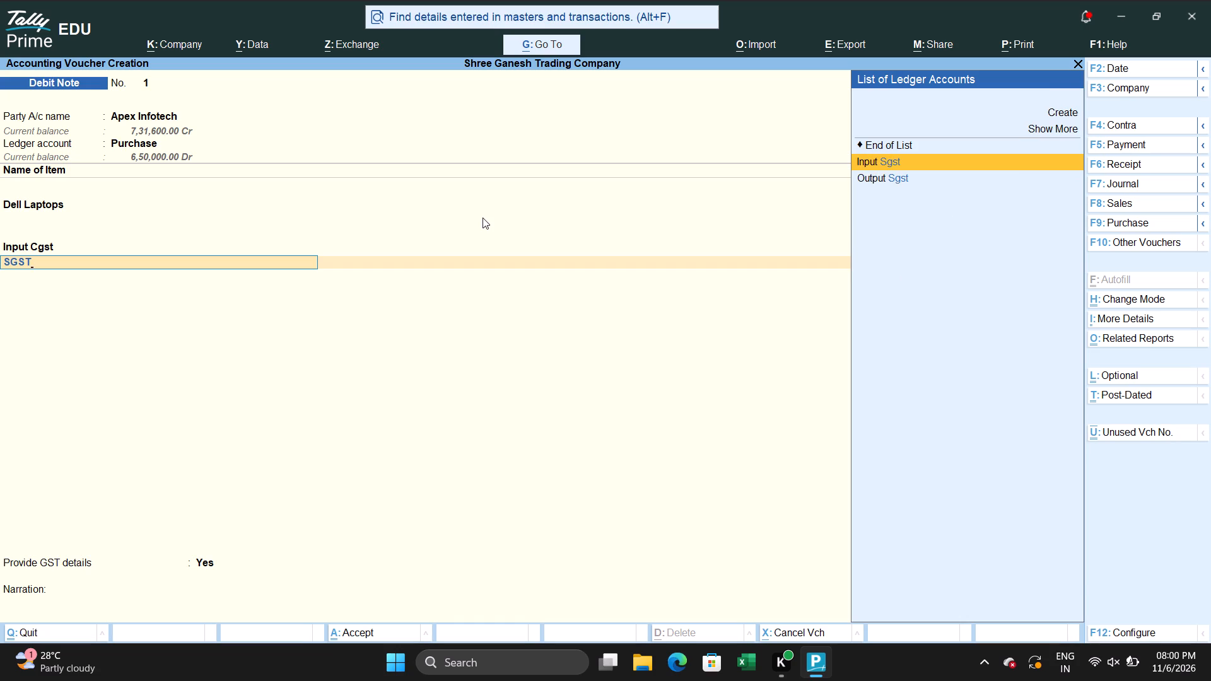
key(Return)
key(Return)
key(Return)
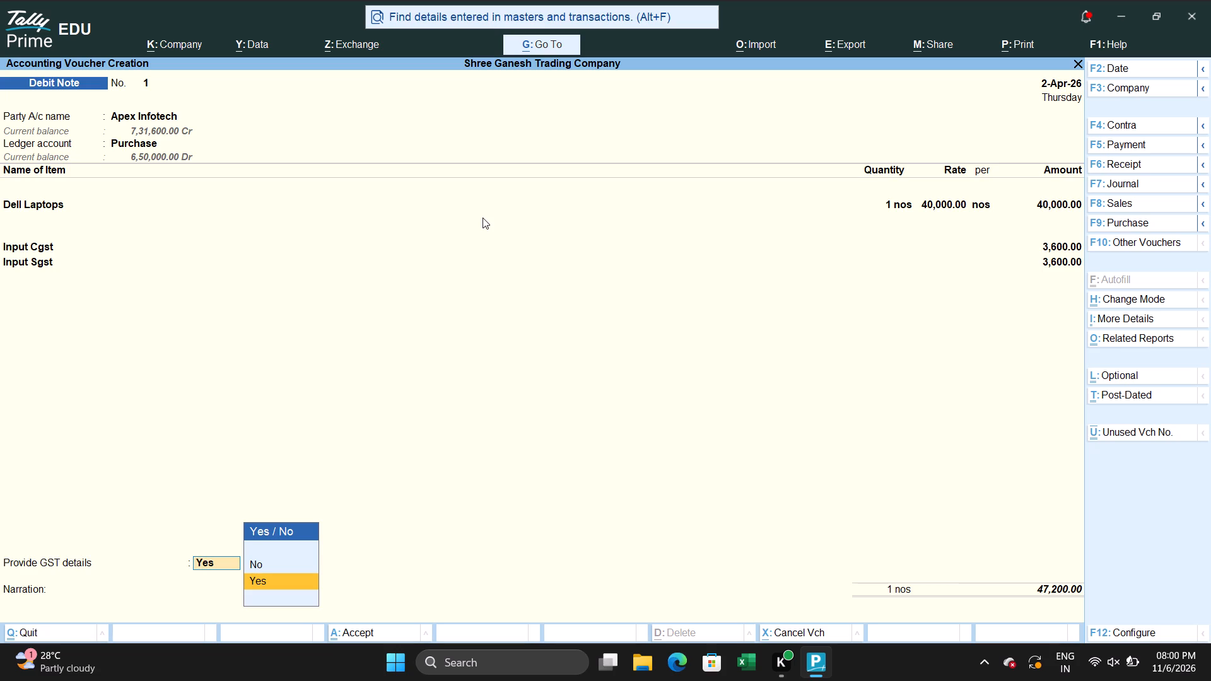
Provide the debit note's GST details with reason 01-Sales Return, leaving the supplier's note number and date blank.
key(Return)
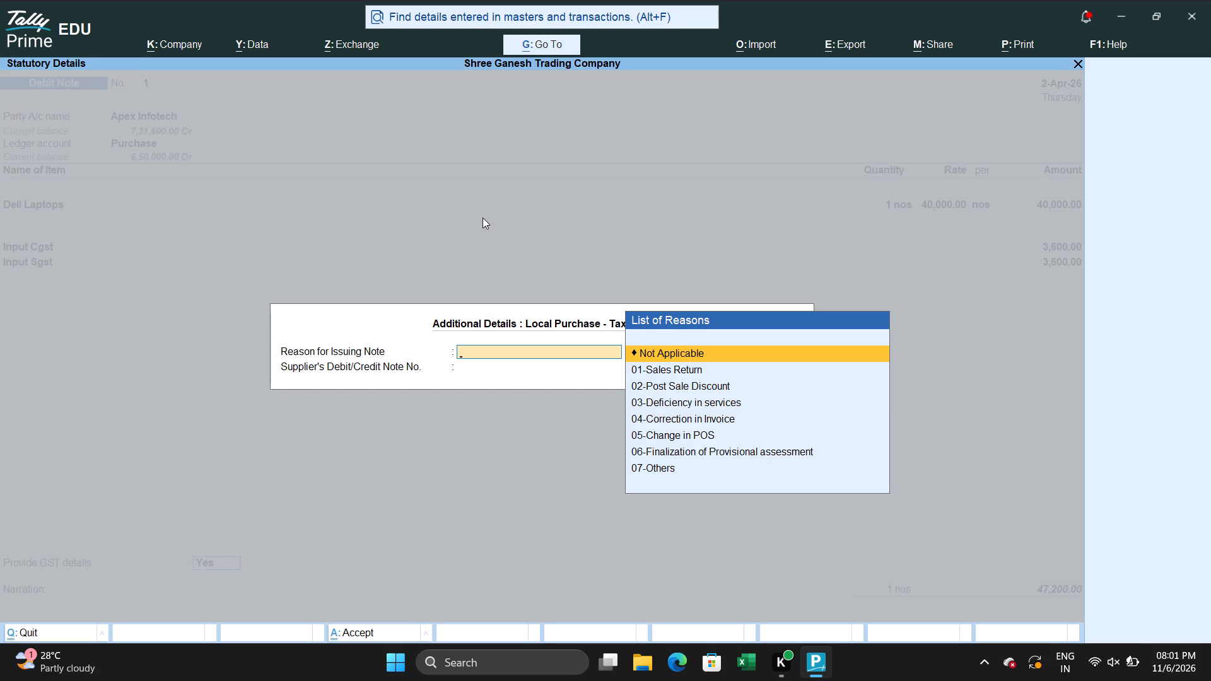
key(Down)
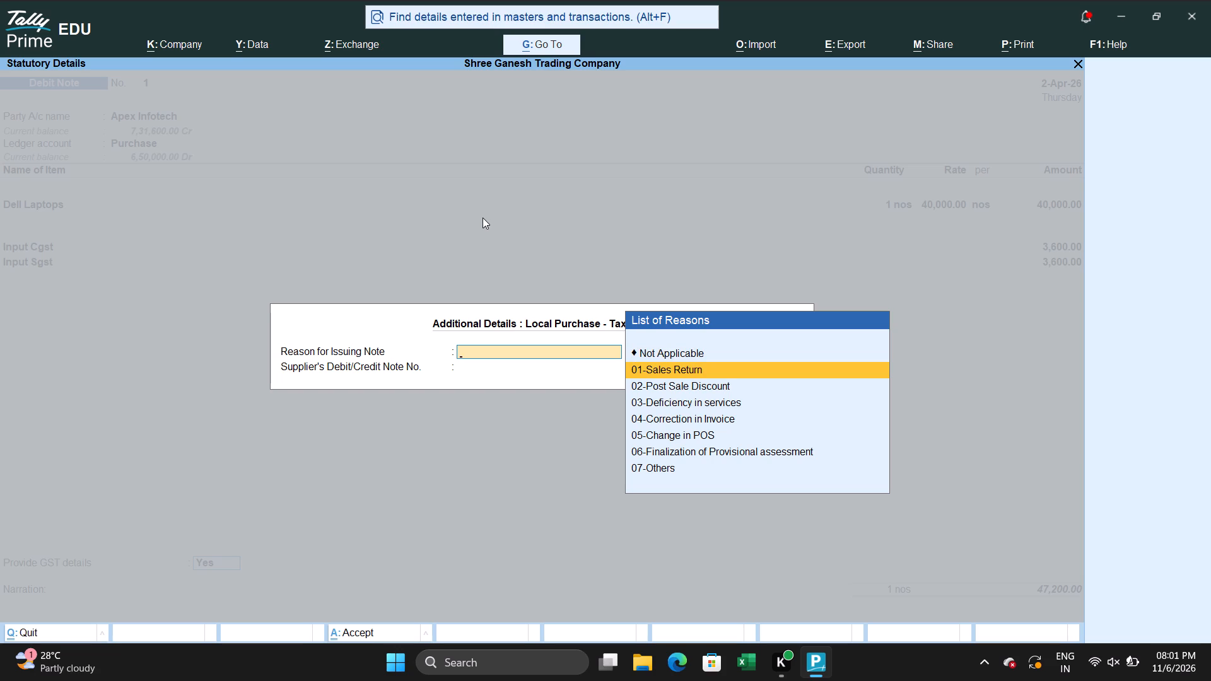
key(Return)
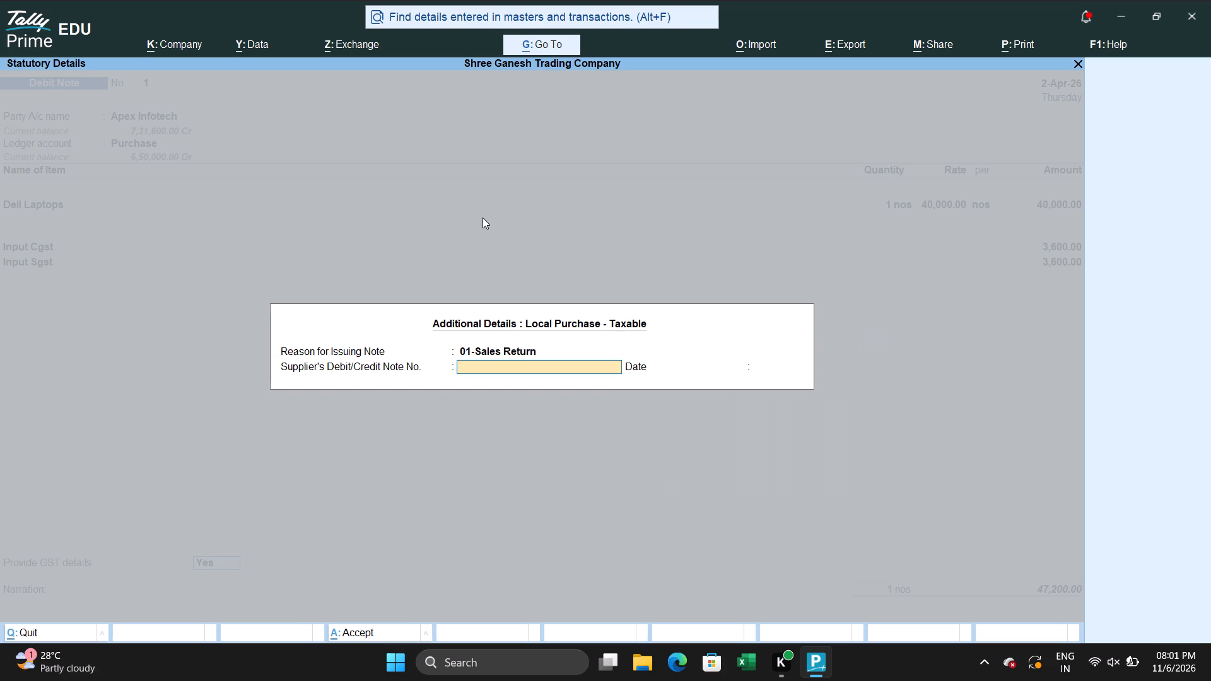
key(Return)
key(Return)
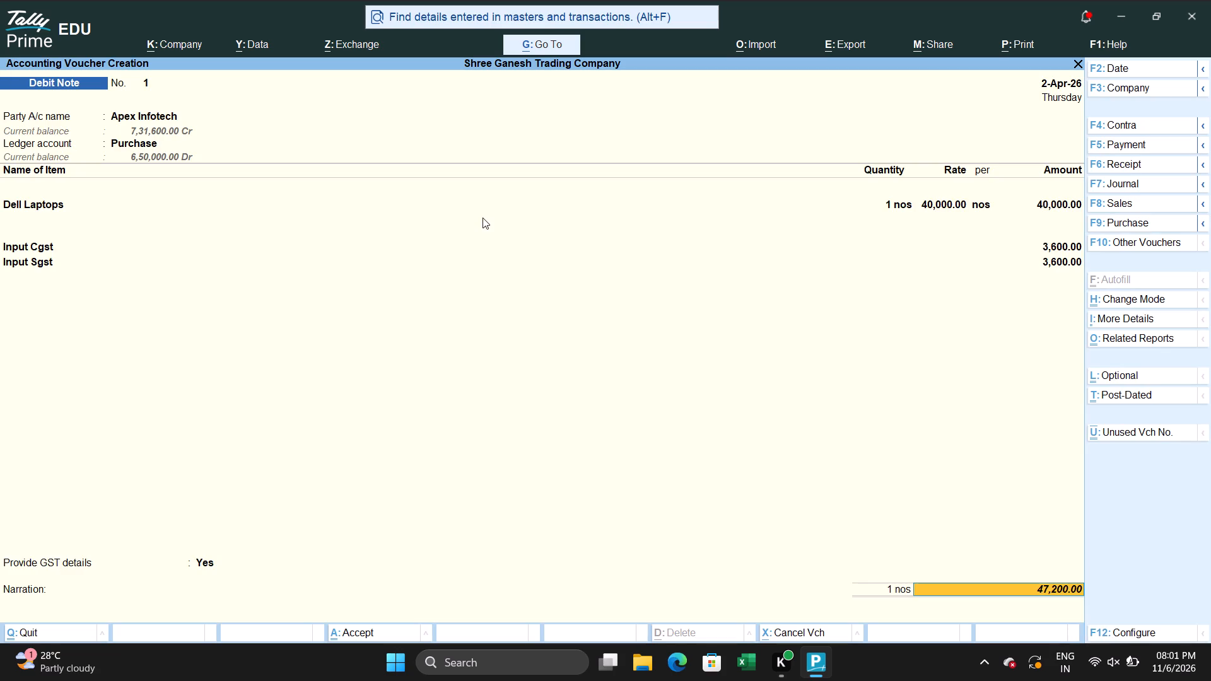
Allocate the debit note amount in Apex Infotech's bill-wise details using the reference type Agst Ref.
key(Return)
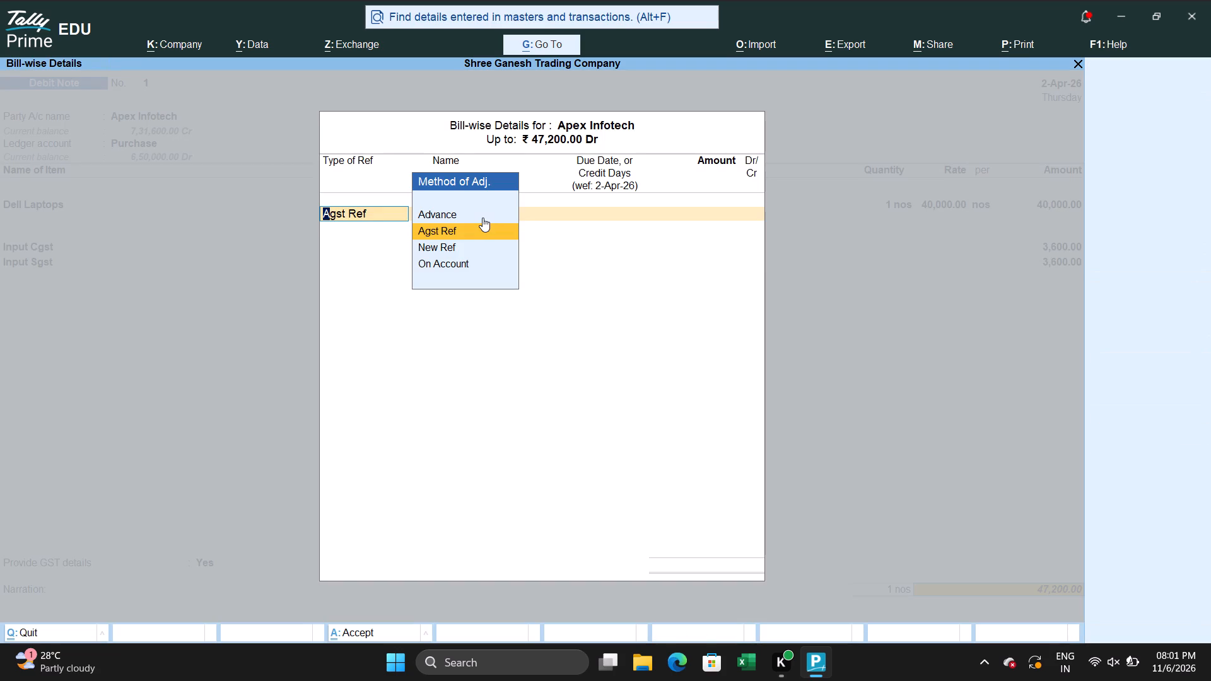
key(Return)
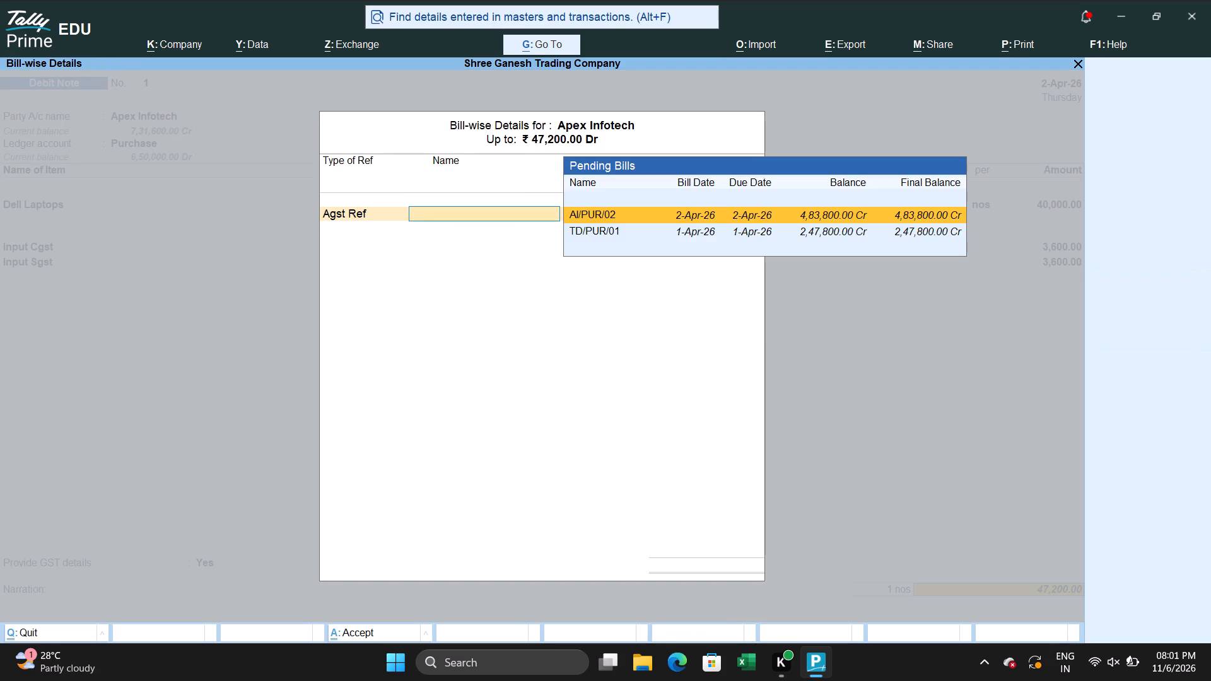
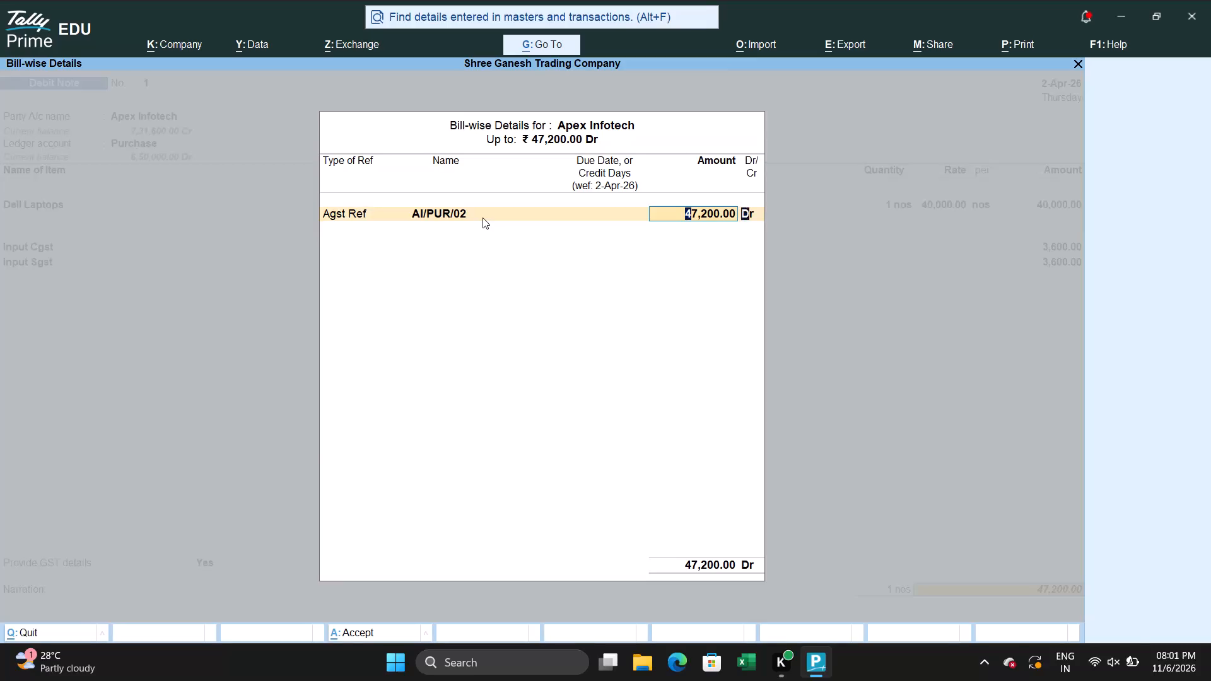
Accept the 47,200.00 Dr allocation against bill AI/PUR/02 and save the debit note without a narration.
key(Return)
key(Return)
key(Return)
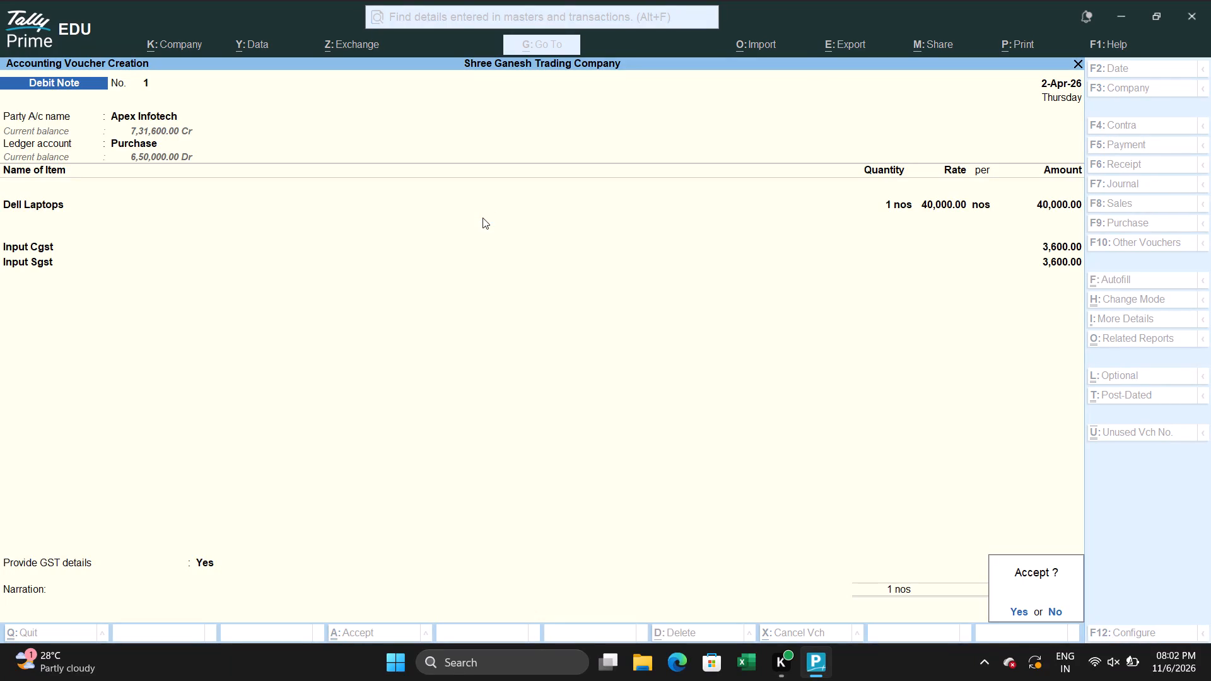
key(Return)
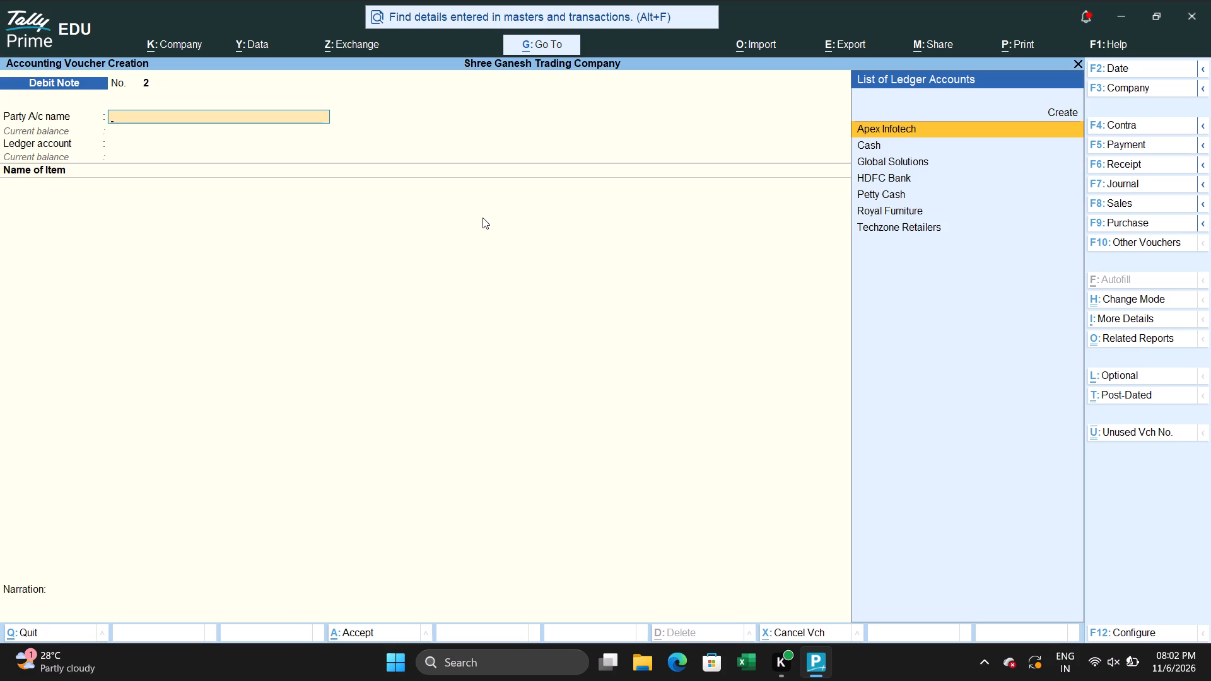
Start a new Purchase voucher and set its voucher date to 2 April 2026.
key(F9)
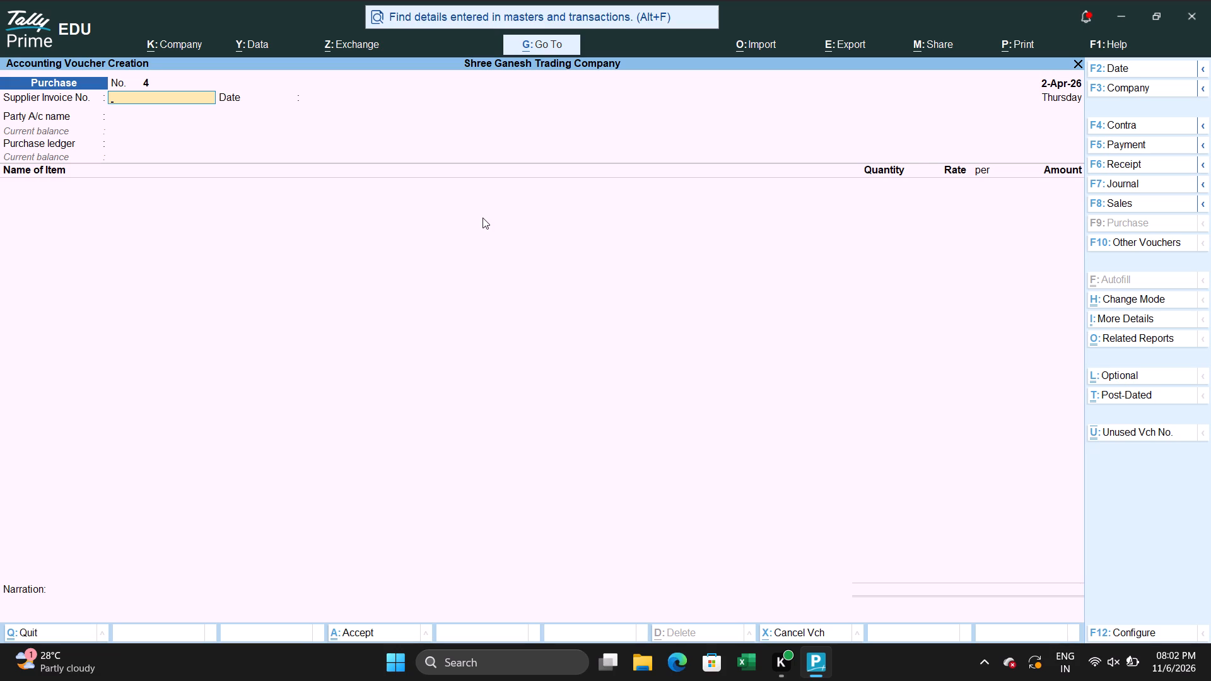
key(F2)
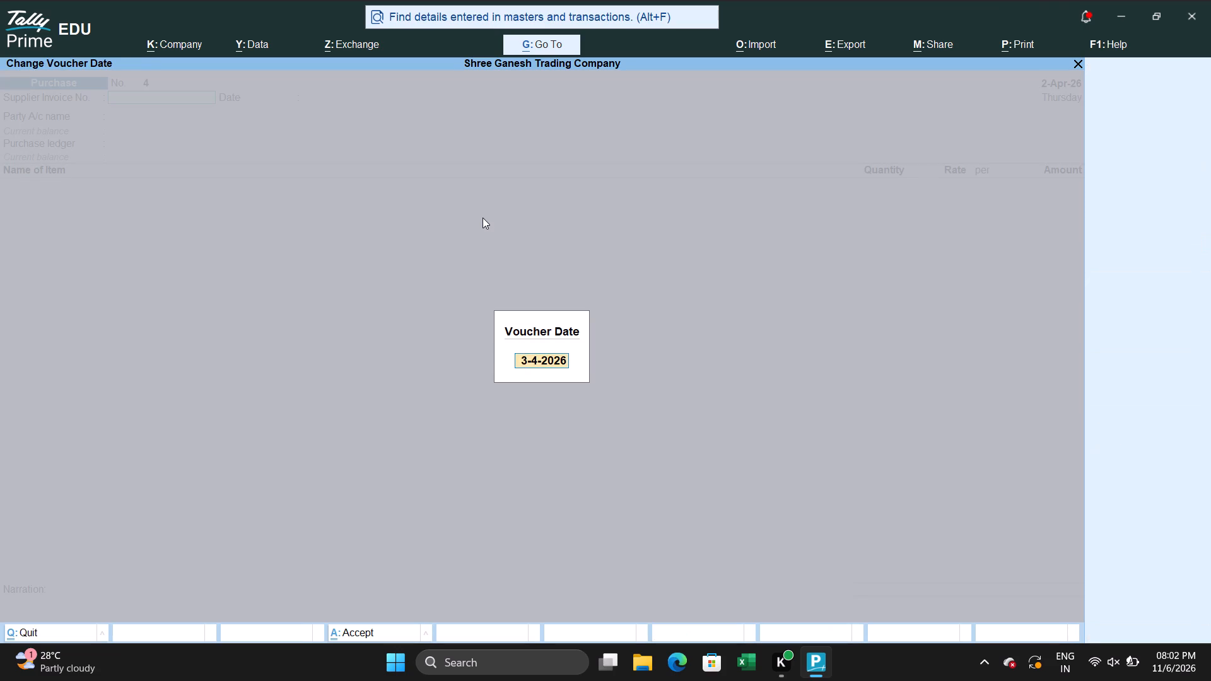
key(8)
key(Return)
key(Return)
key(BackSpace)
key(2)
key(Return)
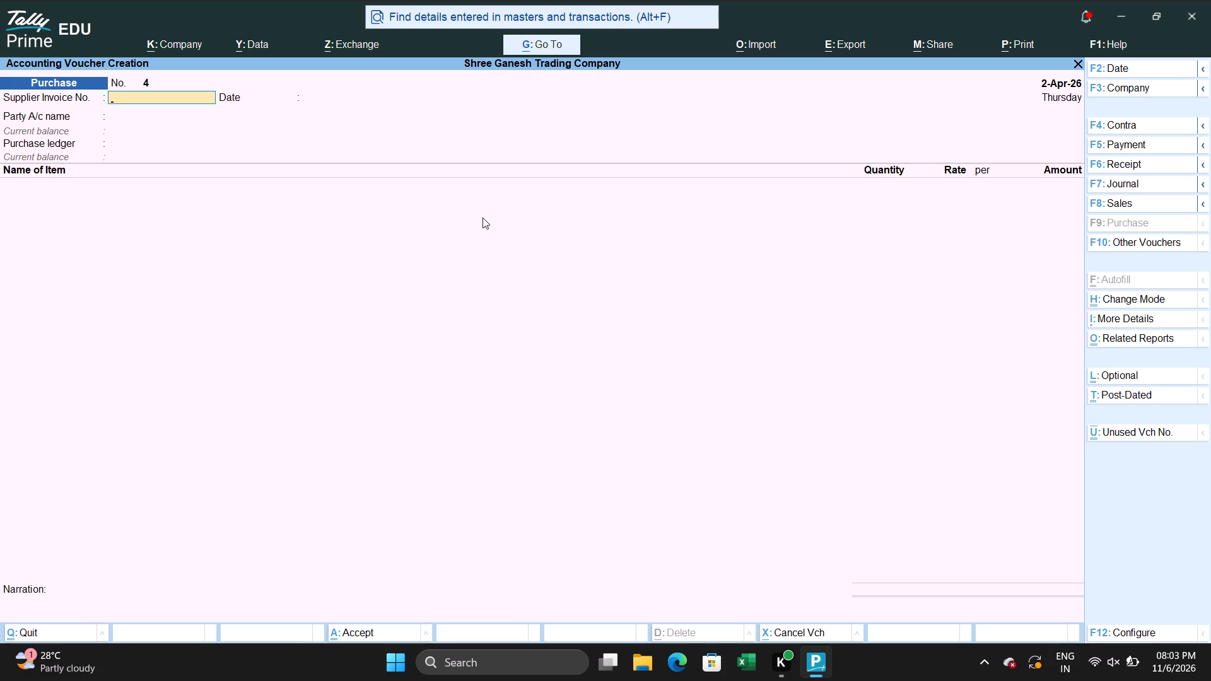
Enter supplier invoice number RF/PUR/02 and keep the invoice date 2-Apr-26.
text(RF)
key(slash)
text(PUR)
text(/02)
key(Return)
key(Return)
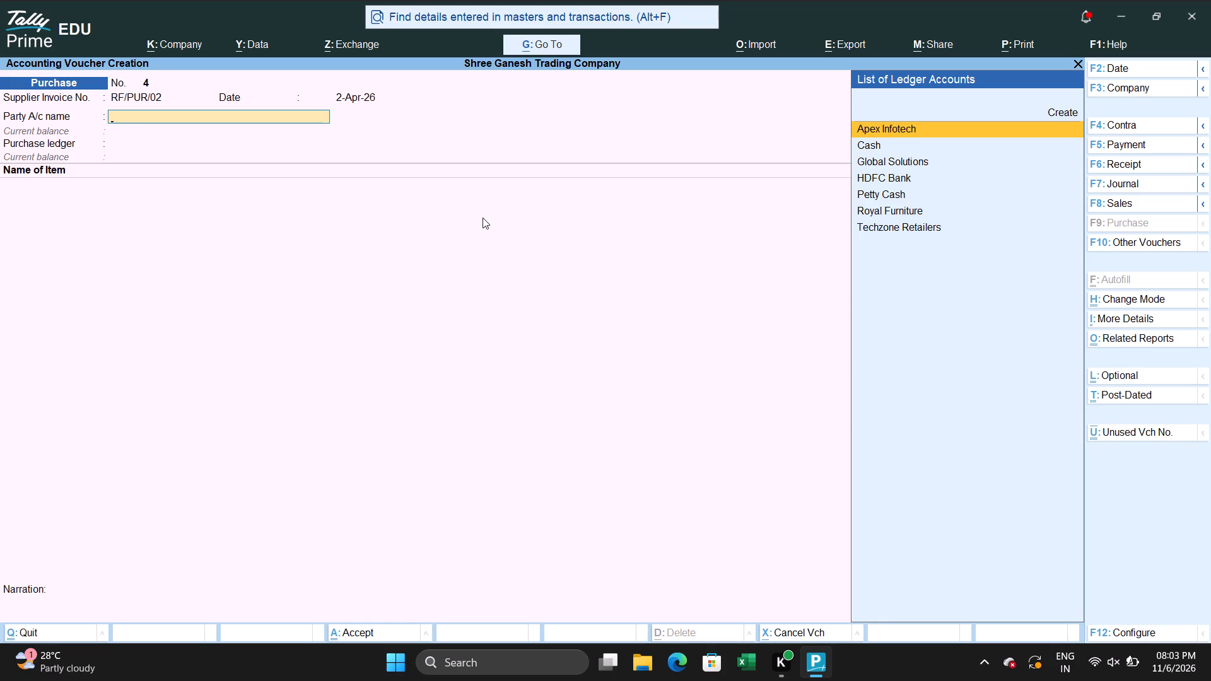
Choose Royal Furniture as the purchase's party account and leave all its receipt details blank.
key(Down)
key(Down)
key(Down)
key(Down)
key(Down)
key(Return)
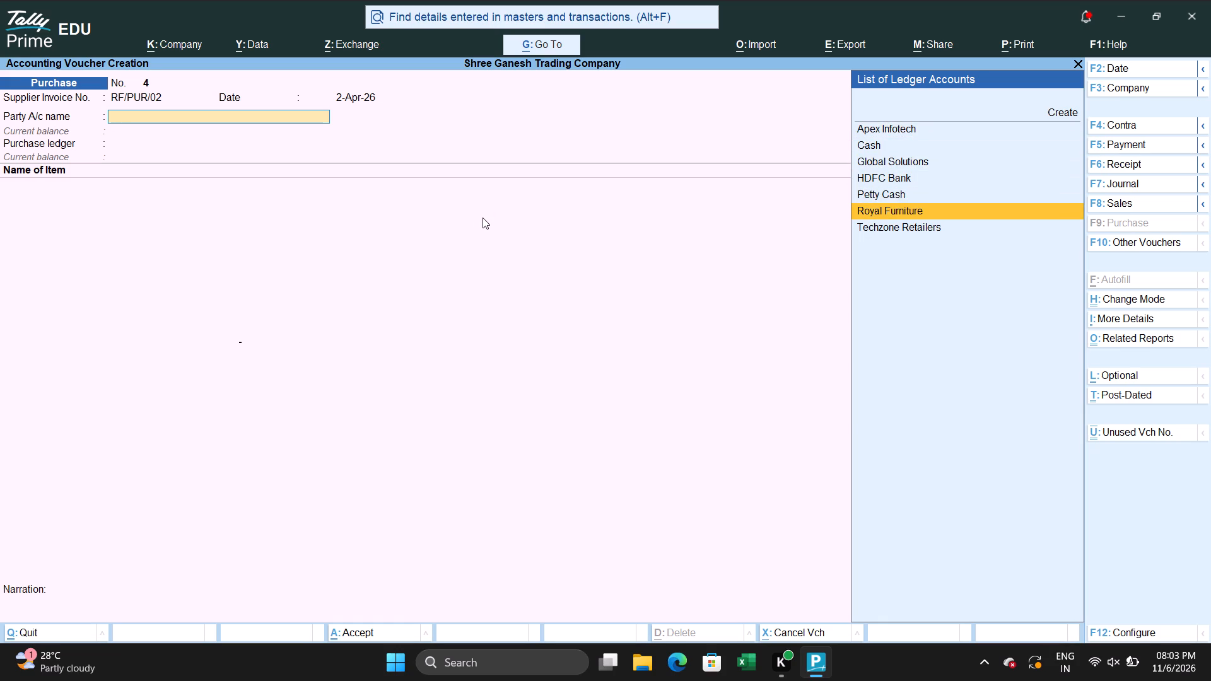
key(Return)
key(Return)
key(Return)
key(Return)
key(Return)
key(Return)
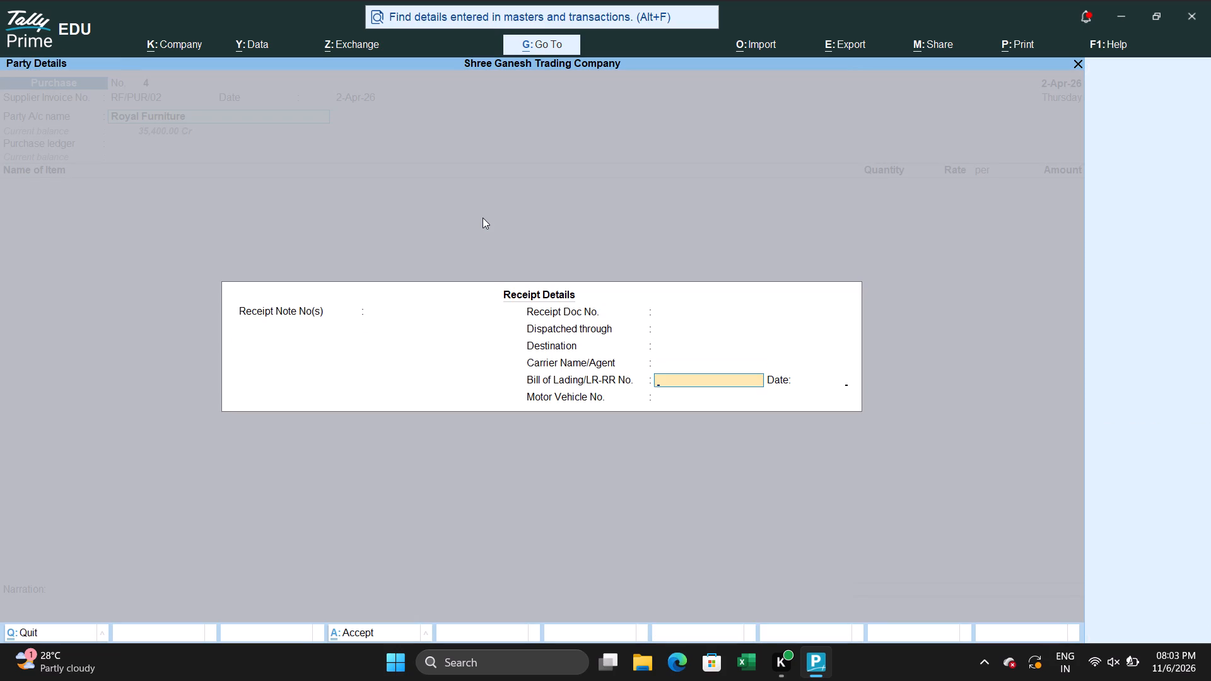
key(Return)
key(Return)
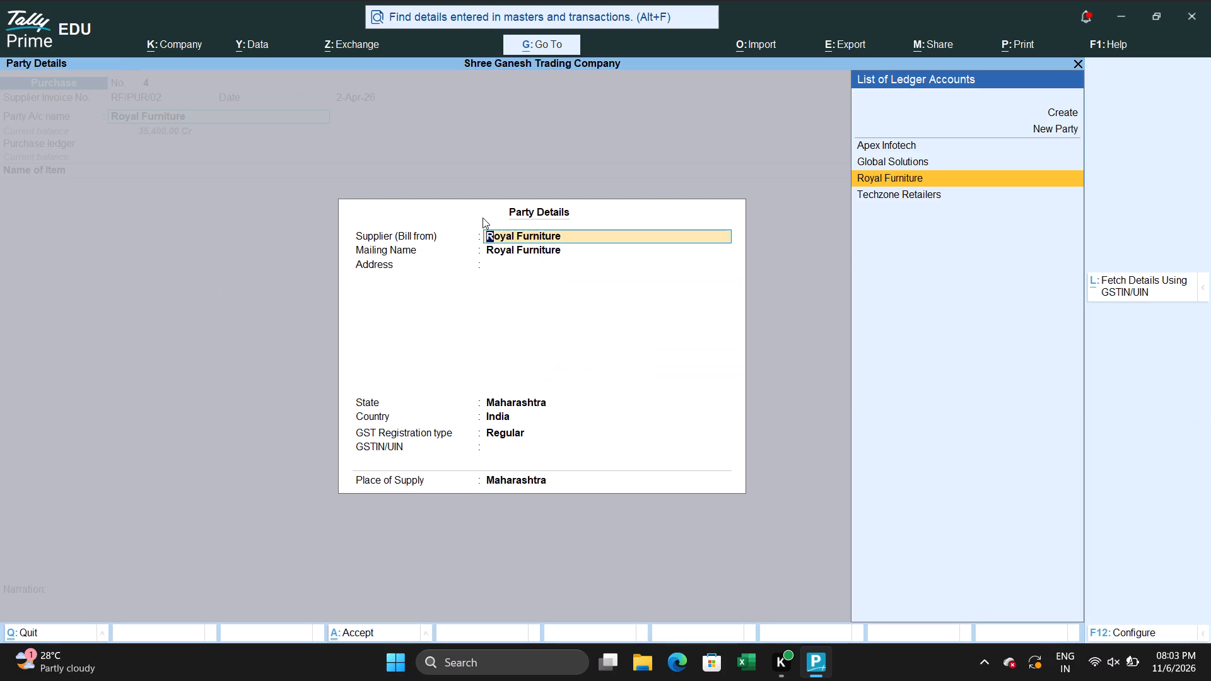
Accept Royal Furniture's party details with Maharashtra as state and place of supply, Regular GST registration and no GSTIN.
key(Return)
key(Return)
key(Return)
key(Return)
key(Return)
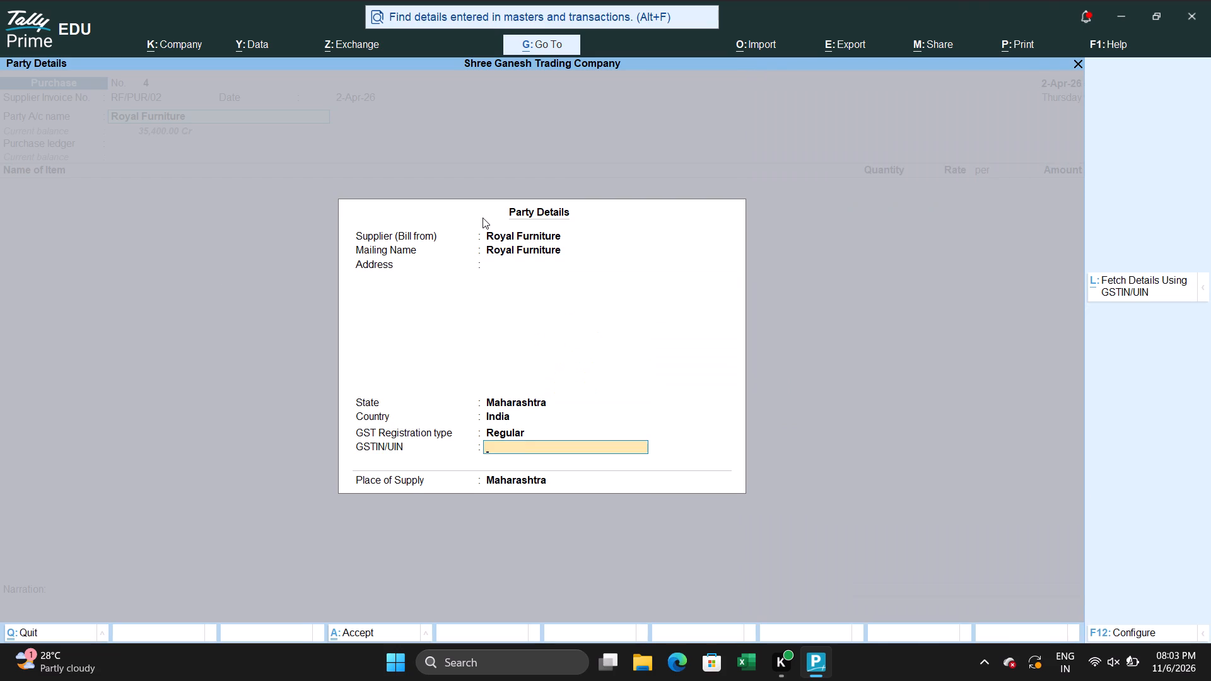
key(Return)
key(Return)
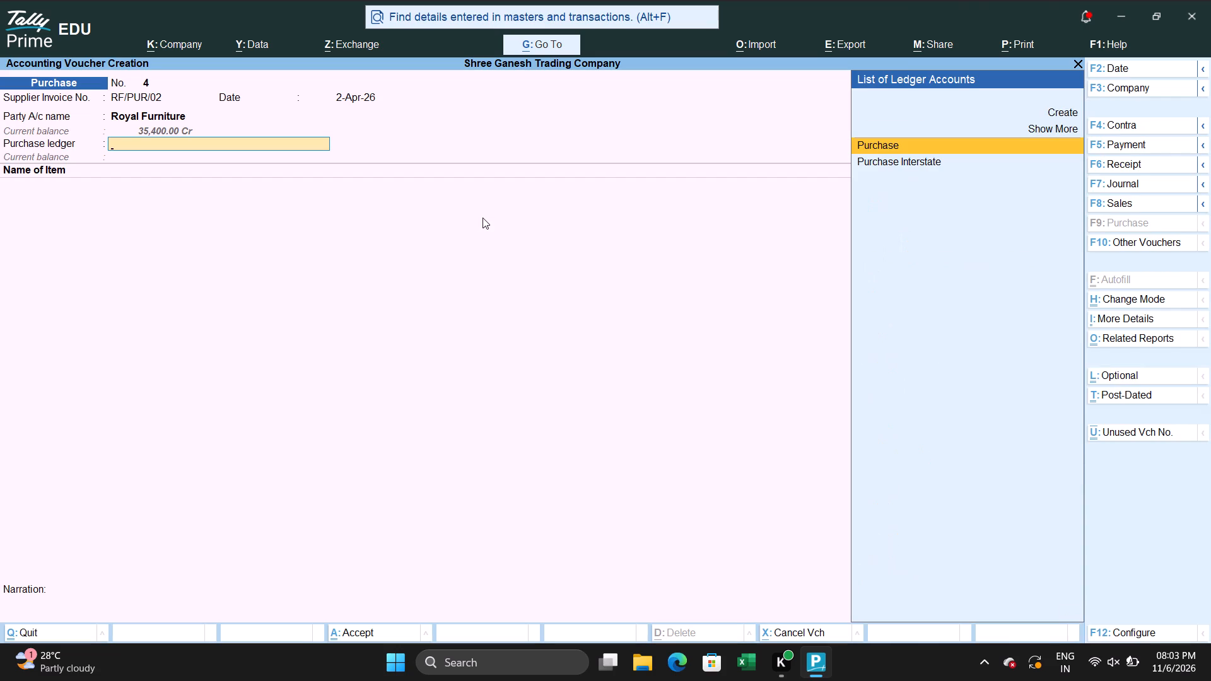
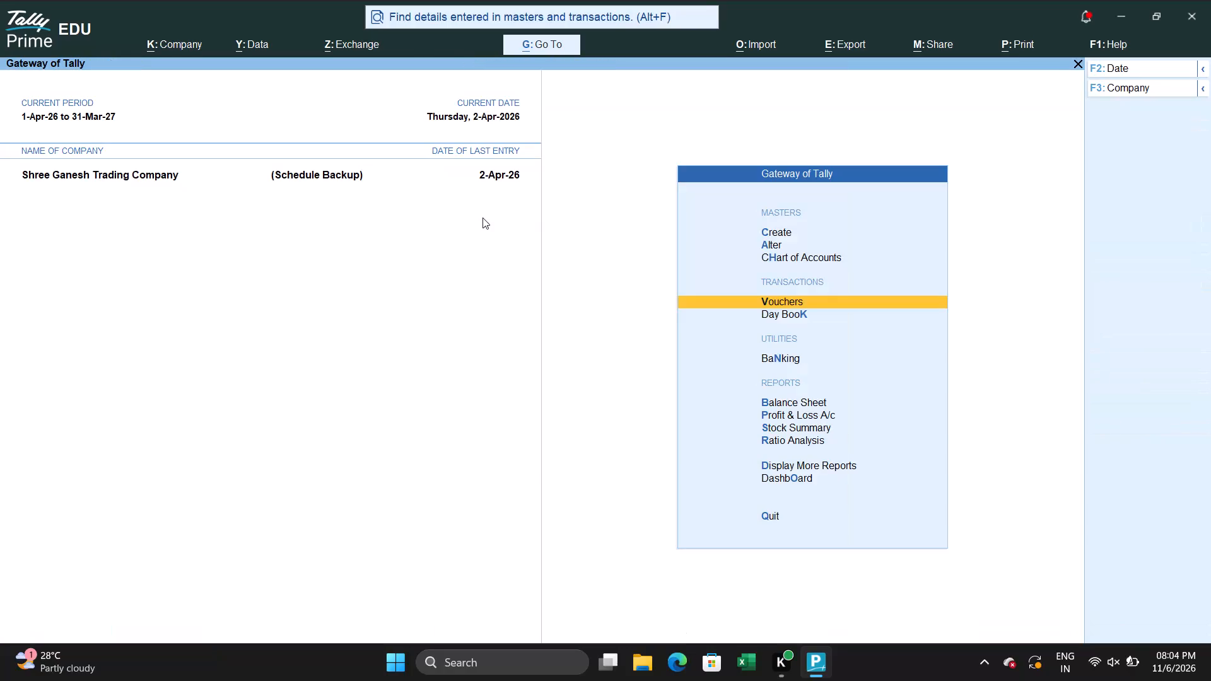
Examine the ledgers of Shree Ganesh Trading Company that are available for alteration.
key(Up)
key(Up)
key(Up)
key(Down)
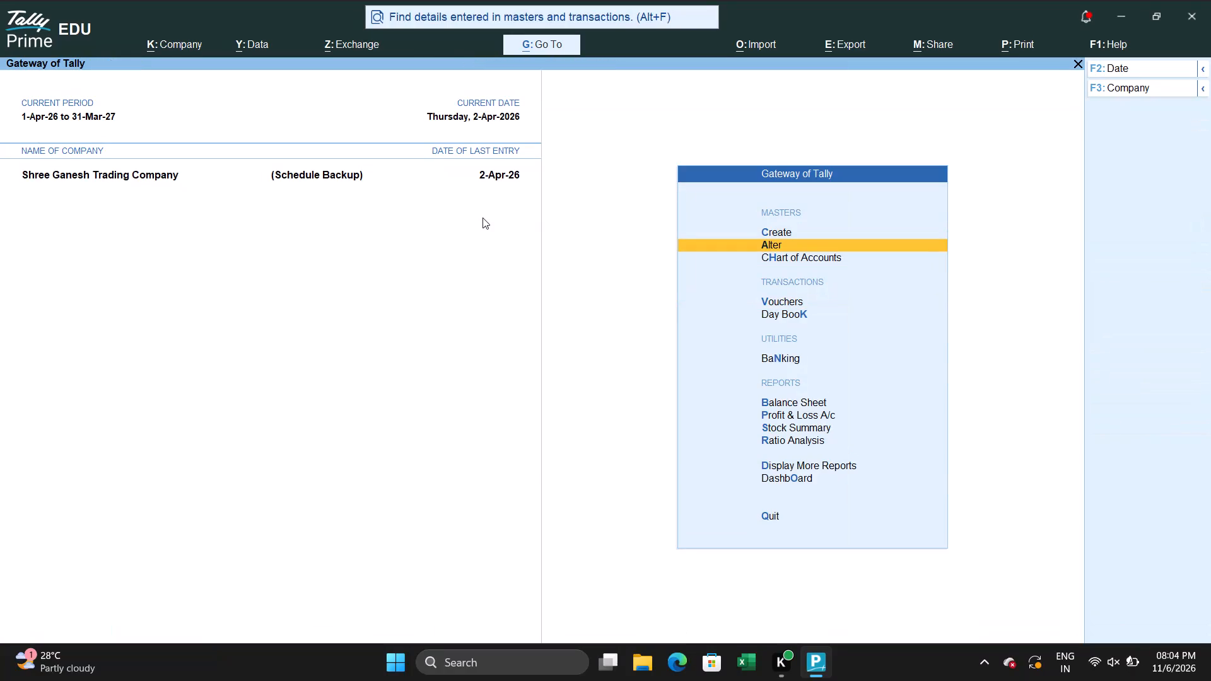
key(Return)
key(Down)
key(Return)
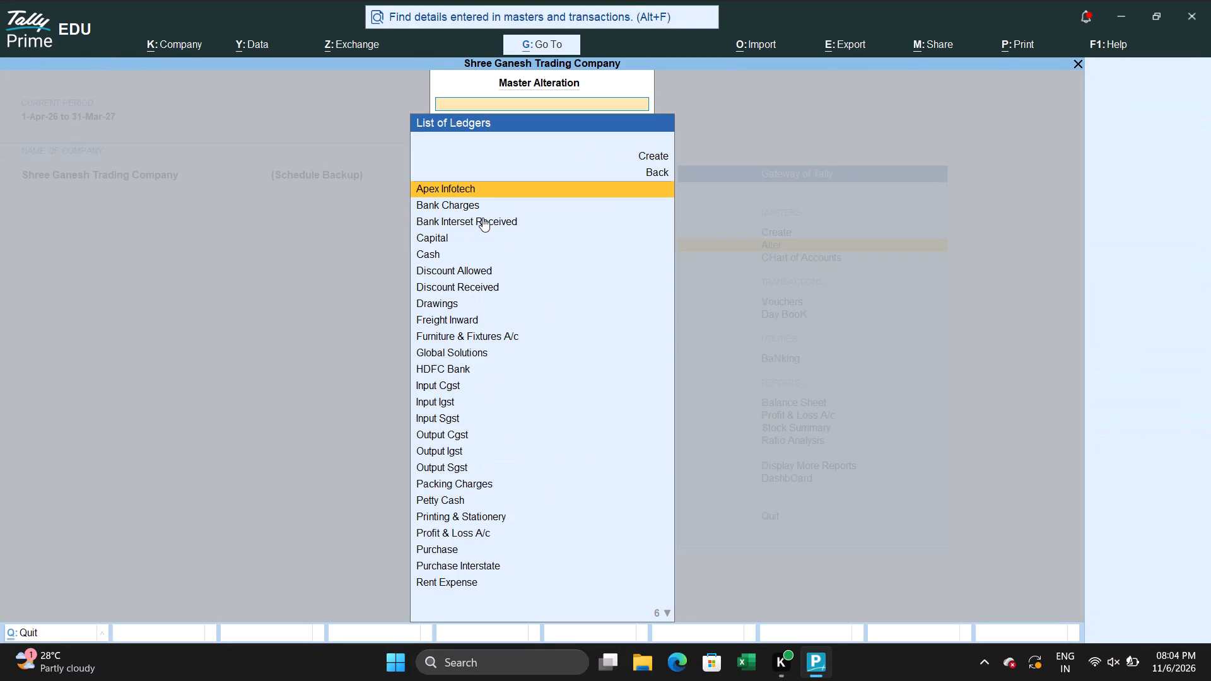
key(Down)
key(Down)
key(Down)
key(Down)
key(Down)
key(Down)
key(Down)
key(Down)
key(Down)
key(Down)
key(Down)
key(Down)
key(Down)
key(Down)
key(Down)
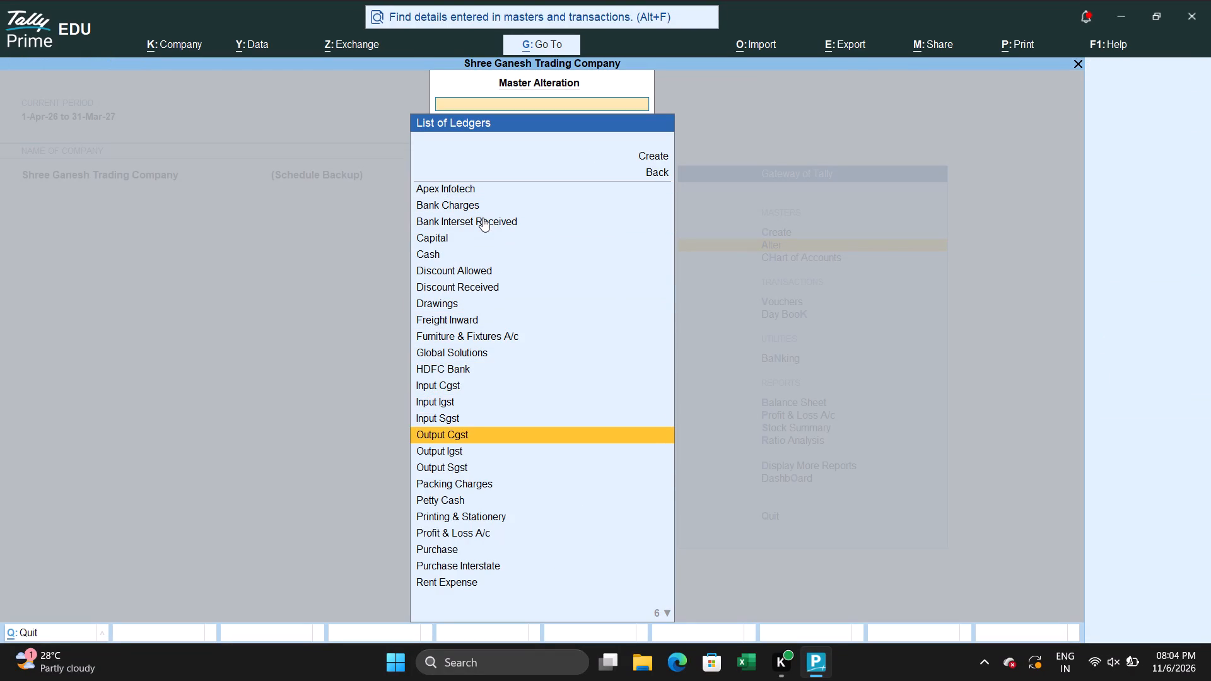
key(Down)
key(Down)
key(Down)
key(Down)
key(Down)
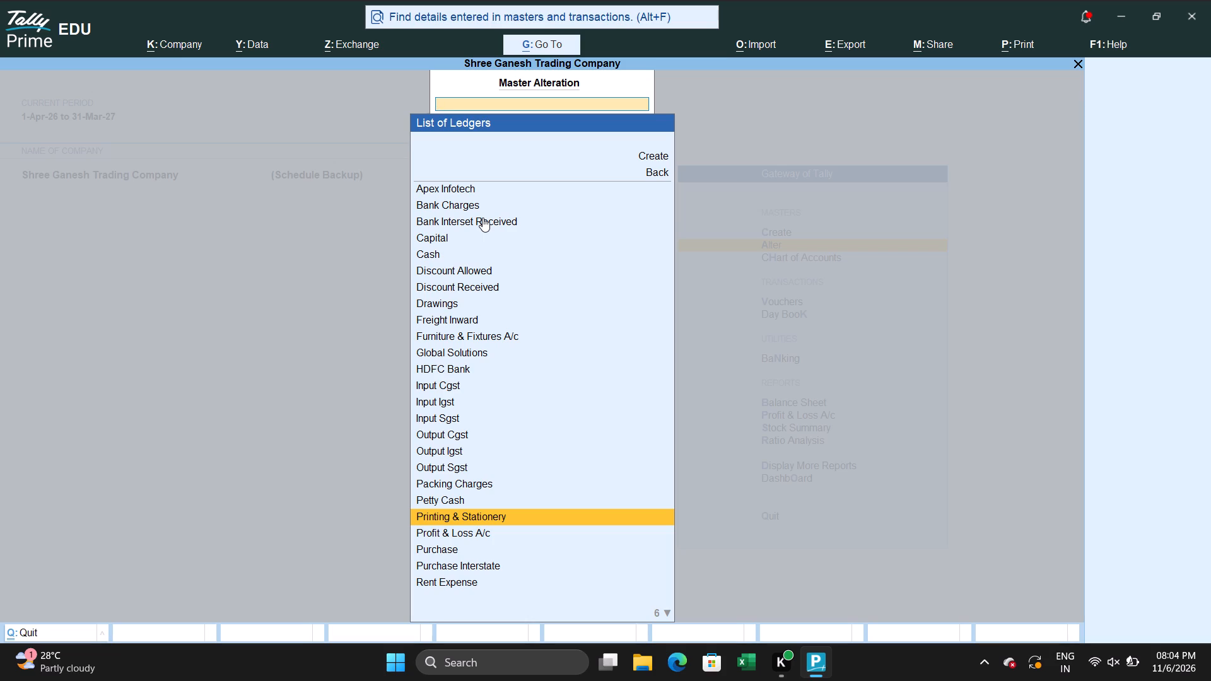
key(Up)
key(Up)
key(Up)
key(Up)
key(Up)
key(Up)
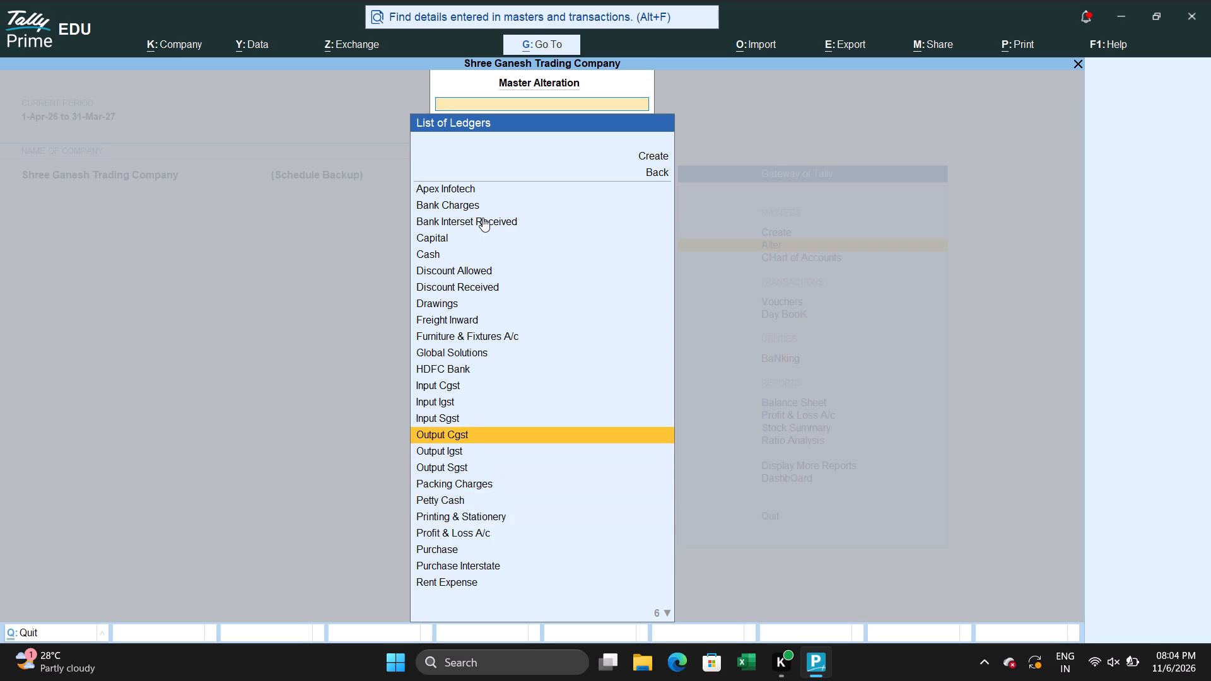
Open the Apex Infotech ledger for alteration and accept it without changes.
key(Up)
key(Up)
key(Up)
key(Up)
key(Up)
key(Up)
key(Up)
key(Up)
key(Up)
key(Up)
key(Up)
key(Up)
key(Up)
key(Up)
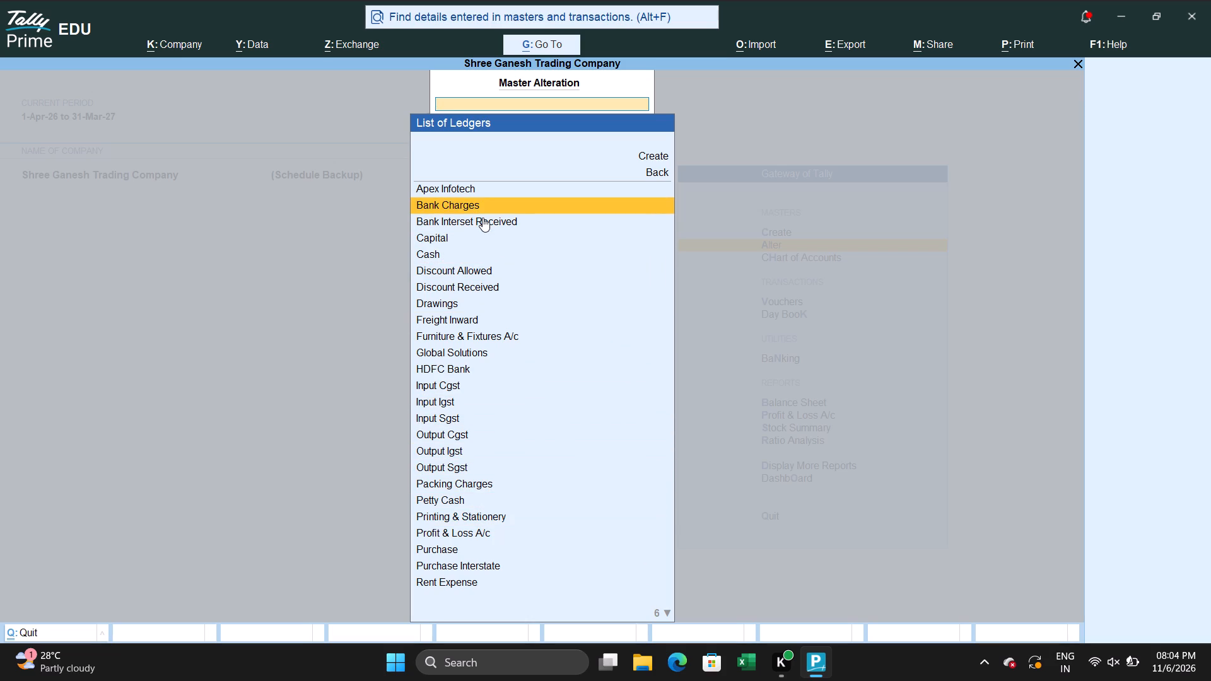
key(Return)
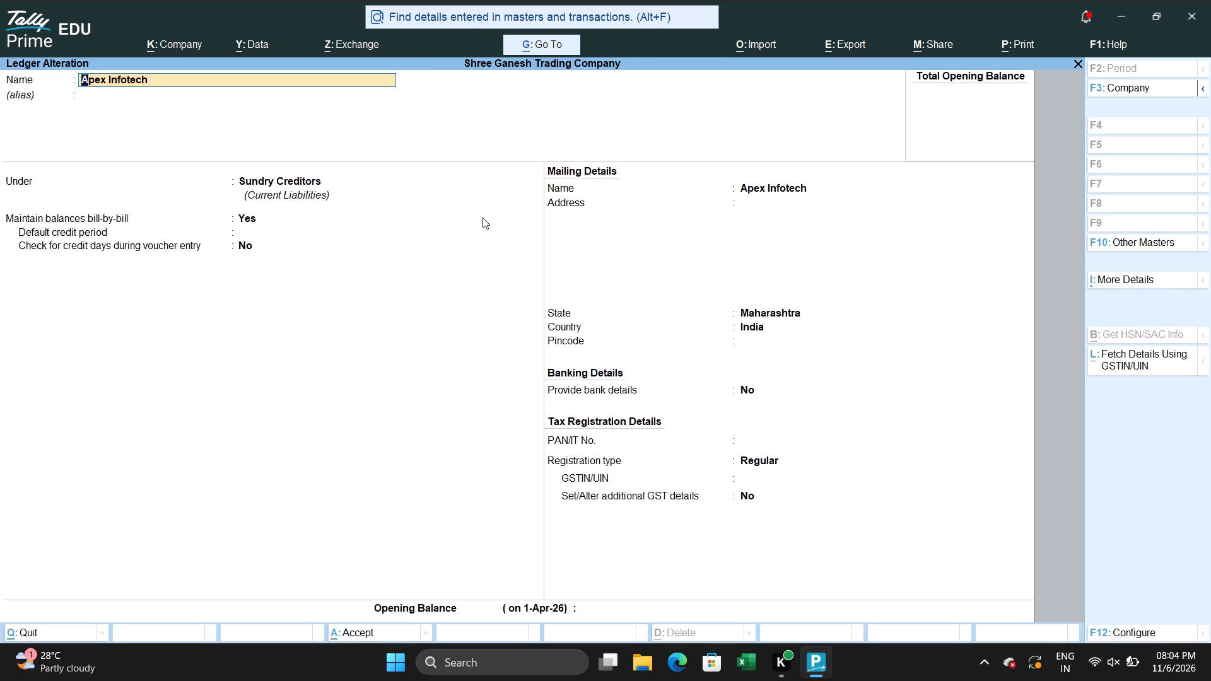
key(ctrl+a)
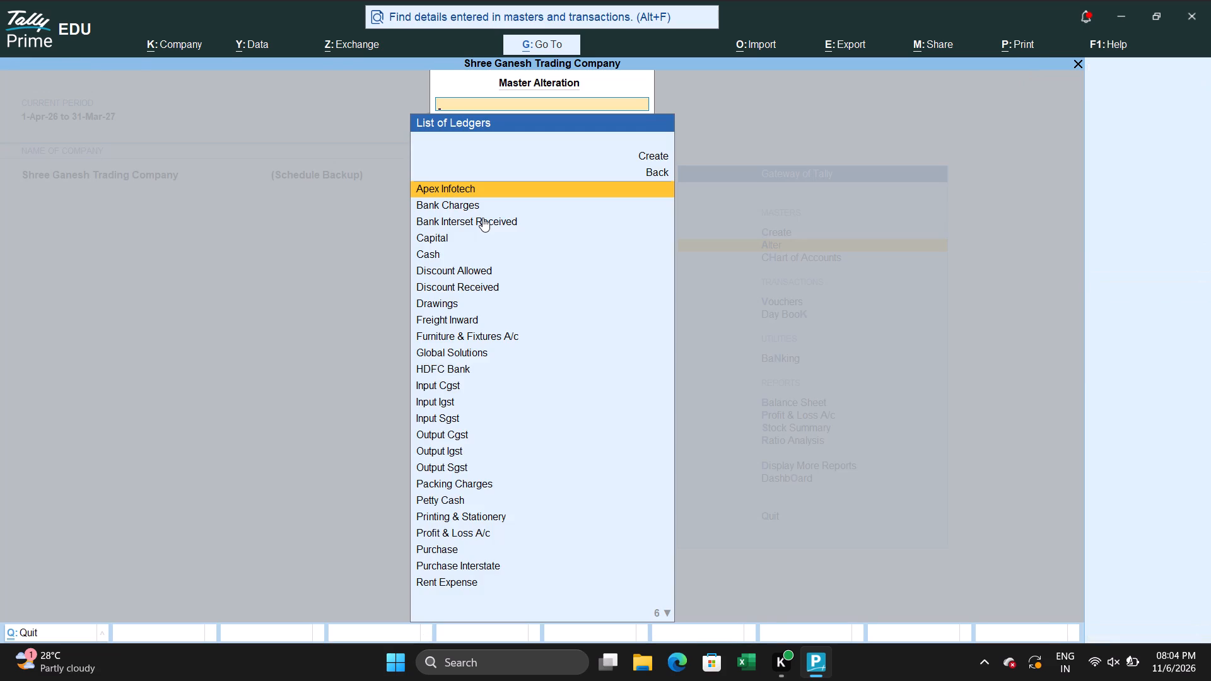
Open the Royal Furniture ledger for alteration.
key(Down)
key(Down)
key(Down)
key(Down)
key(Down)
key(Down)
key(Down)
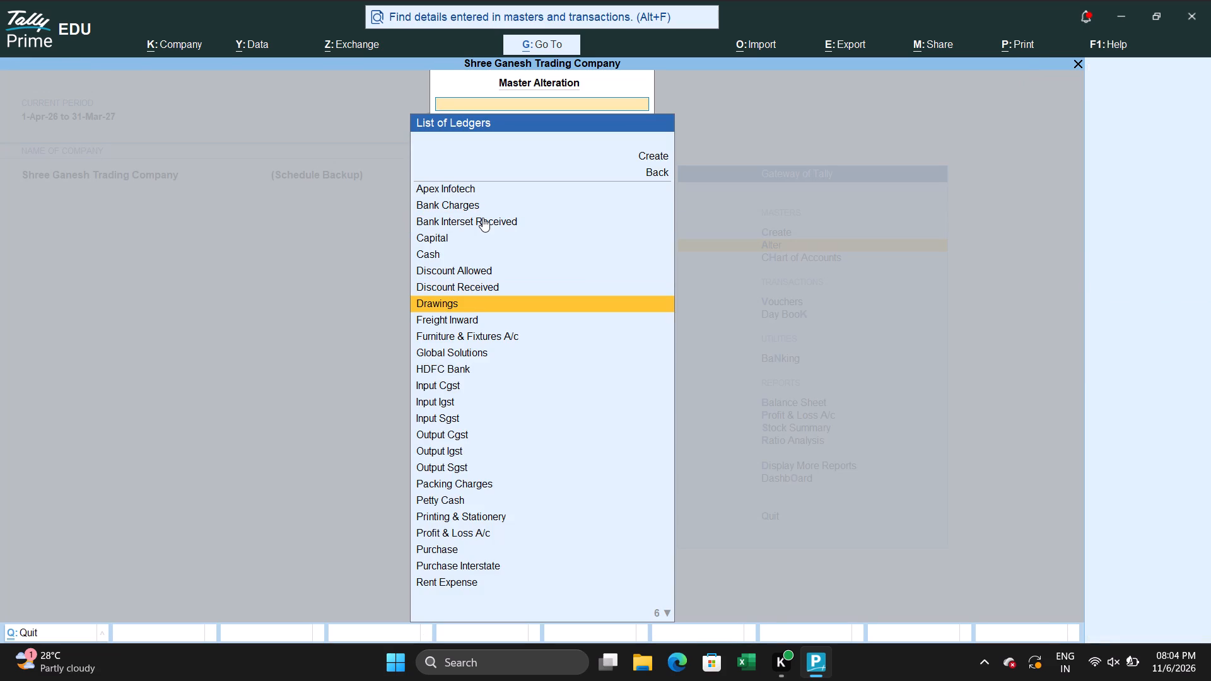
key(Down)
key(Down)
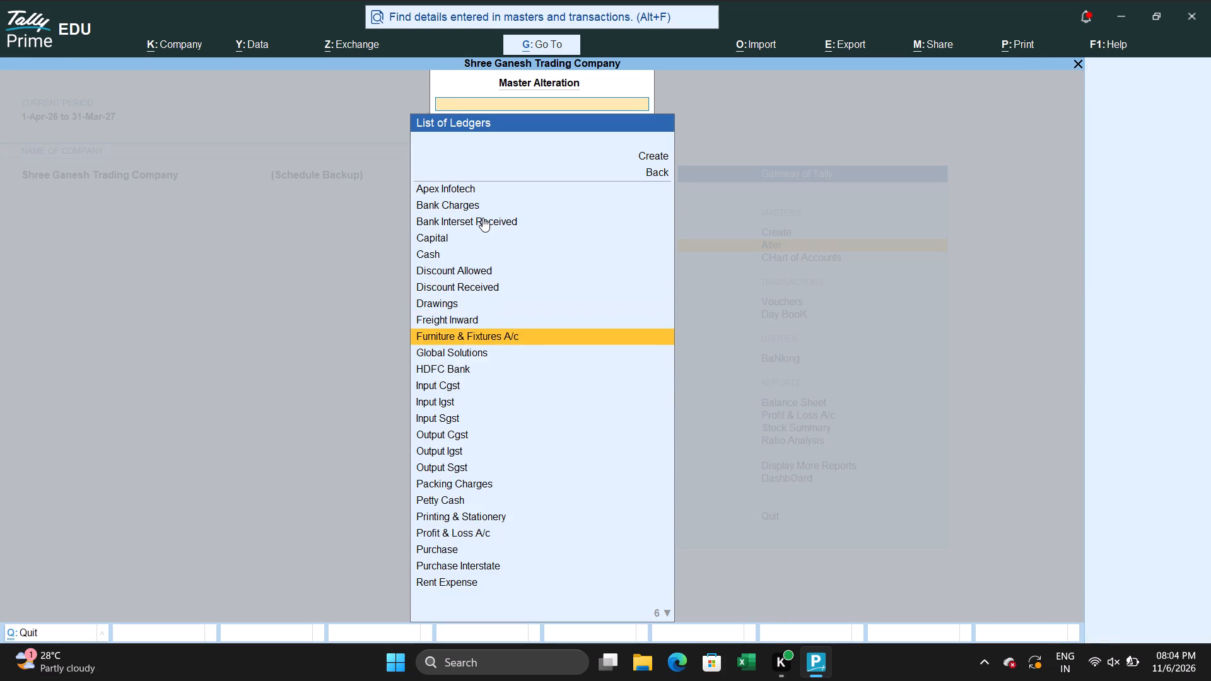
key(Down)
key(Down)
key(Down)
key(Down)
key(Down)
key(Down)
key(Down)
key(Down)
key(Down)
key(Down)
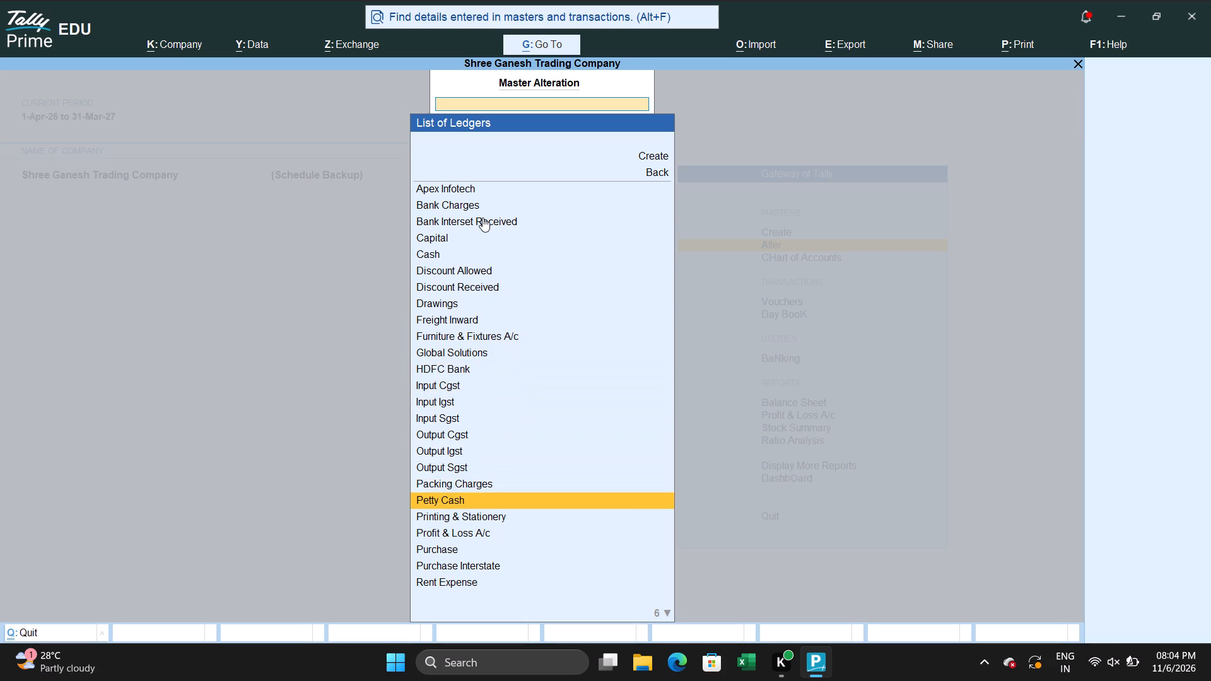
key(Down)
key(Down)
key(Down)
key(Down)
key(Down)
key(Down)
key(Down)
key(Down)
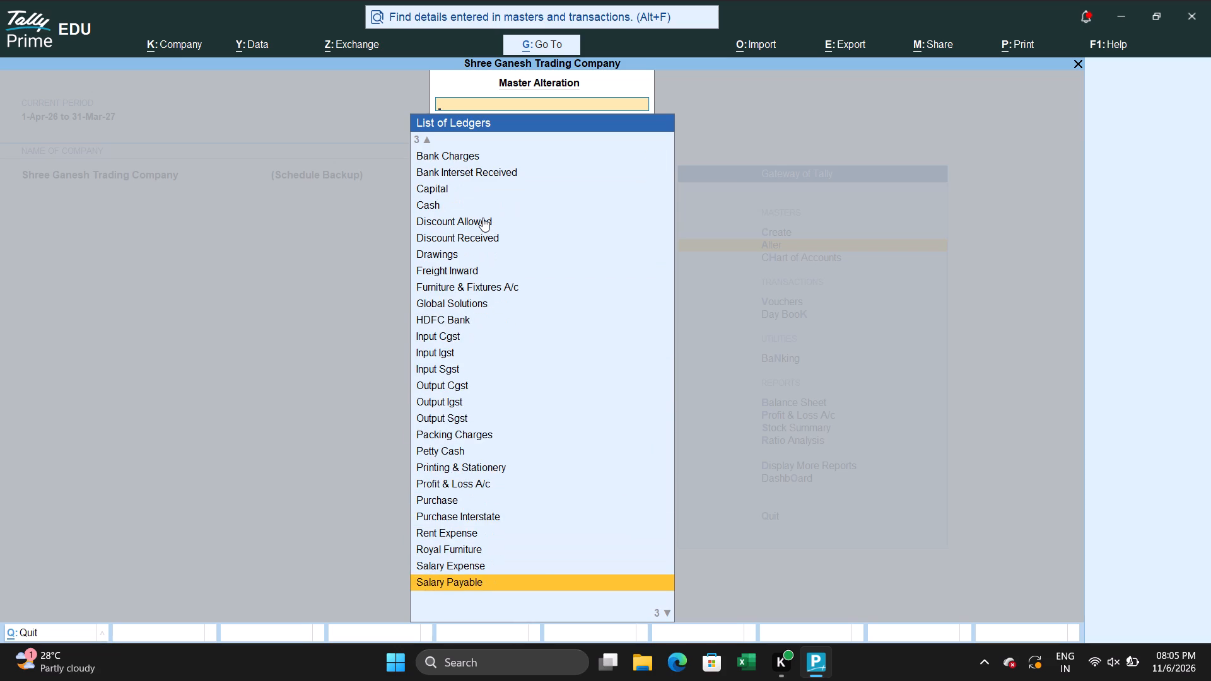
key(Up)
key(Up)
key(Return)
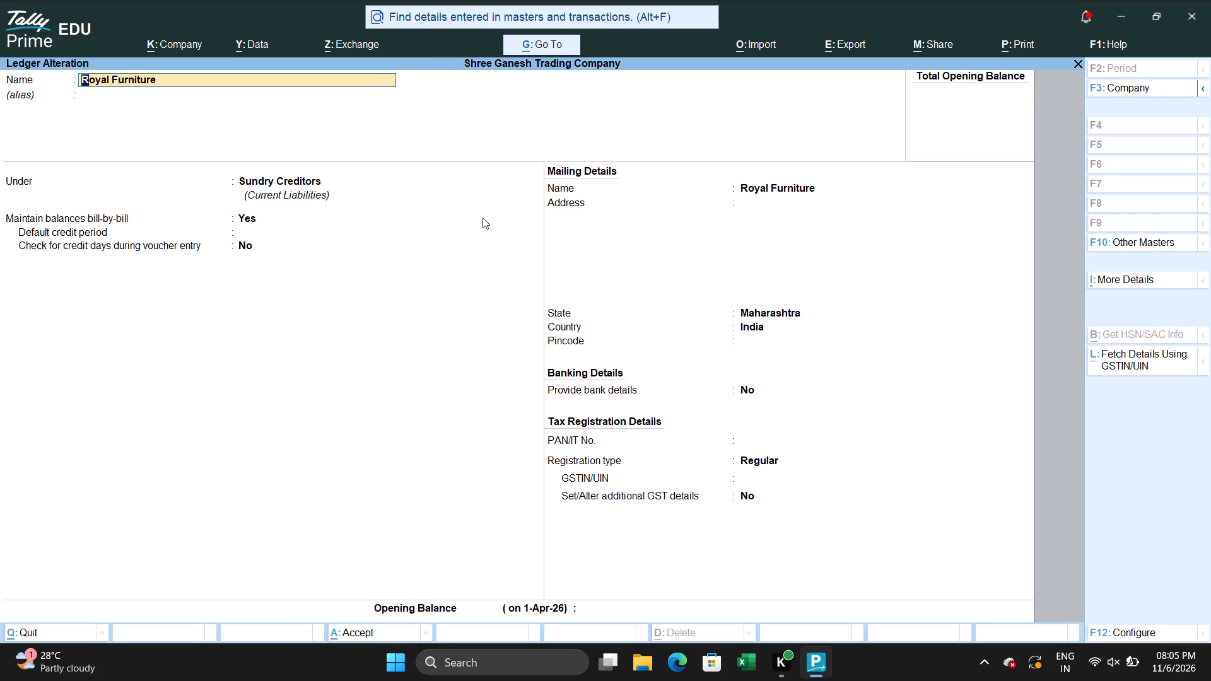
Set Royal Furniture's state to Gujarat with 2-Apr-26 as the effective date for mailing details, and save the ledger.
key(Return)
key(Return)
key(Return)
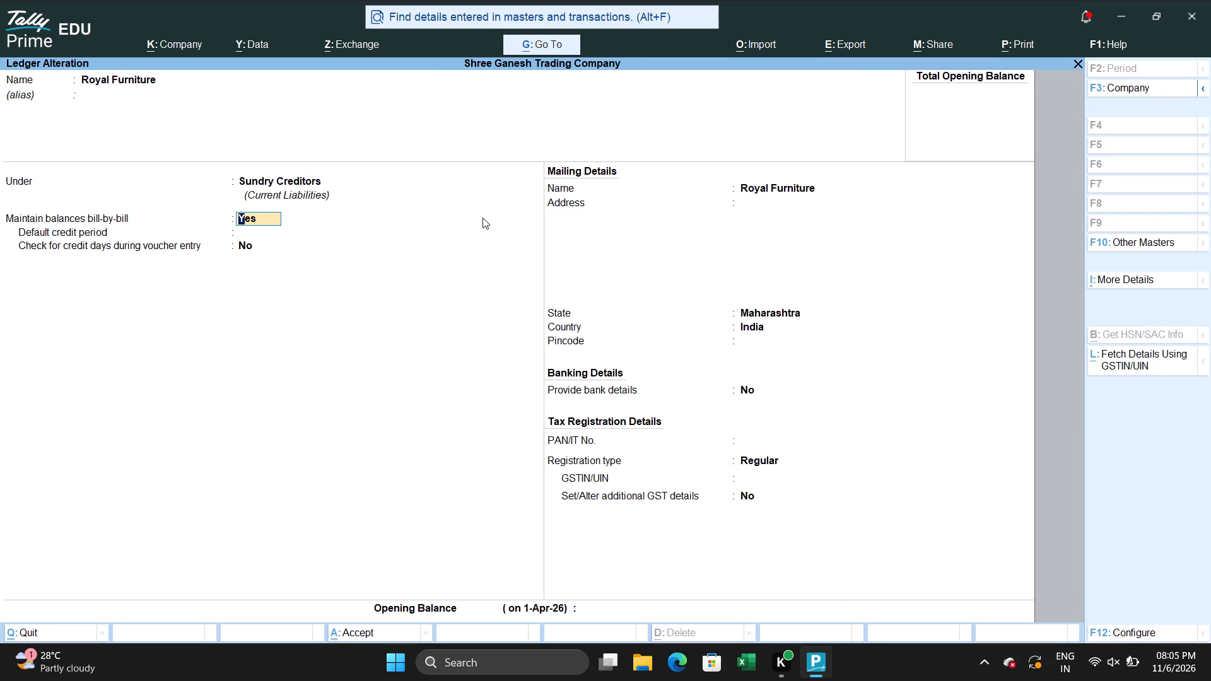
key(Return)
key(Return)
key(Return)
key(Return)
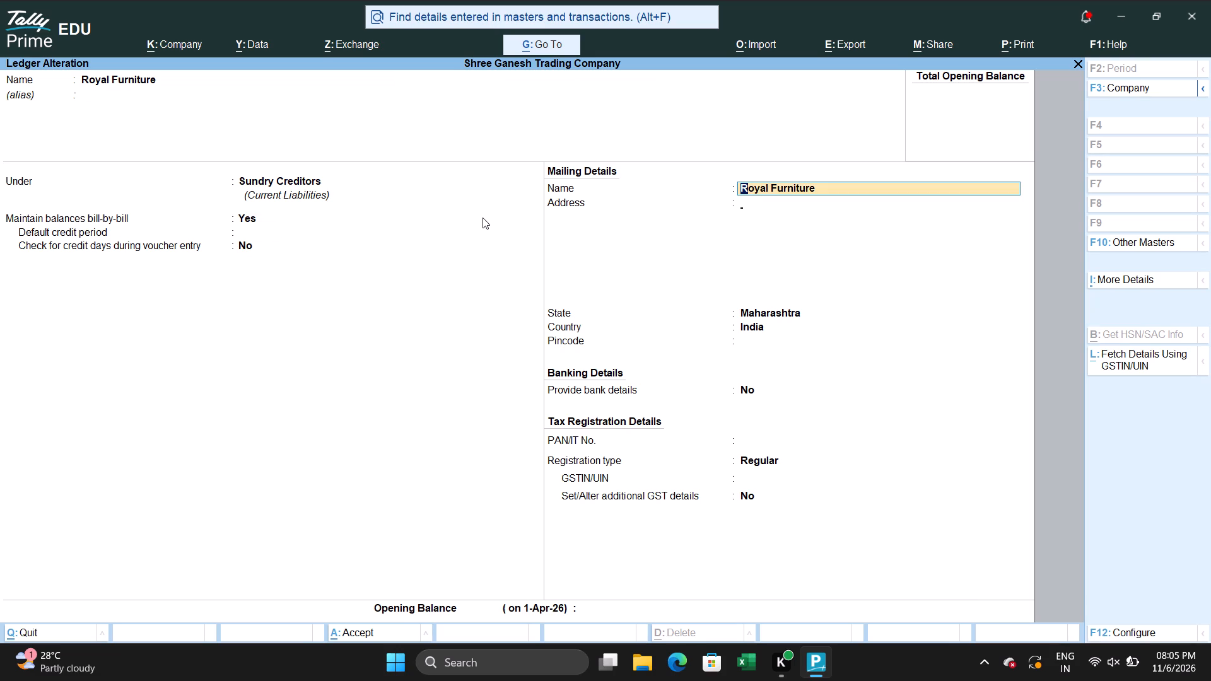
key(Return)
text(GU)
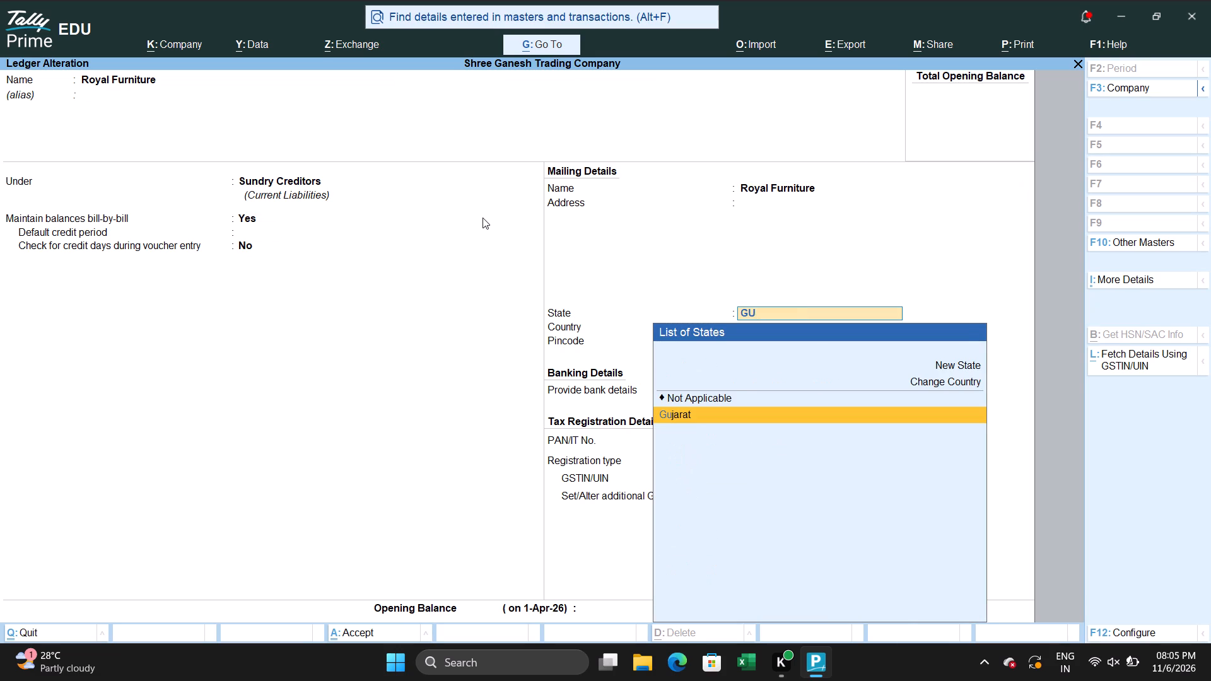
key(Return)
key(Return)
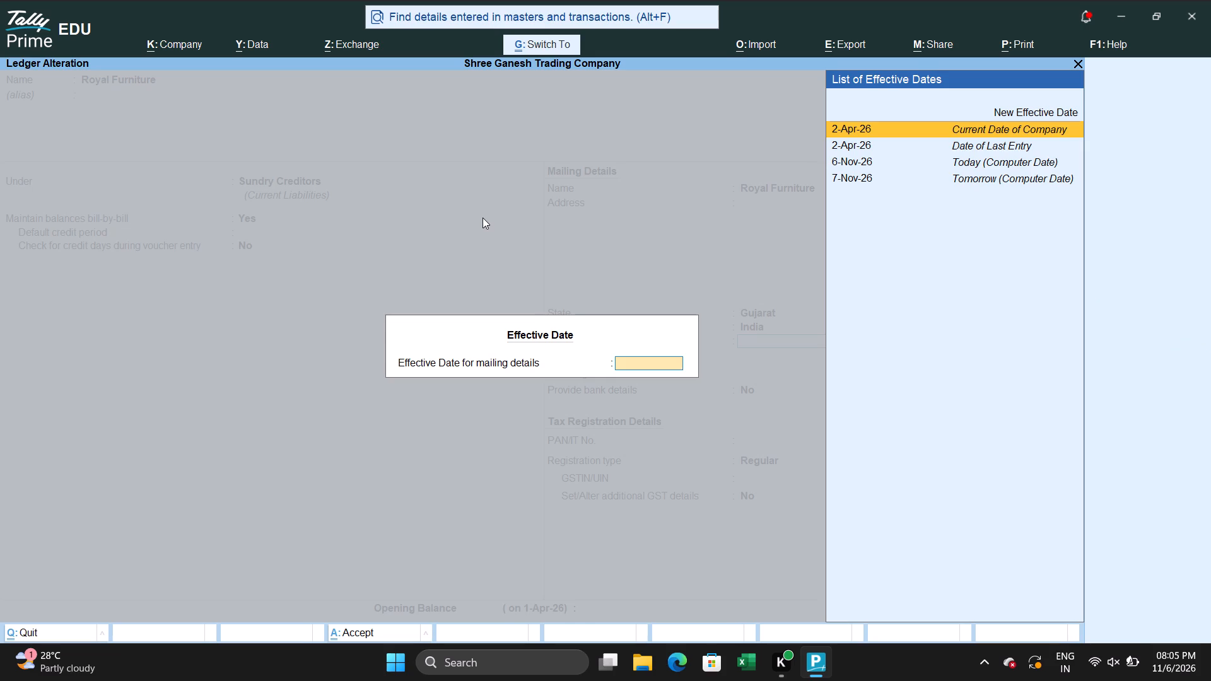
key(ctrl+a)
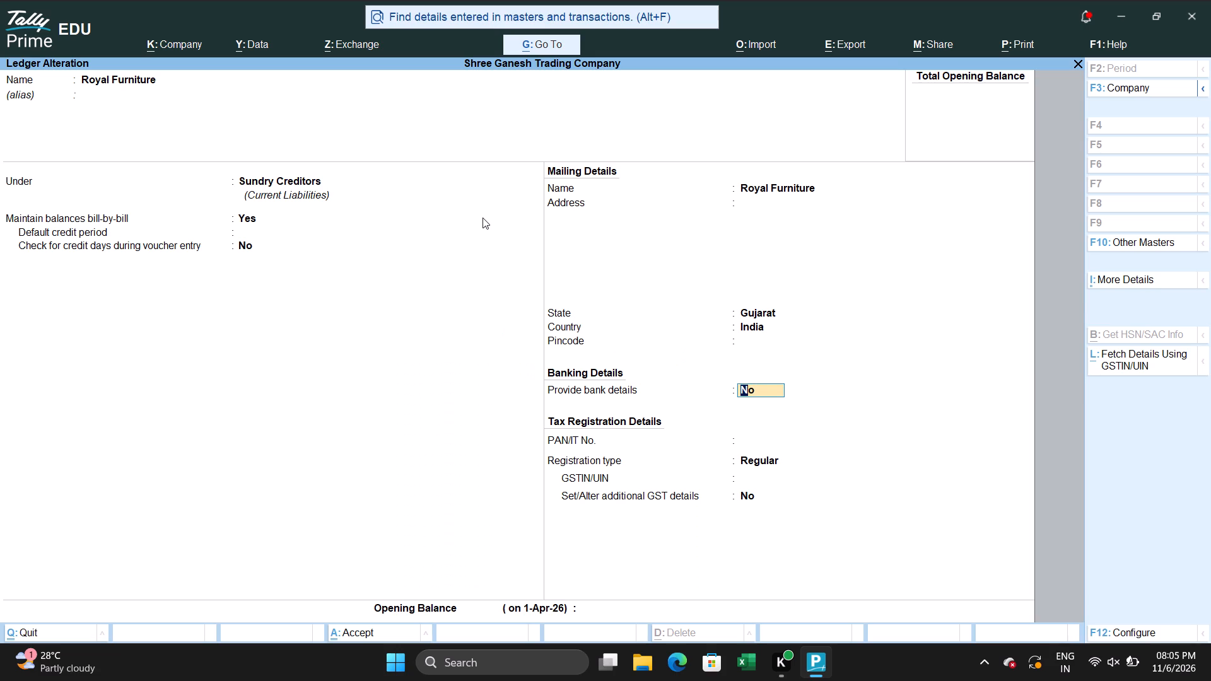
key(ctrl+a)
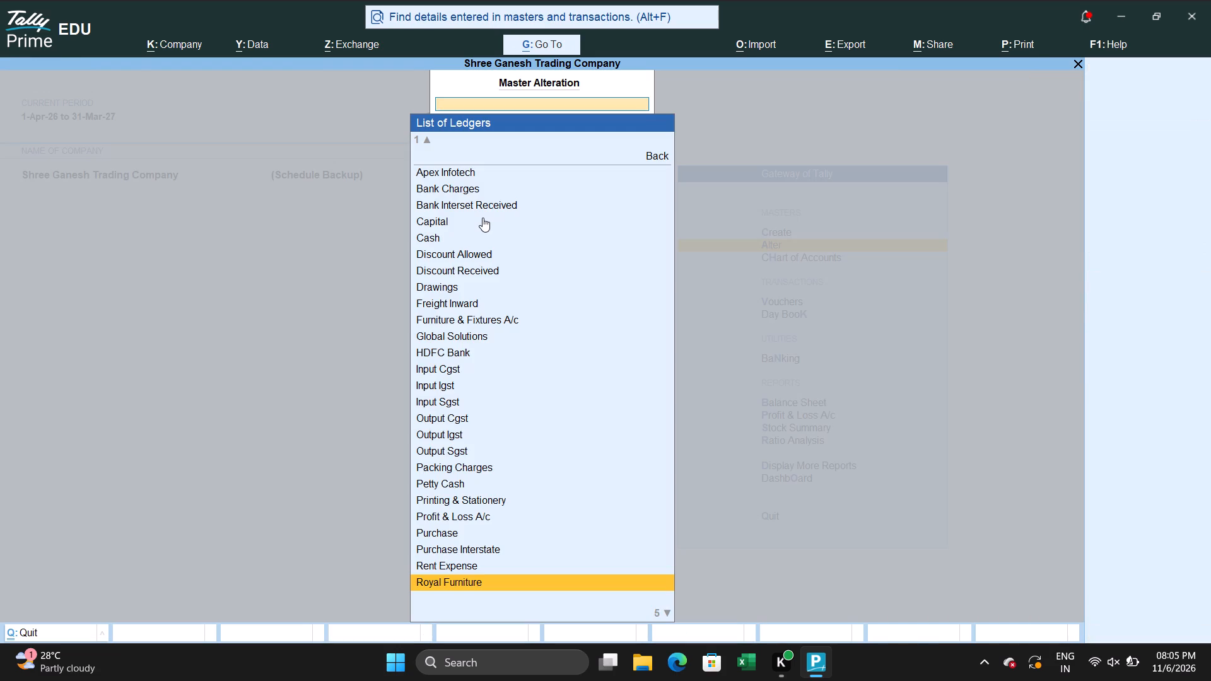
Reopen the Royal Furniture ledger for alteration.
key(Escape)
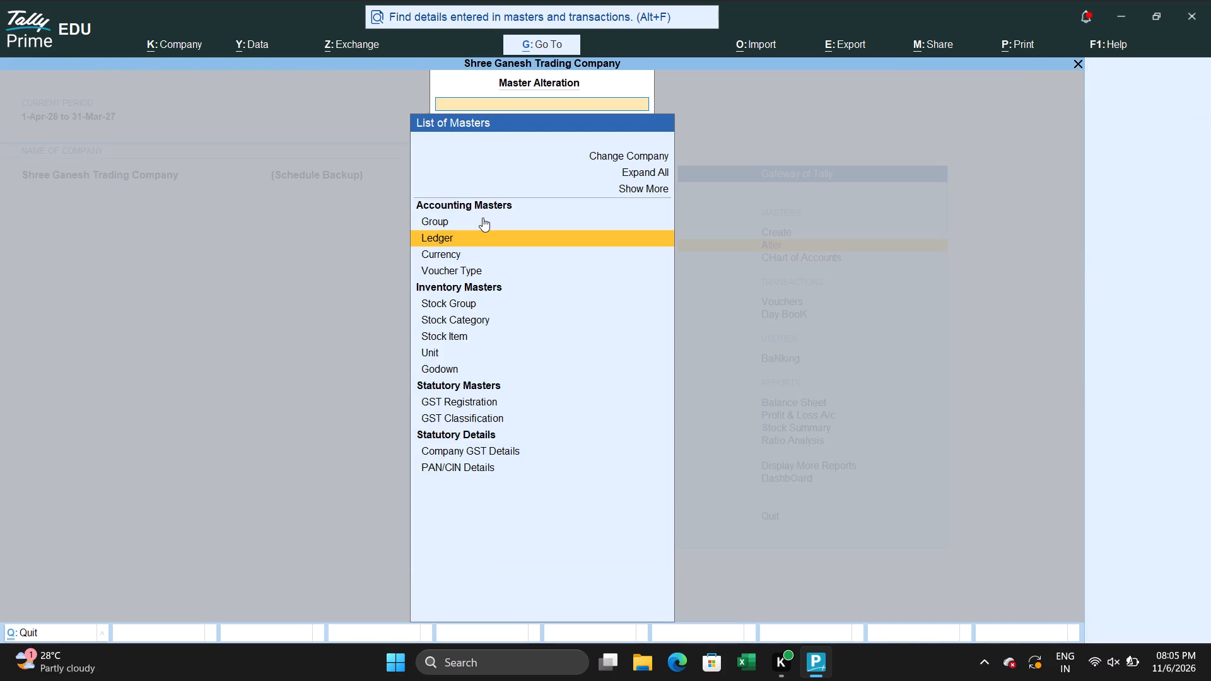
key(Return)
key(Up)
key(Up)
key(Up)
key(Up)
key(Up)
key(Up)
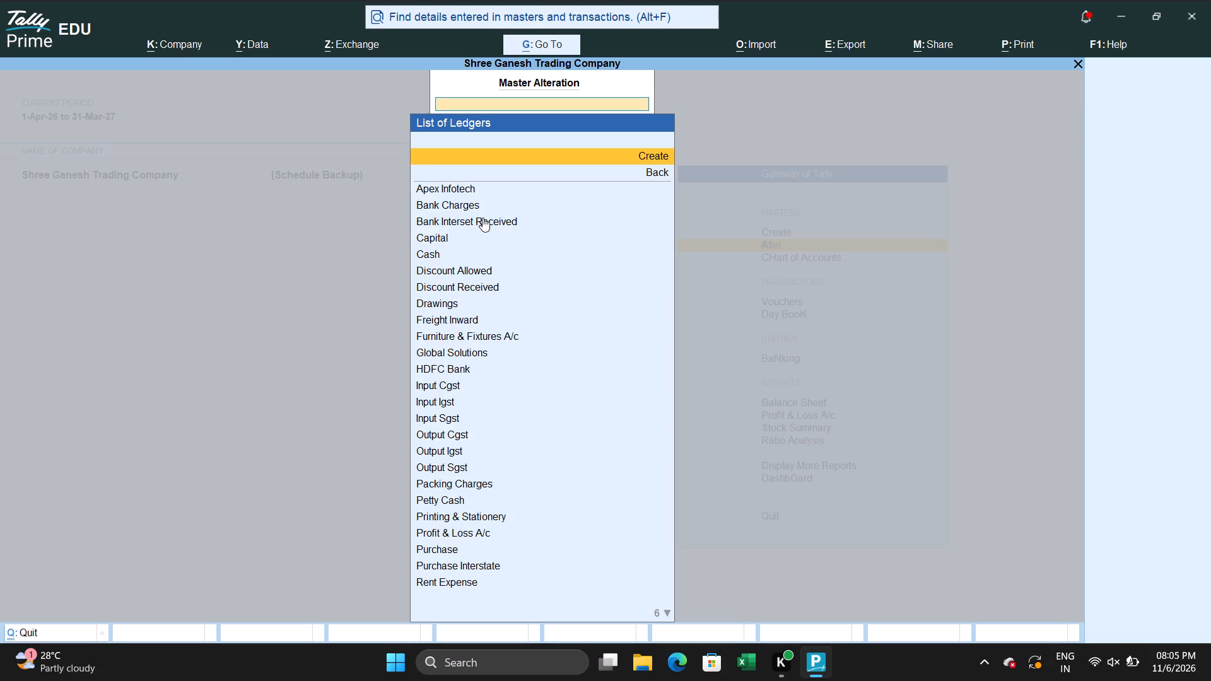
key(Up)
key(Down)
key(Down)
key(Down)
key(Down)
key(Down)
key(Down)
key(Down)
key(Down)
key(Down)
key(Down)
key(Down)
key(Down)
key(Down)
key(Down)
key(Down)
key(Down)
key(Down)
key(Down)
key(Down)
key(Down)
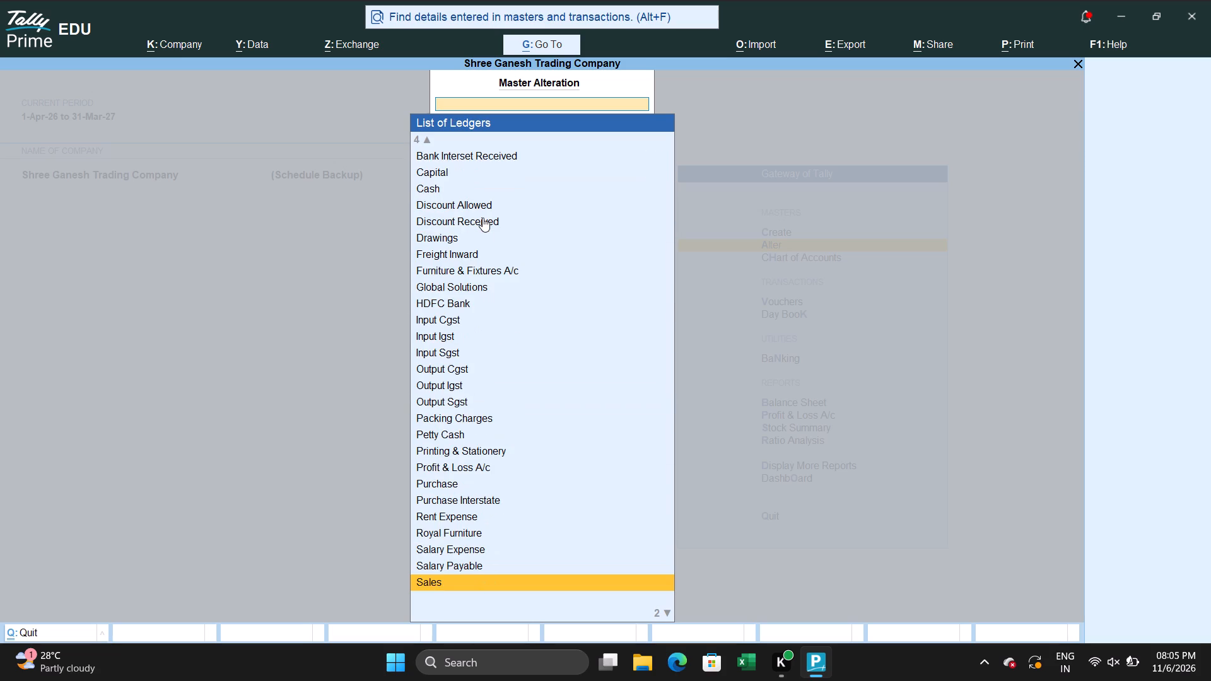
key(Up)
key(Up)
key(Up)
key(Up)
key(Down)
key(Return)
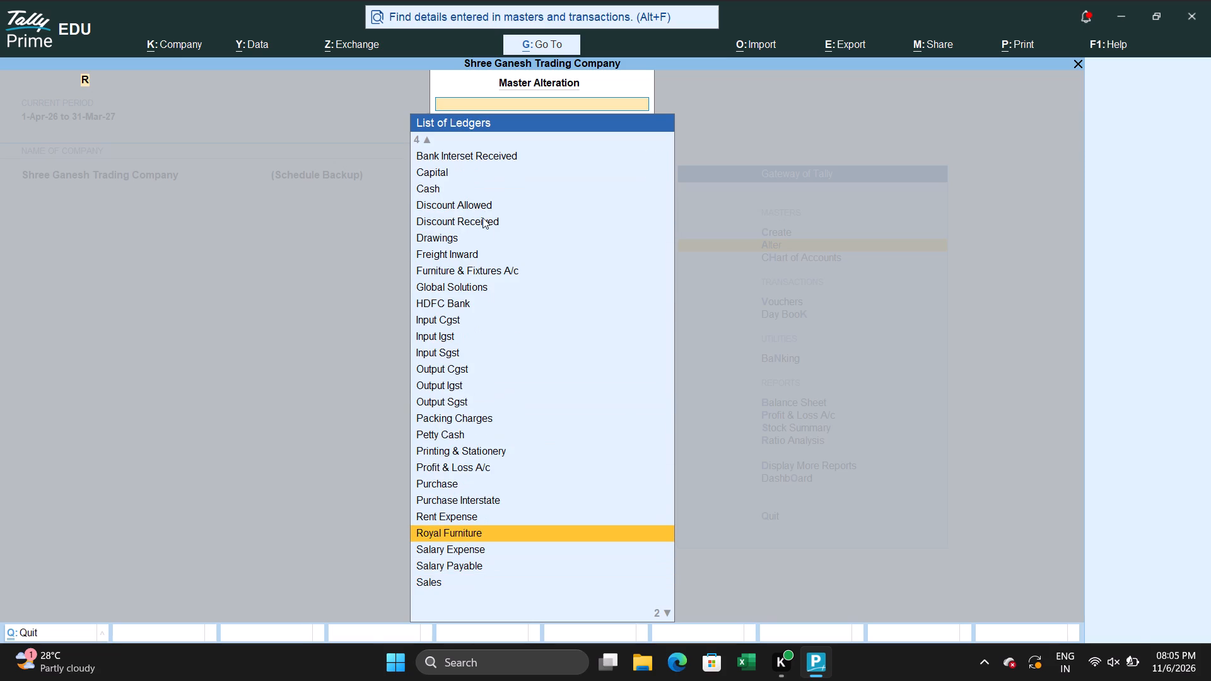
Review Royal Furniture's ledger fields through the tax registration details, leaving GSTIN/UIN blank, and return to the mailing details.
key(Return)
key(Return)
key(Return)
key(Return)
key(Return)
key(Return)
key(Return)
key(Return)
key(Return)
key(Return)
key(Return)
key(Return)
key(Return)
key(Return)
key(Return)
key(Return)
key(Return)
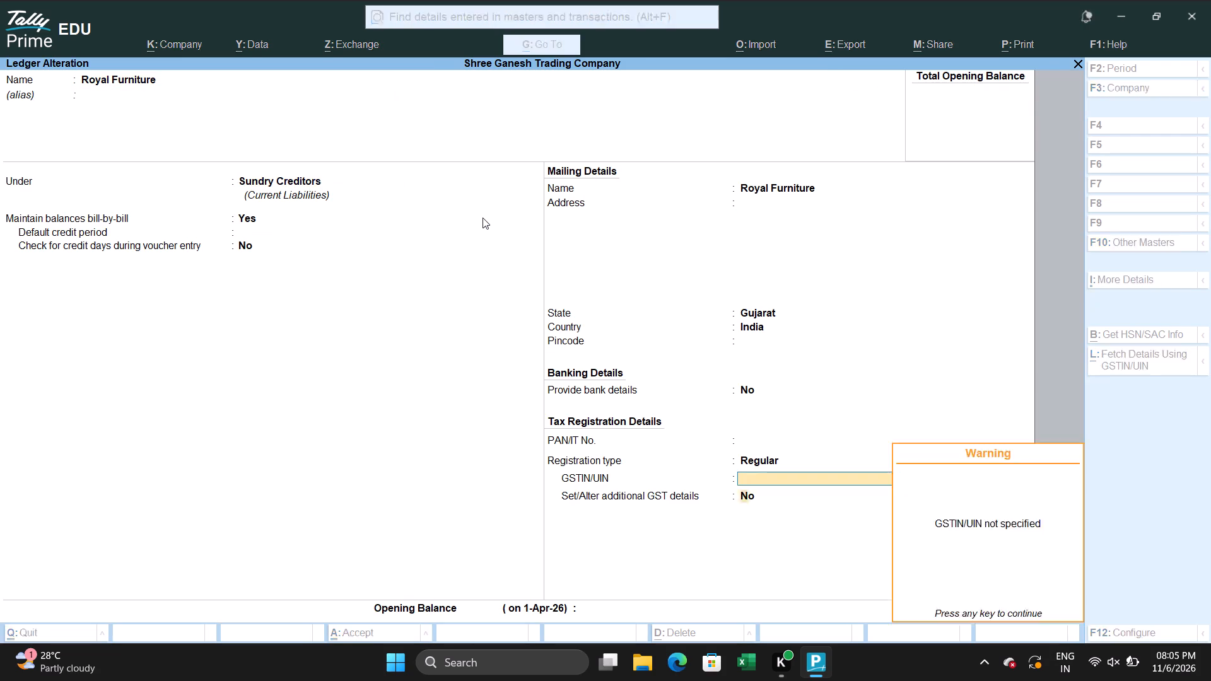
key(BackSpace)
key(BackSpace)
key(BackSpace)
key(BackSpace)
key(BackSpace)
key(BackSpace)
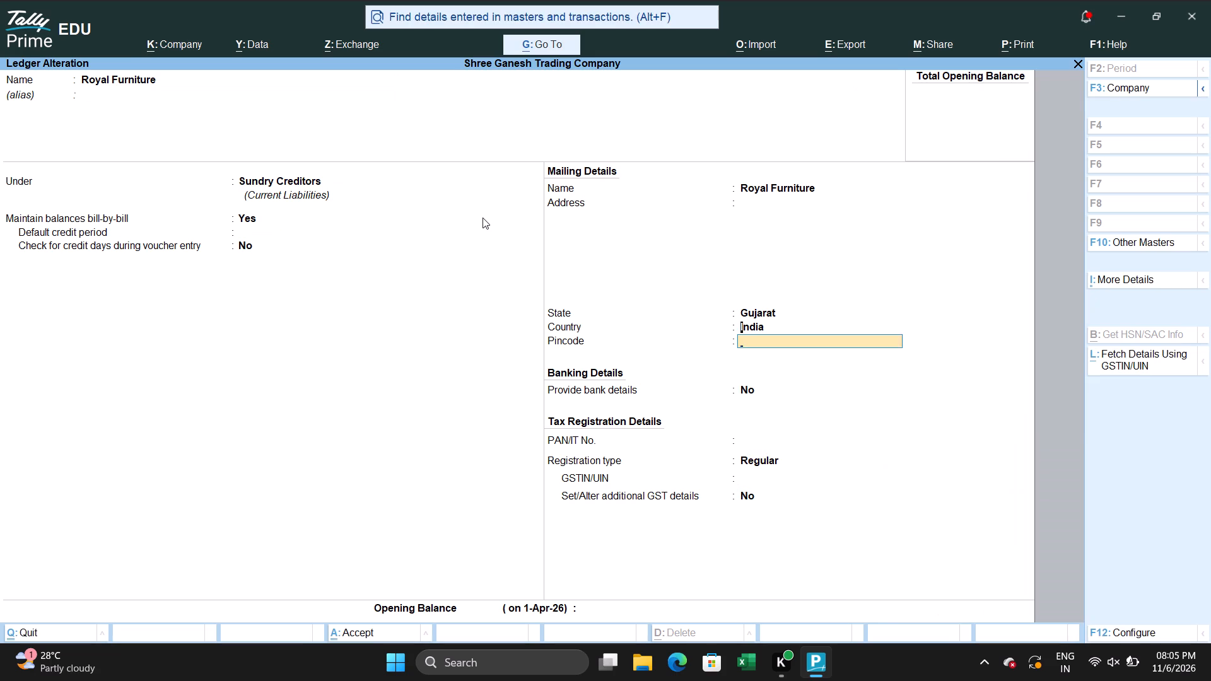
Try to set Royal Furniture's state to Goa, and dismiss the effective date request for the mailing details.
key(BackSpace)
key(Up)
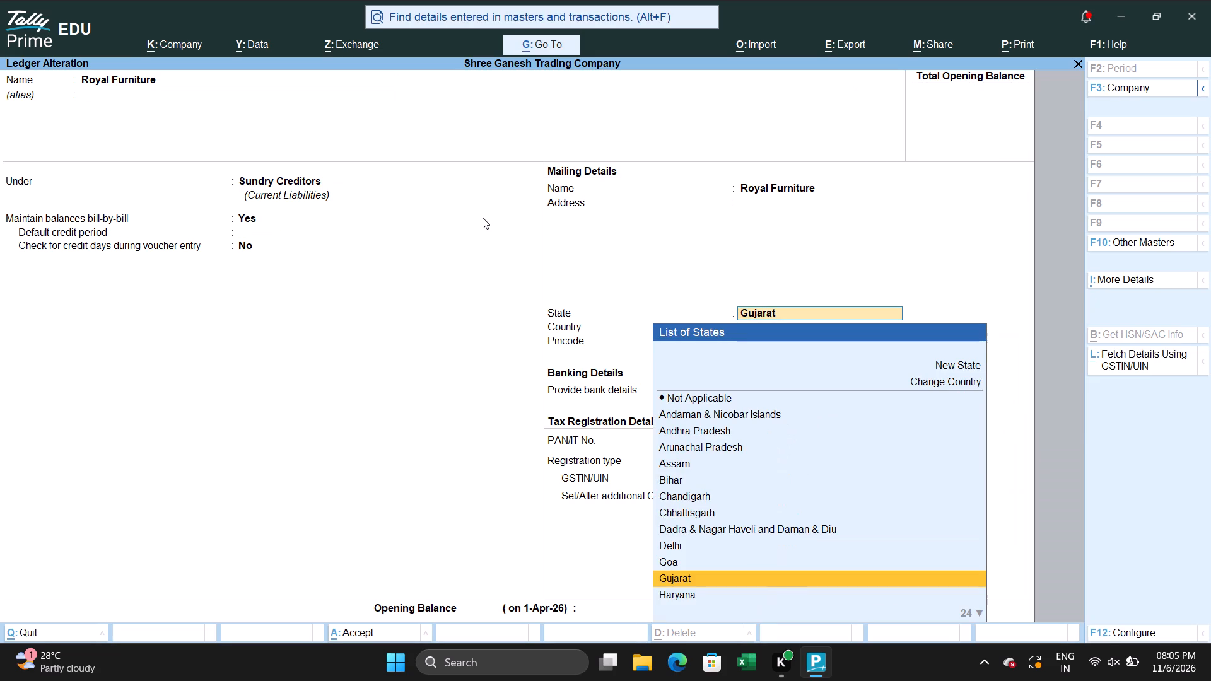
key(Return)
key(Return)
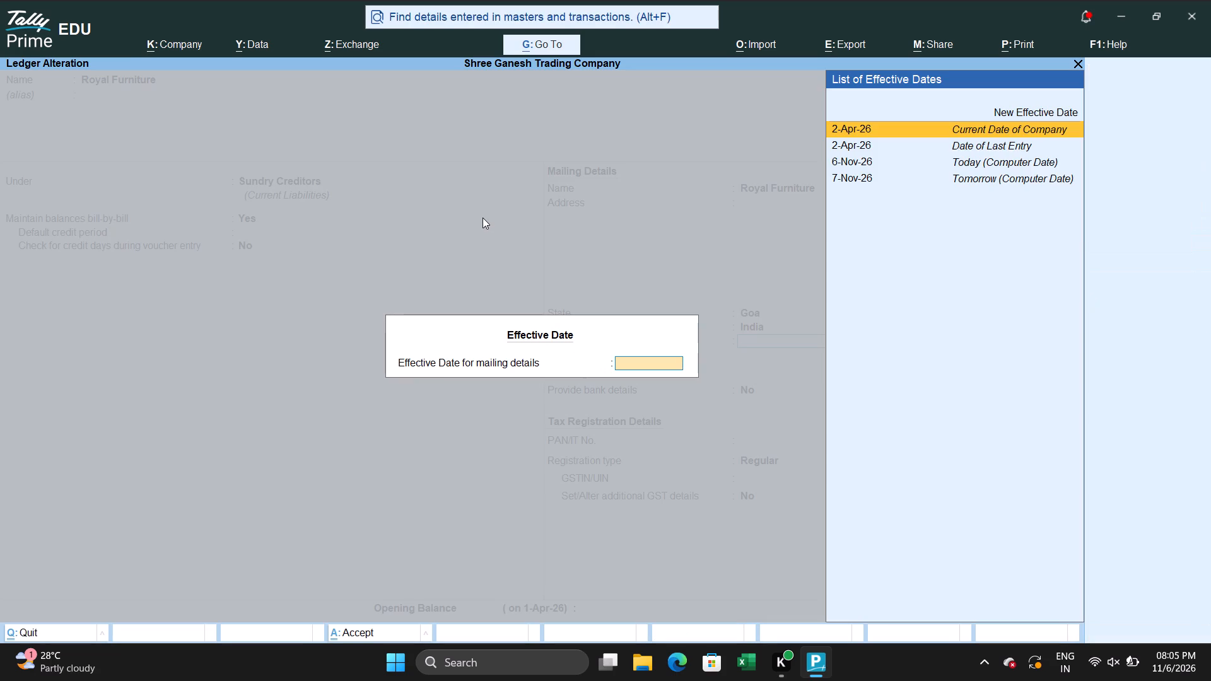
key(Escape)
Set Royal Furniture's state back to Gujarat, save the ledger, and return to the Gateway of Tally.
key(Up)
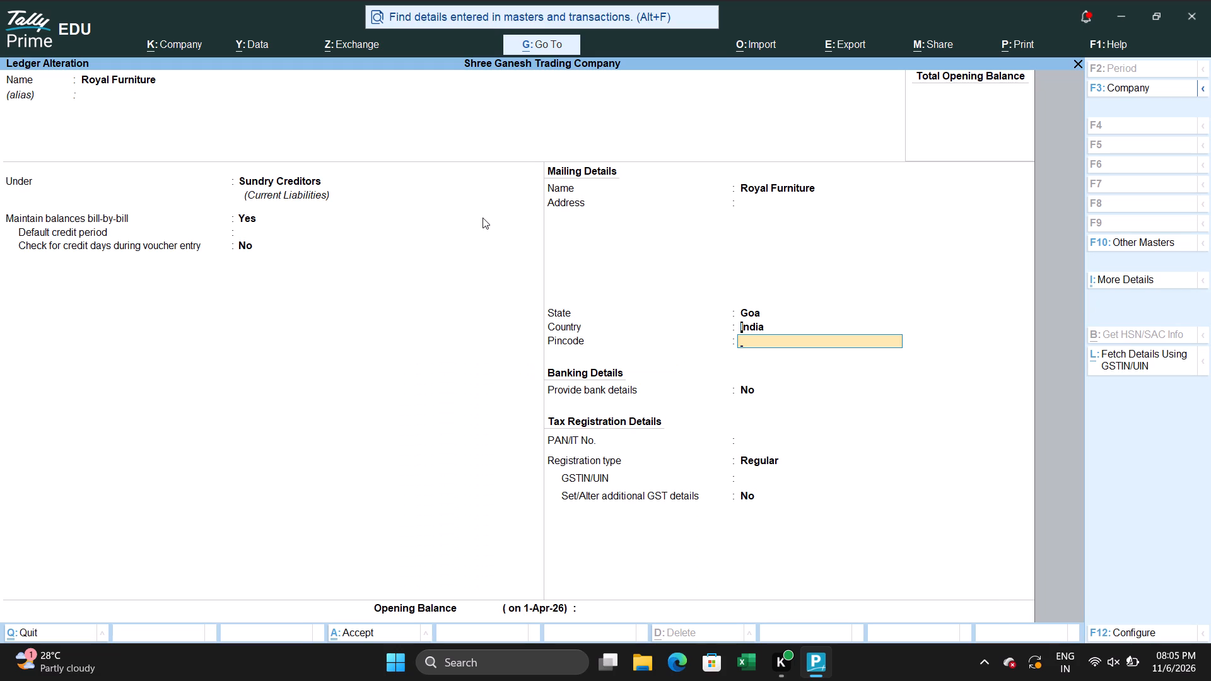
key(Up)
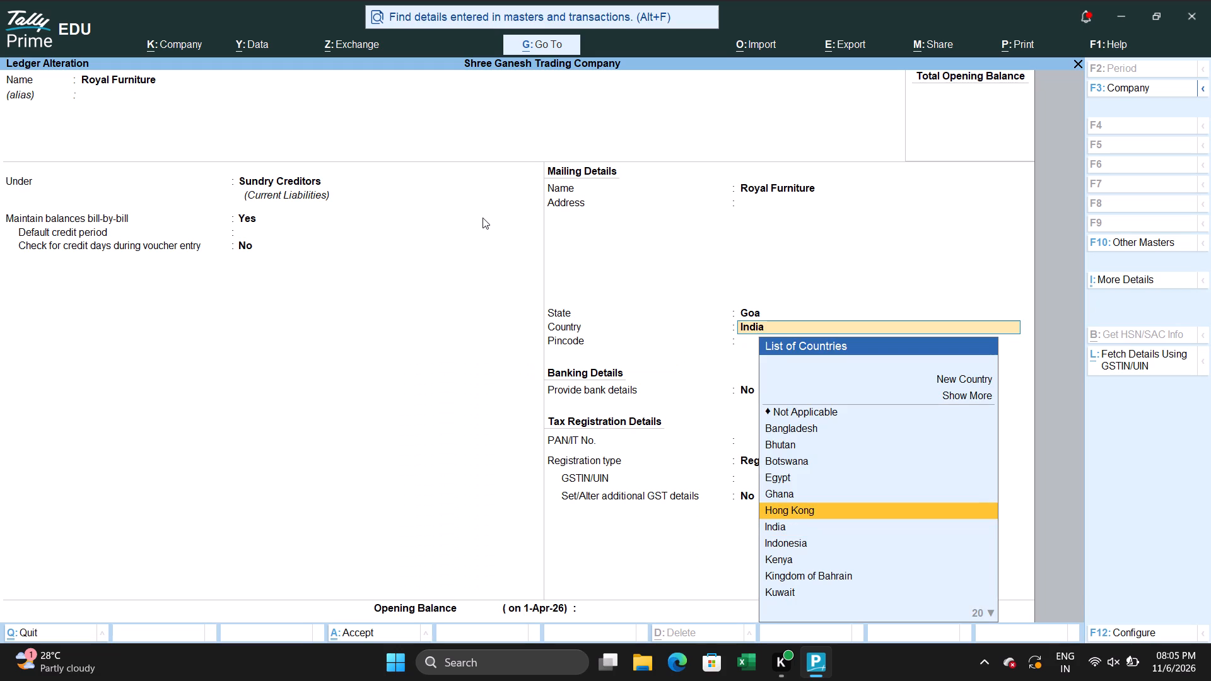
key(BackSpace)
key(Down)
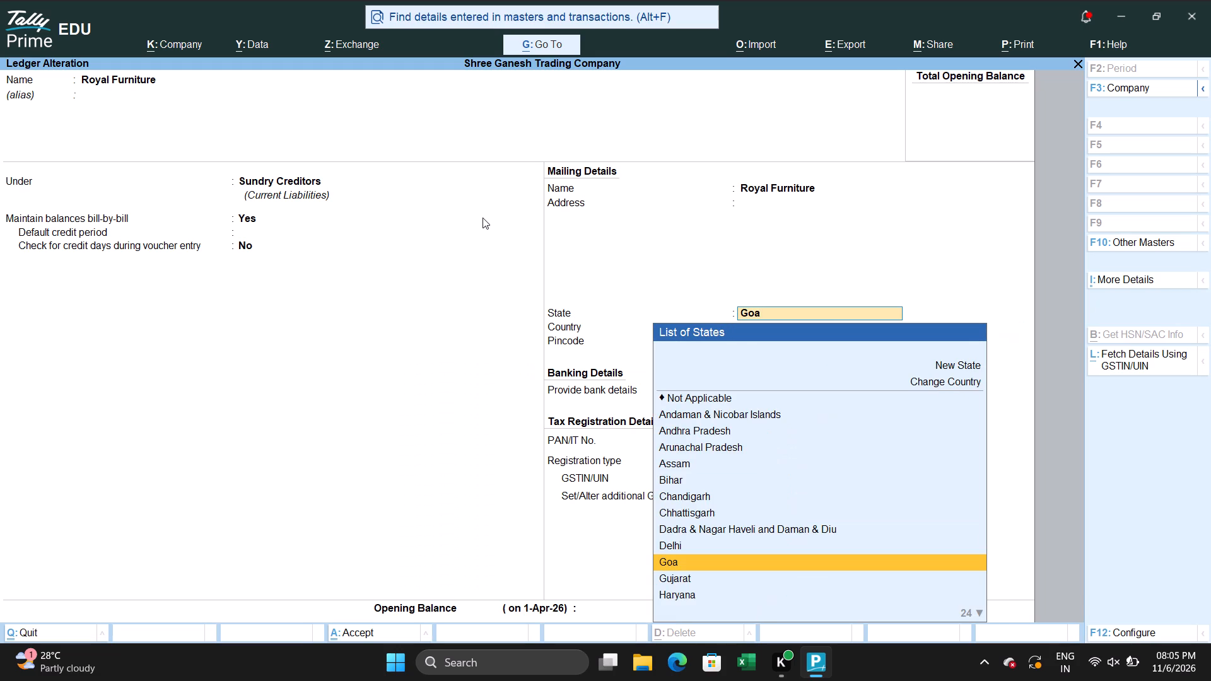
key(Return)
key(Return)
key(Return)
key(Return)
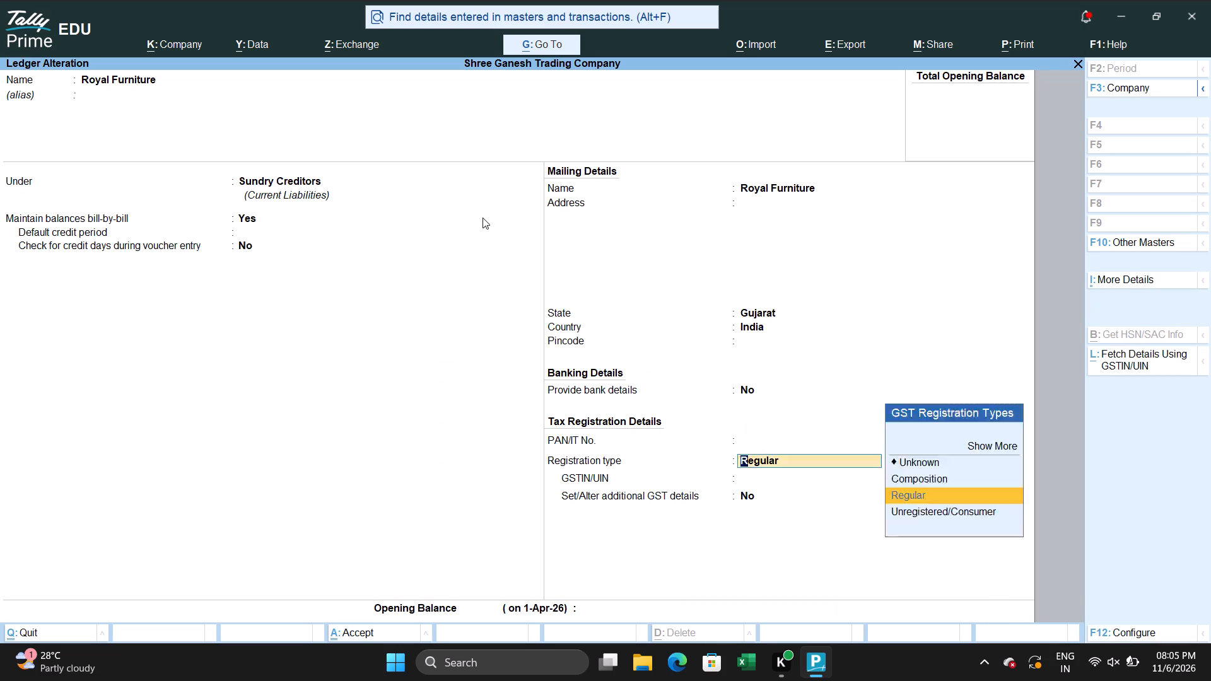
key(Return)
key(ctrl+a)
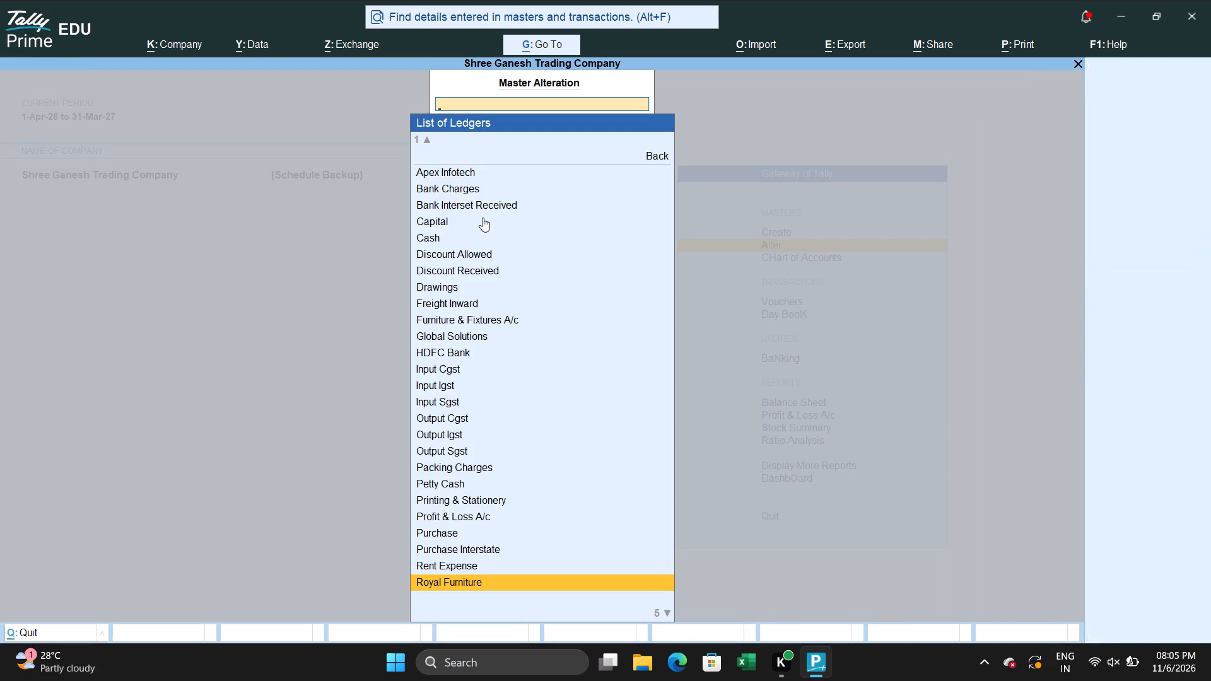
key(Escape)
key(Escape)
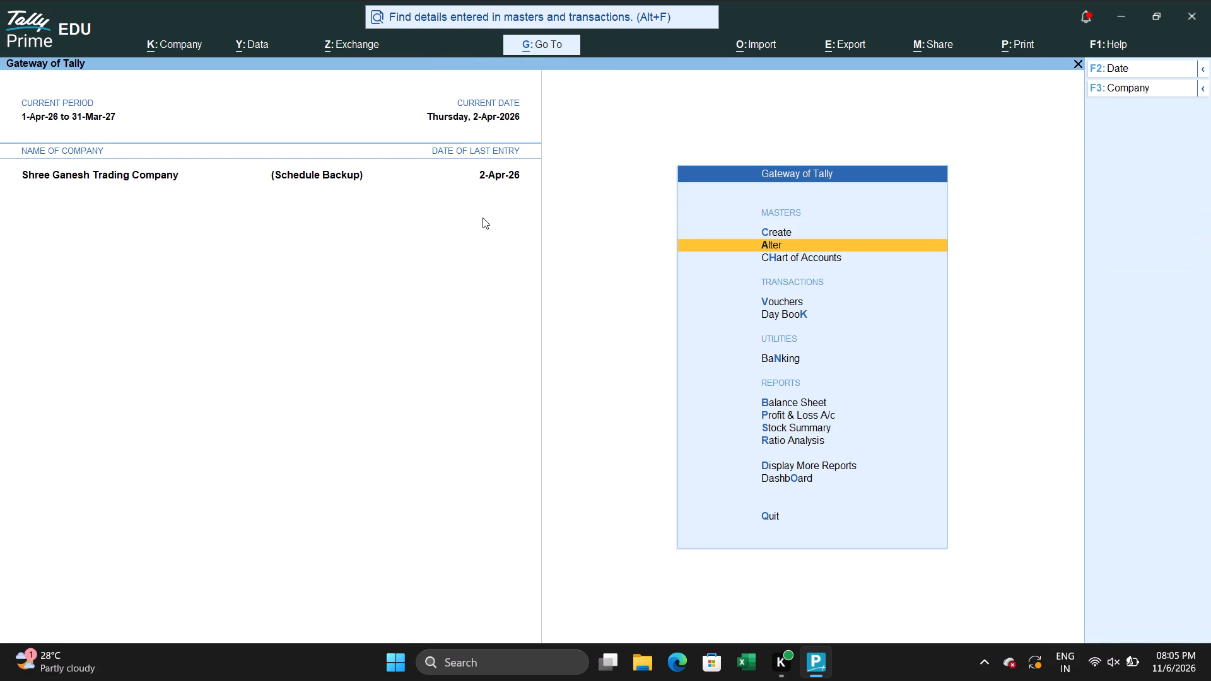
Start a purchase voucher with supplier invoice number RF/PUR/02 dated 2-Apr-26.
key(Down)
key(Down)
key(Down)
key(Up)
key(Return)
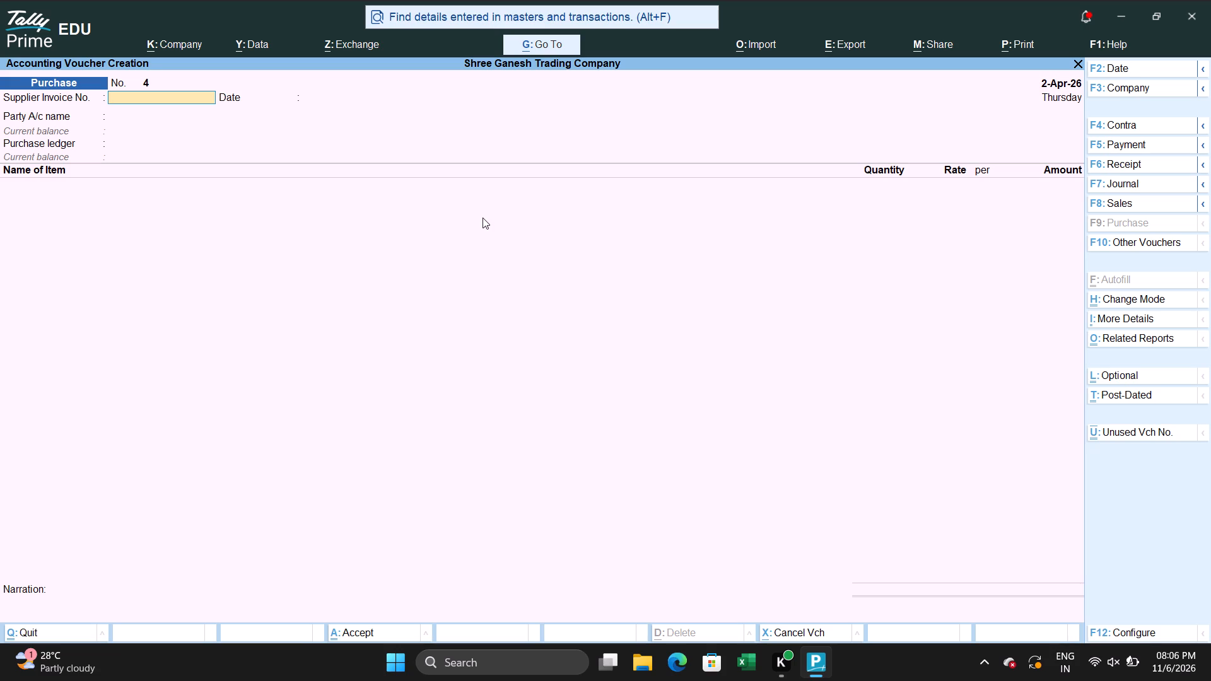
key(F9)
text(RF)
key(slash)
text(PUR)
key(slash)
text(02)
key(Return)
key(Return)
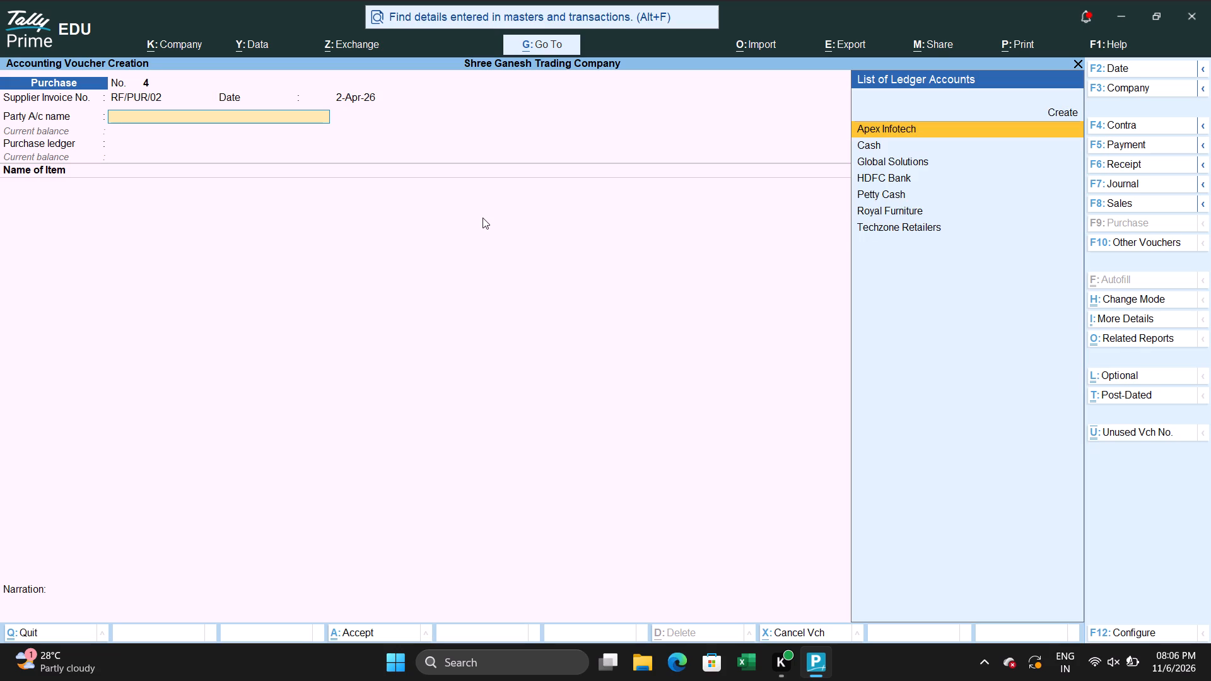
Choose Royal Furniture as the party, leaving the receipt details blank and accepting the party details with Maharashtra as place of supply.
key(Down)
key(Down)
key(Down)
key(Down)
key(Down)
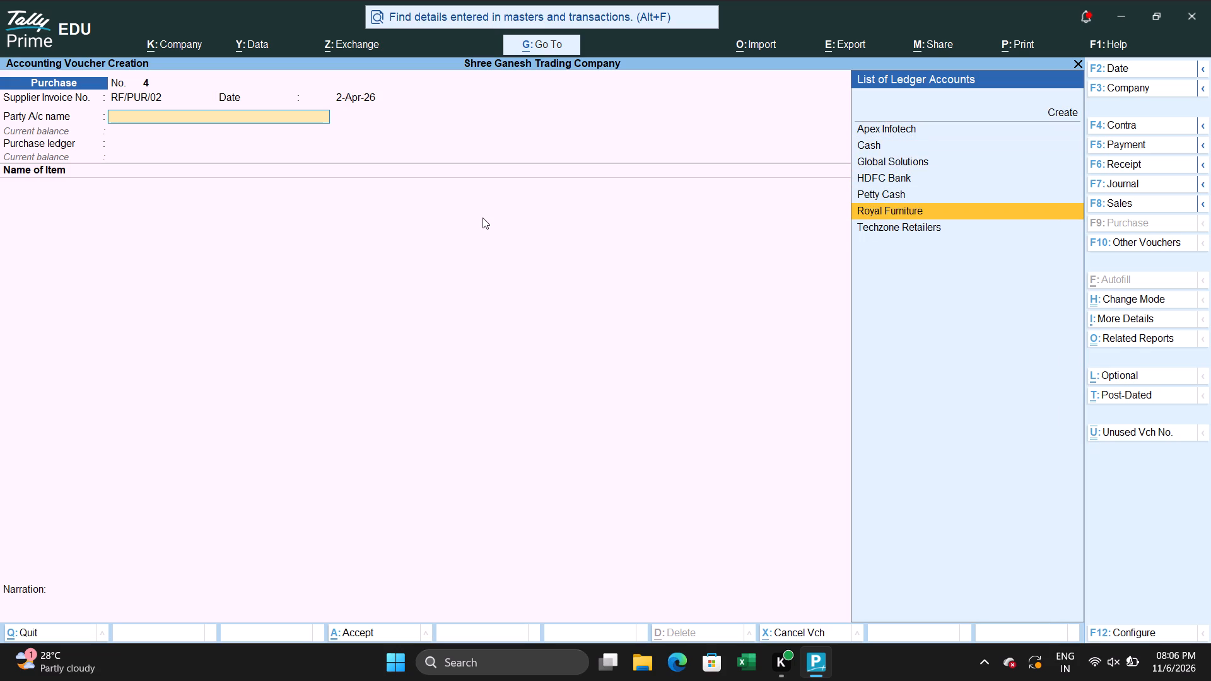
key(Return)
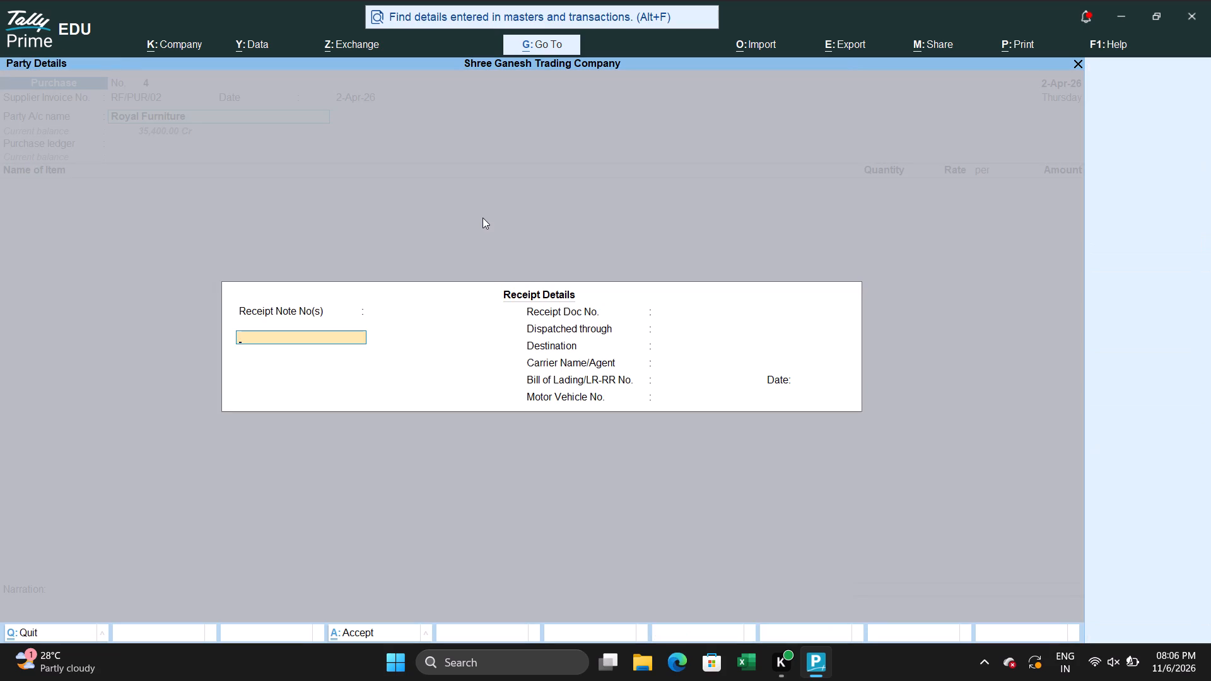
key(Return)
key(Return)
key(Return)
key(Return)
key(Return)
key(Return)
key(Return)
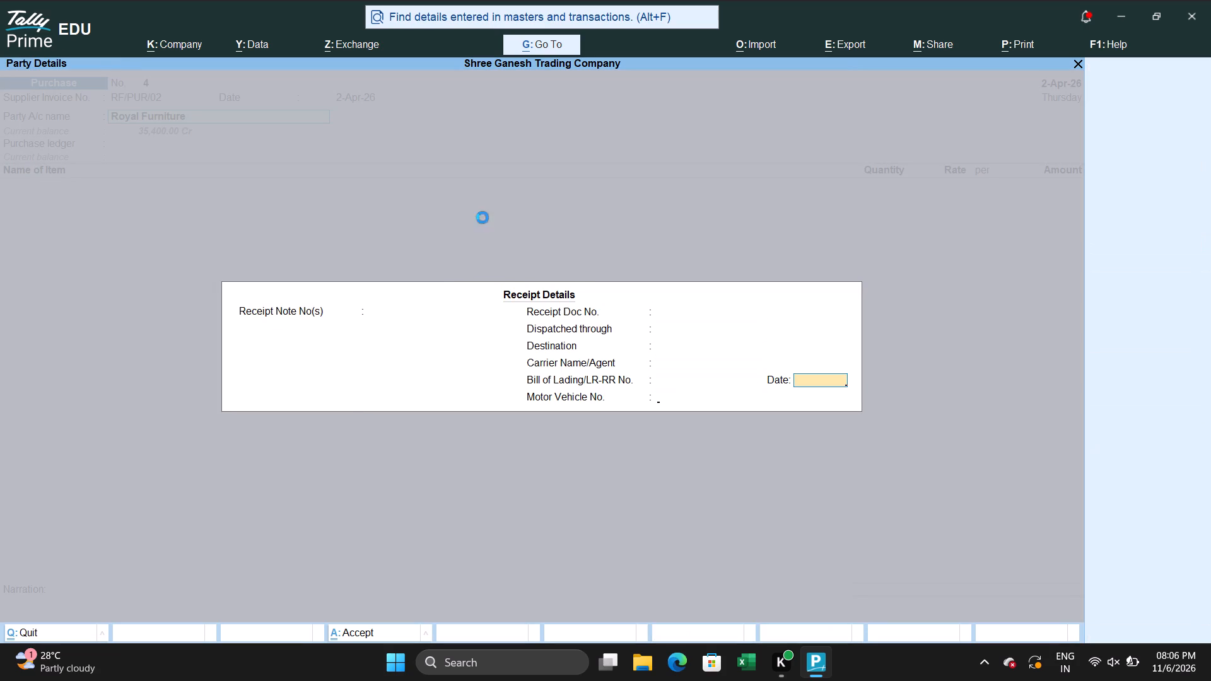
key(Return)
key(Return)
key(Return)
key(Return)
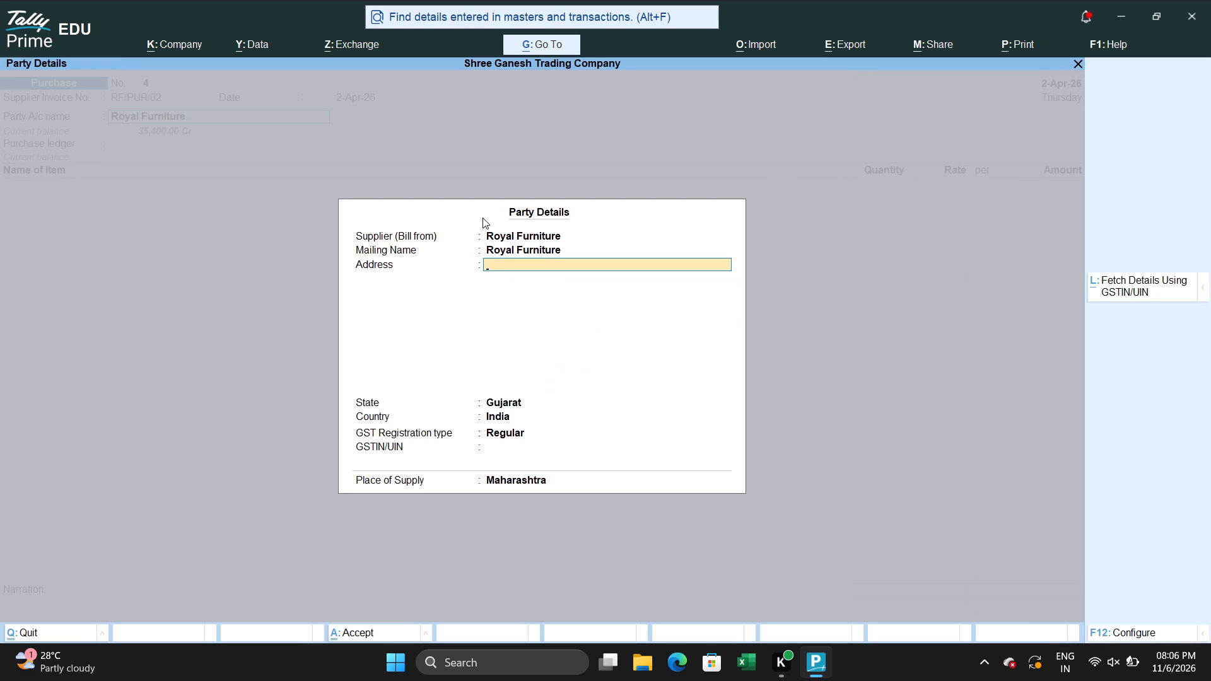
key(Return)
key(Return)
key(Return)
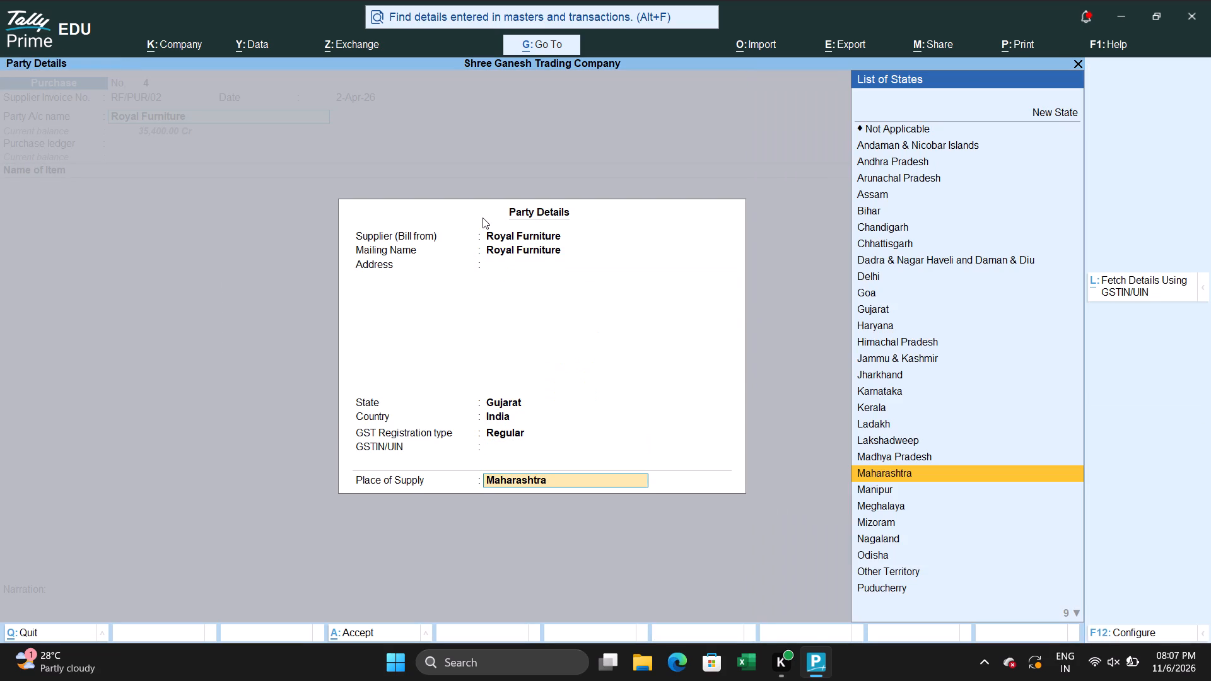
key(Return)
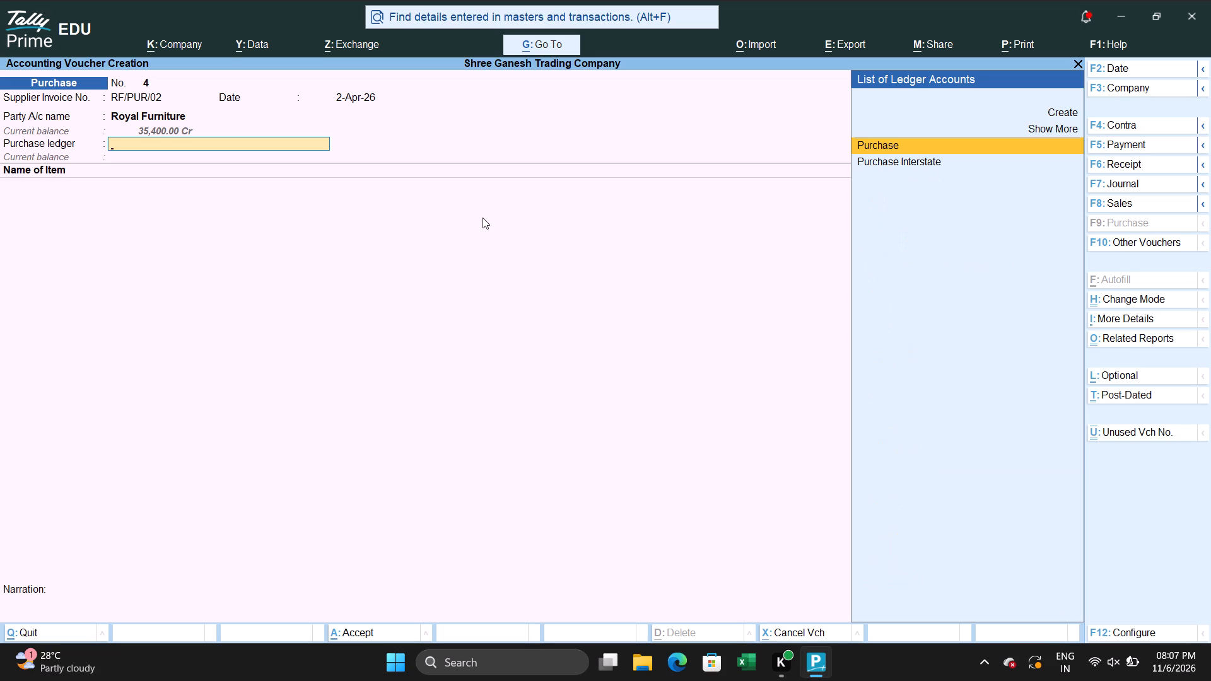
Go back through Royal Furniture's receipt and party details to check the state and place of supply.
key(BackSpace)
key(Return)
key(Return)
key(Return)
key(Return)
key(Return)
key(Return)
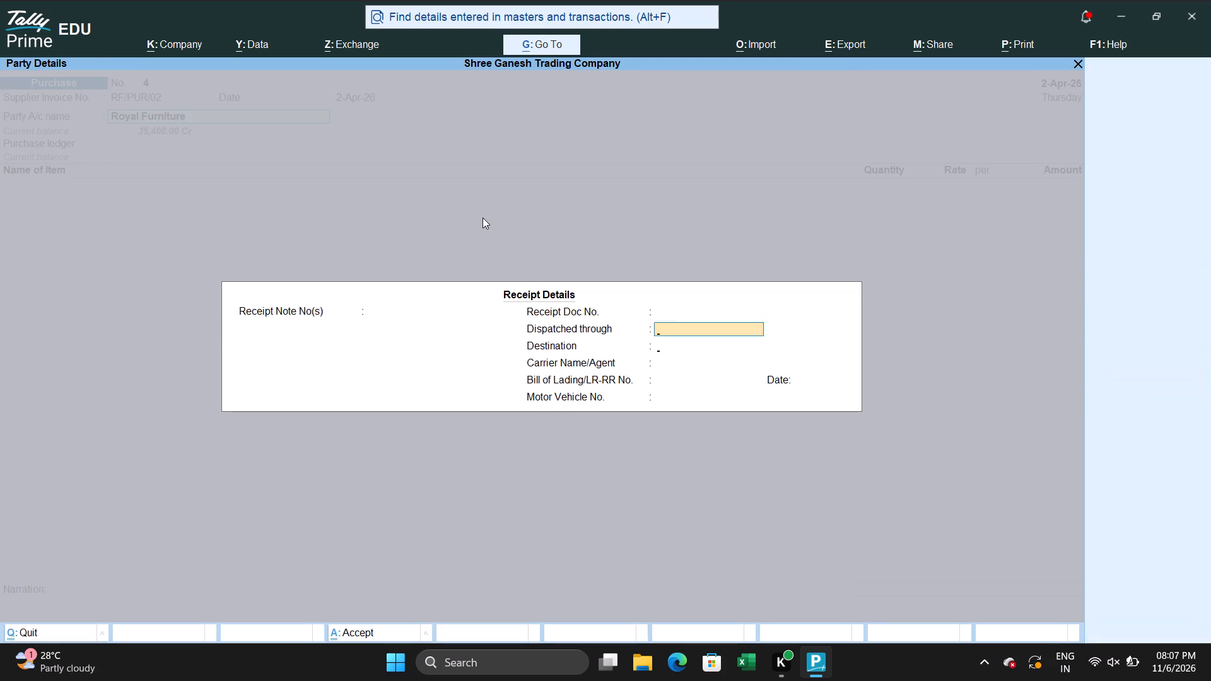
key(Return)
key(Return)
key(Return)
key(Return)
key(Return)
key(Return)
key(Return)
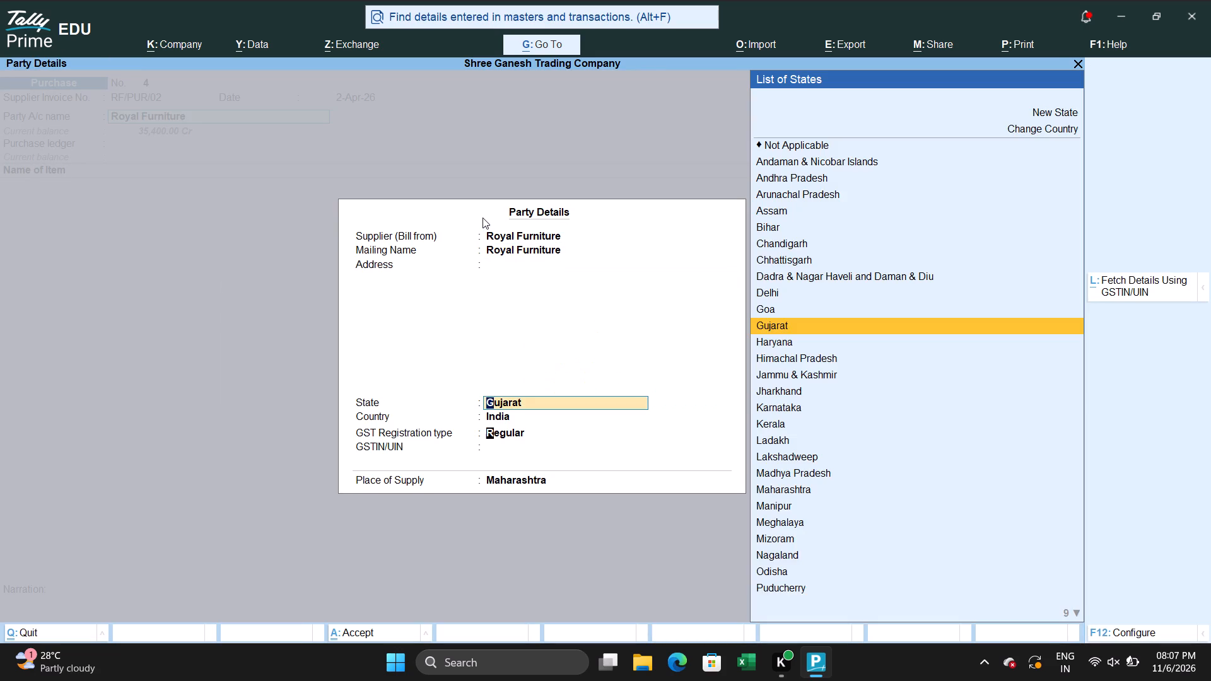
key(Return)
key(Return)
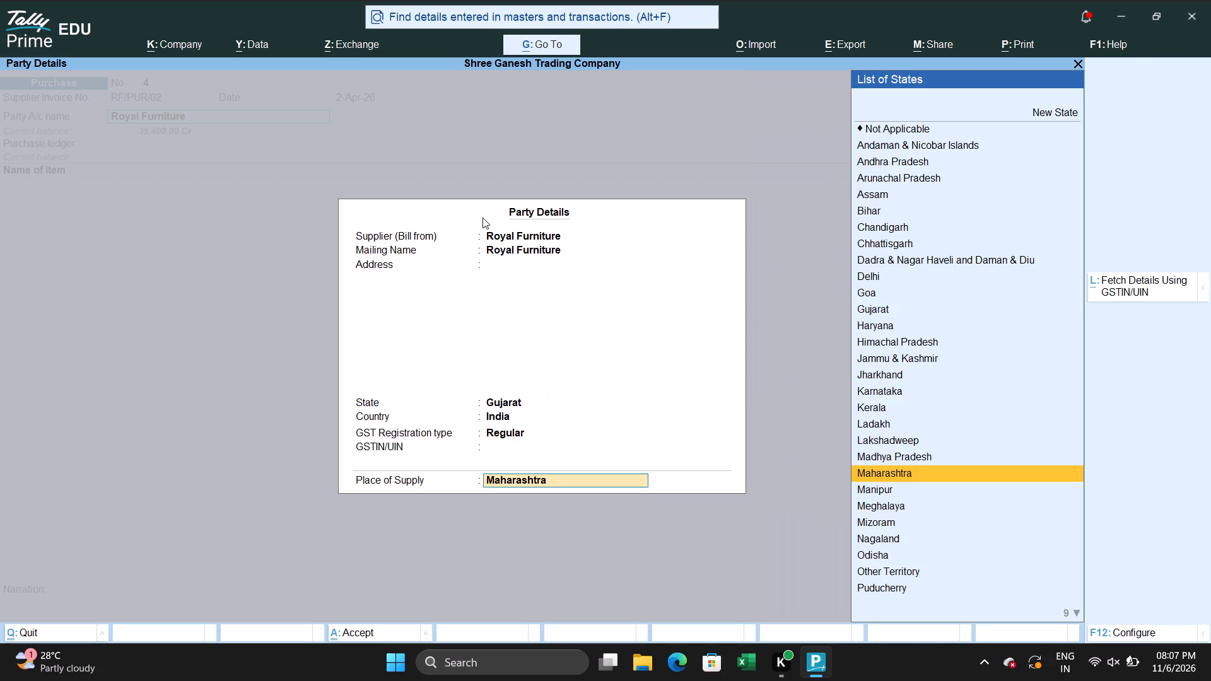
key(Return)
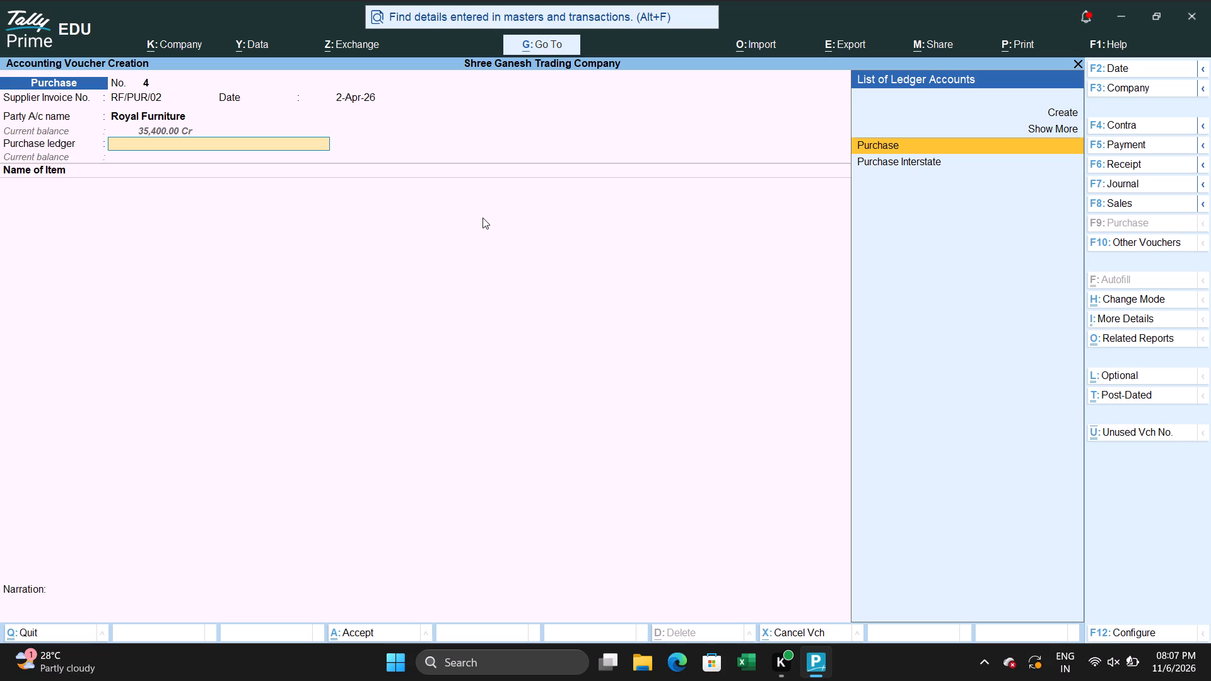
Choose the Purchase ledger and add an Office Chair line of 10 nos at a rate of 3,000.
key(Return)
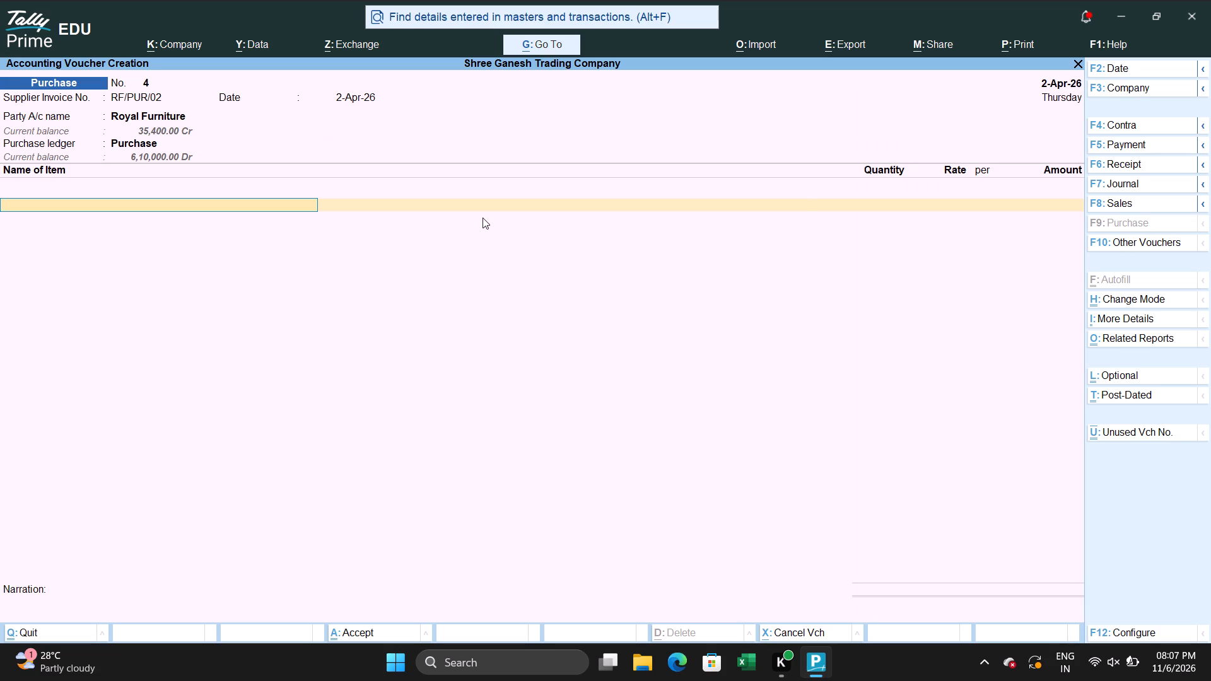
key(o)
key(Return)
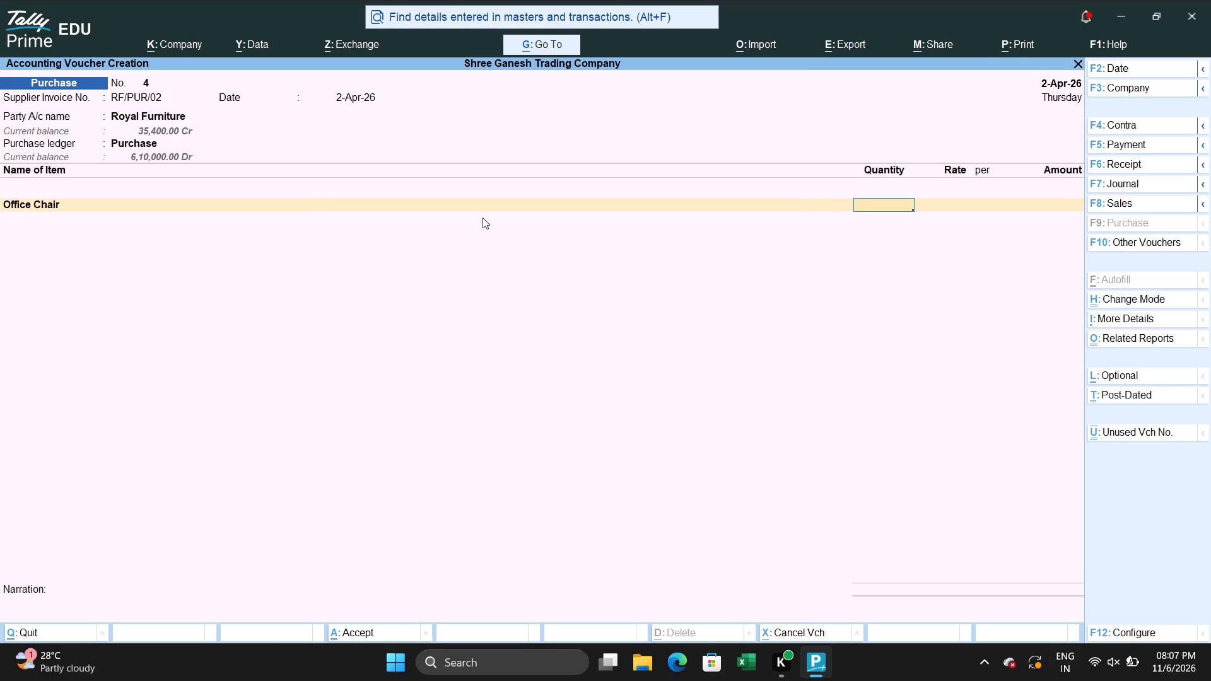
text(10)
key(Return)
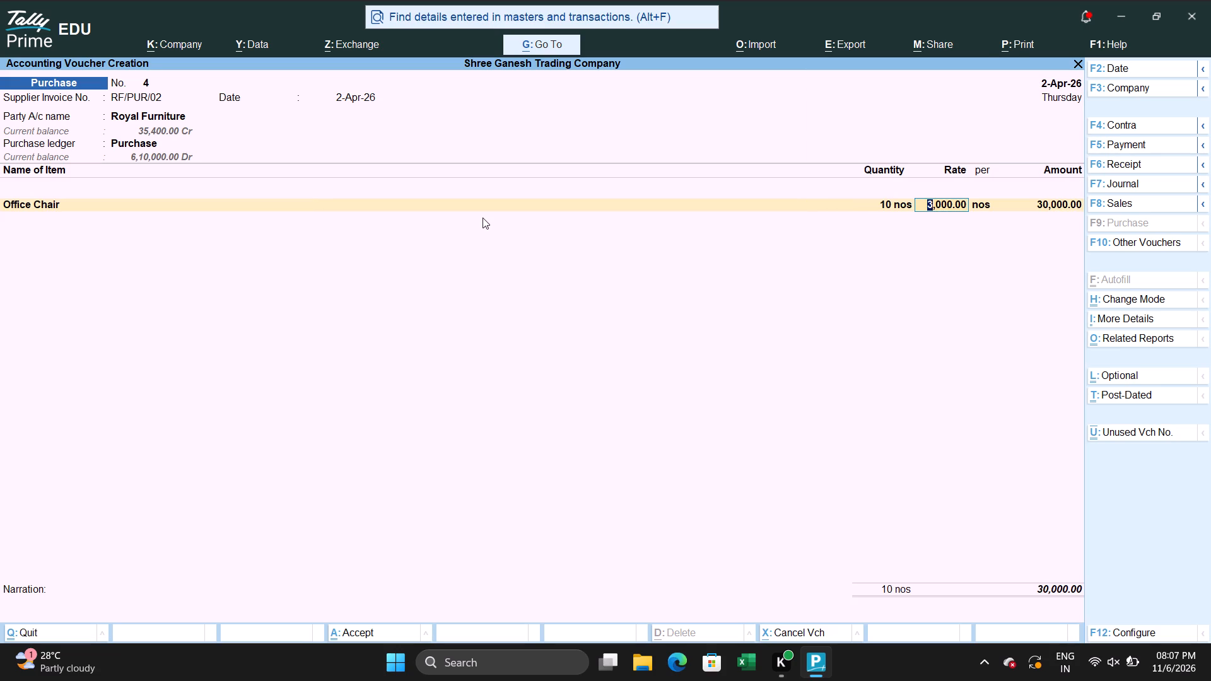
key(Return)
key(Return)
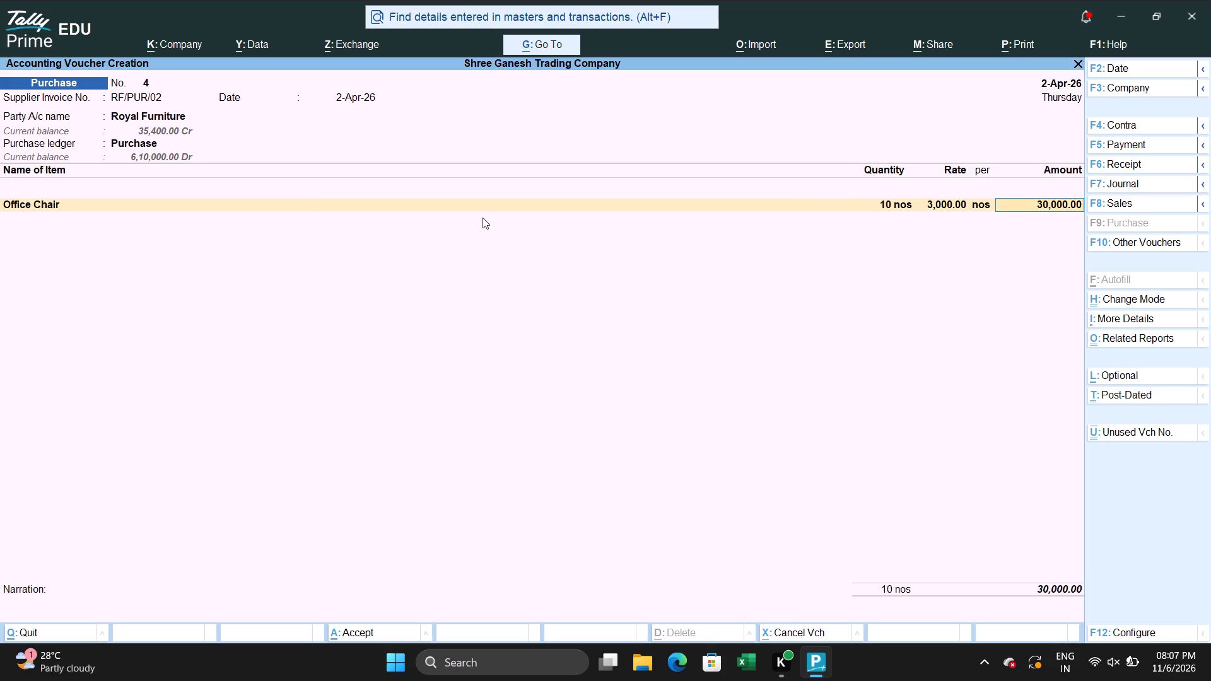
key(Return)
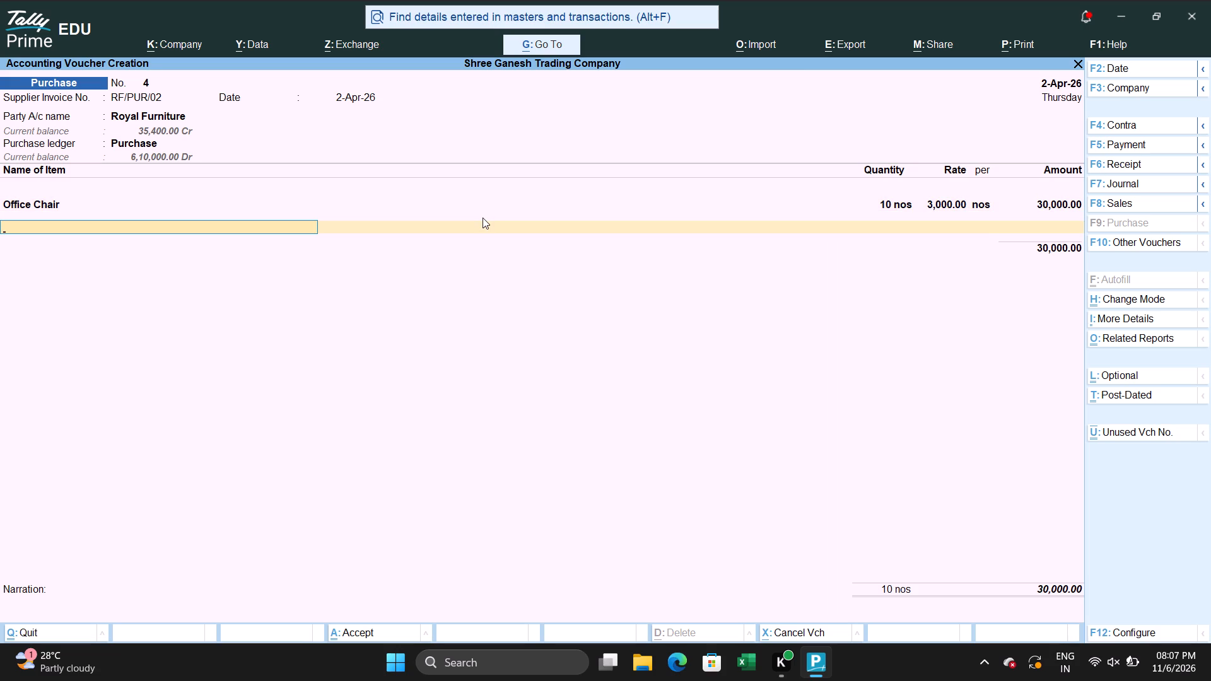
End the stock item list and add the Freight Inward ledger below the Office Chair line.
key(f)
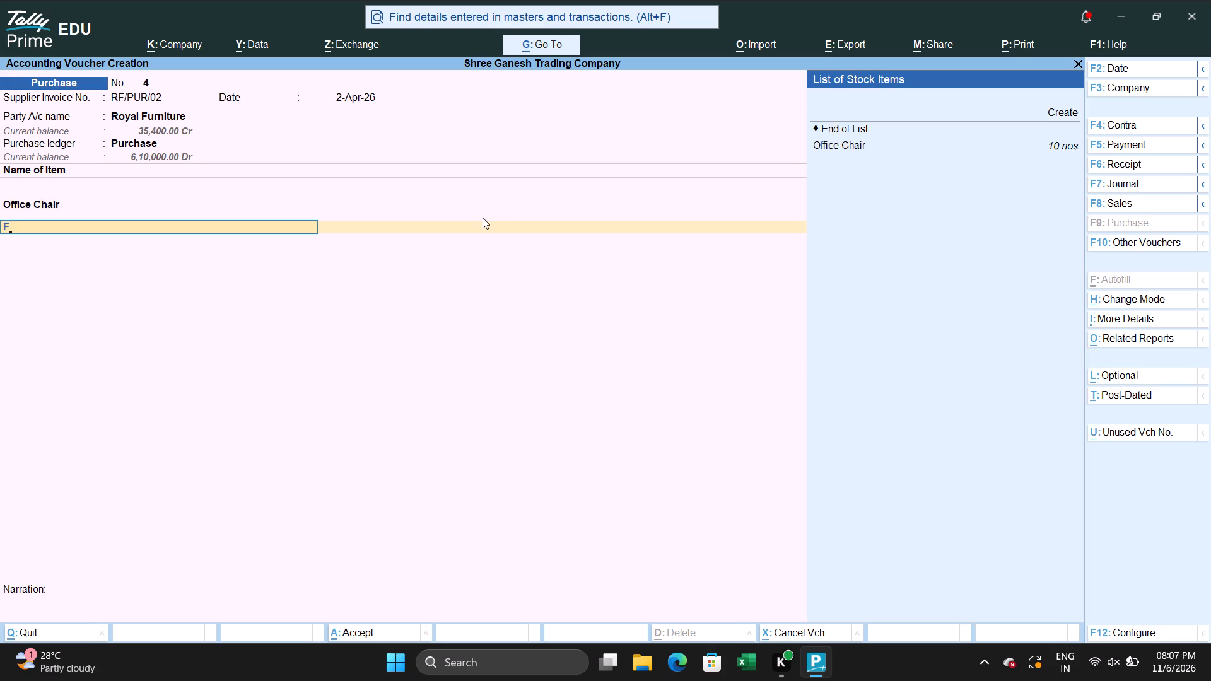
key(BackSpace)
key(BackSpace)
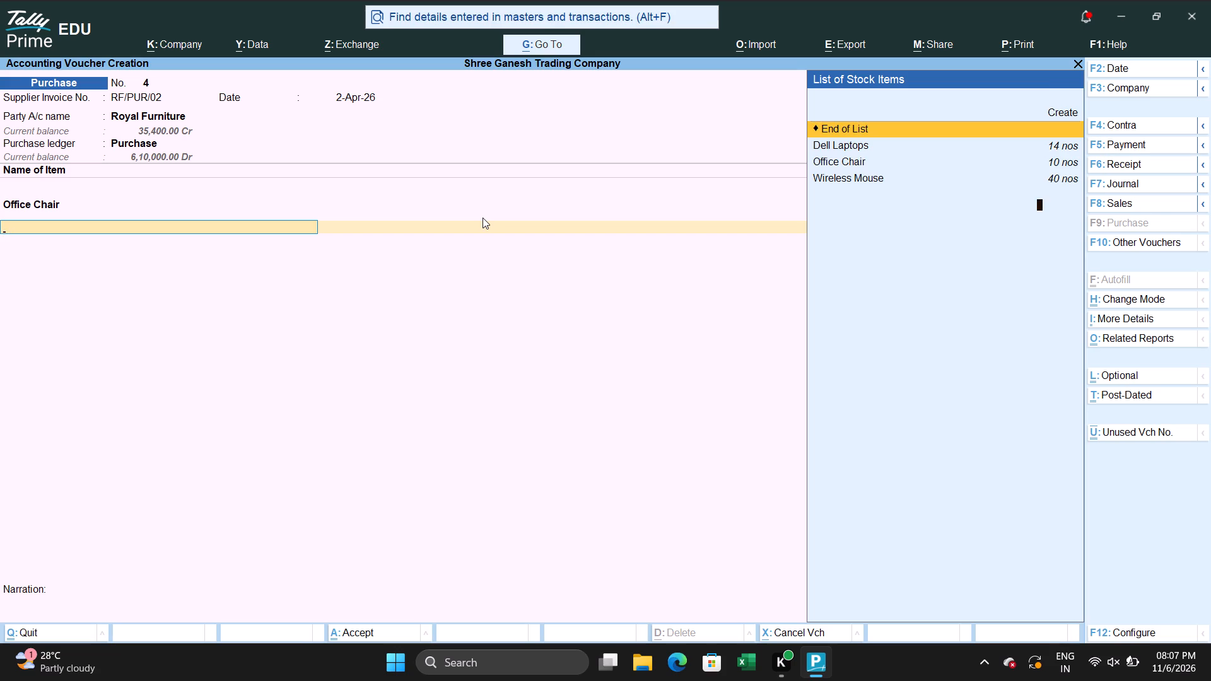
key(Return)
key(Return)
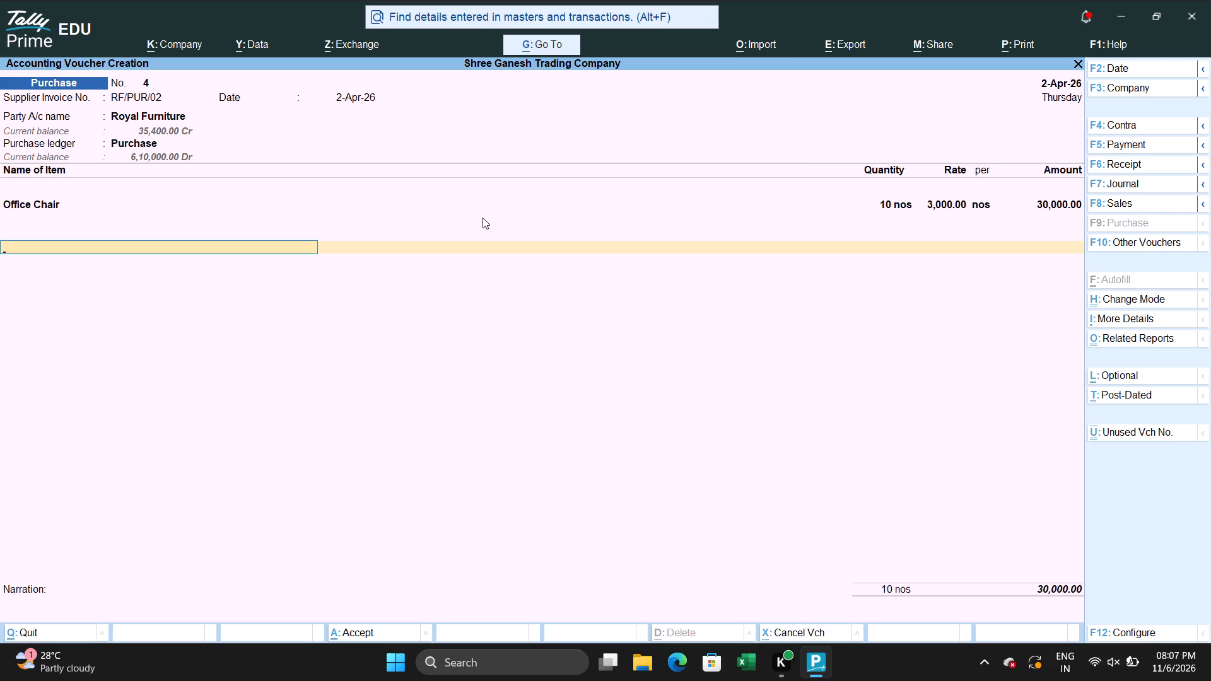
key(f)
key(Up)
key(Up)
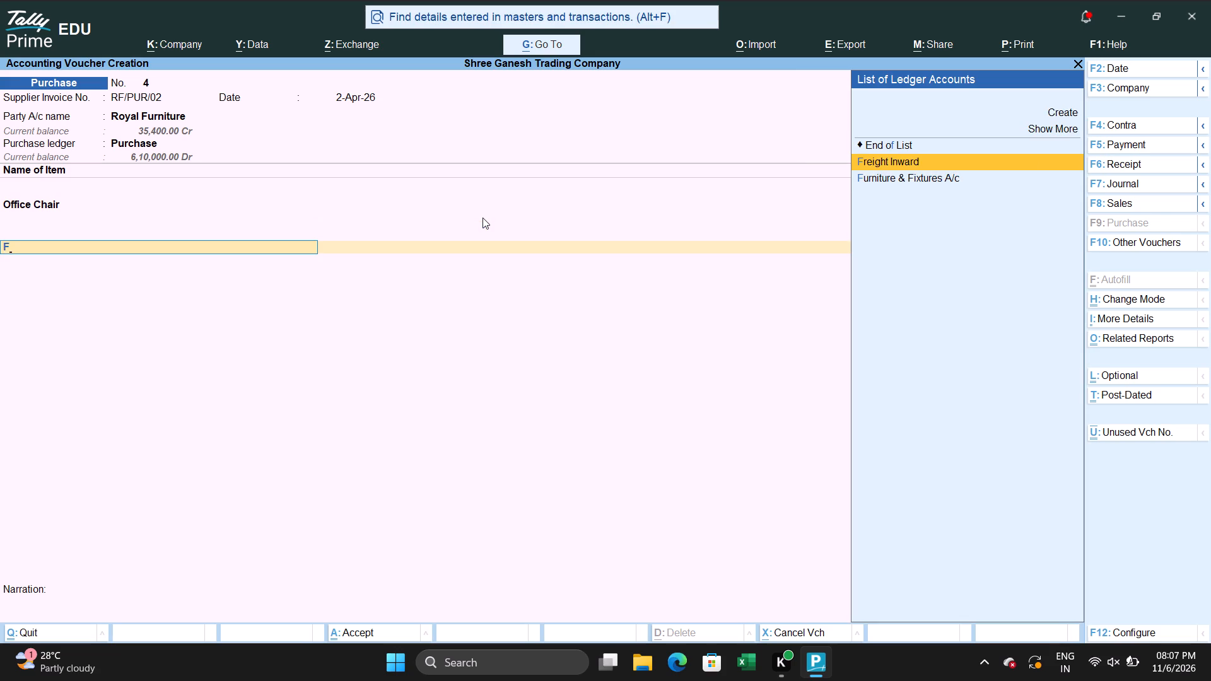
key(Return)
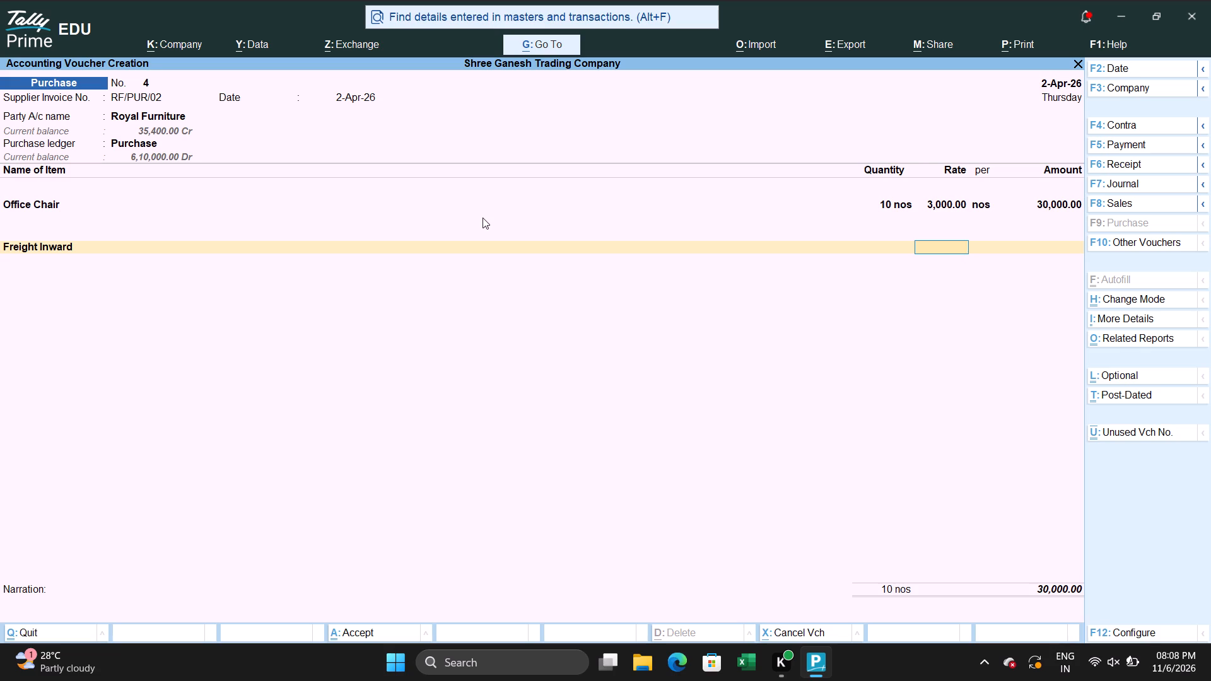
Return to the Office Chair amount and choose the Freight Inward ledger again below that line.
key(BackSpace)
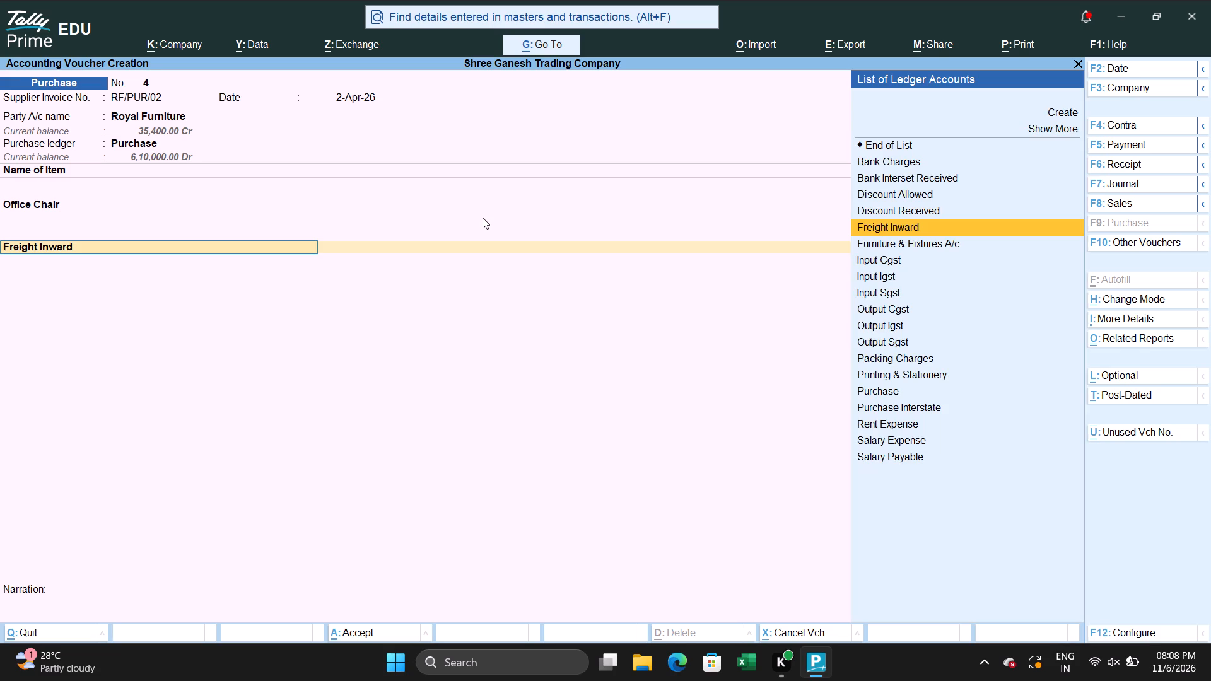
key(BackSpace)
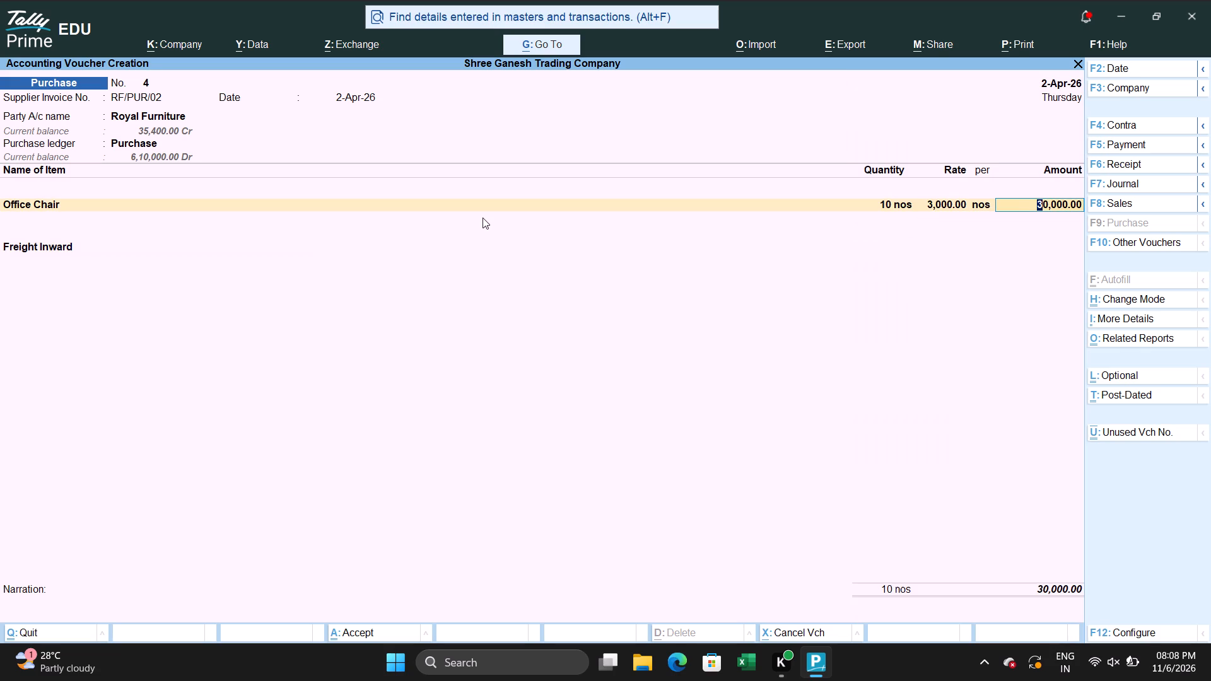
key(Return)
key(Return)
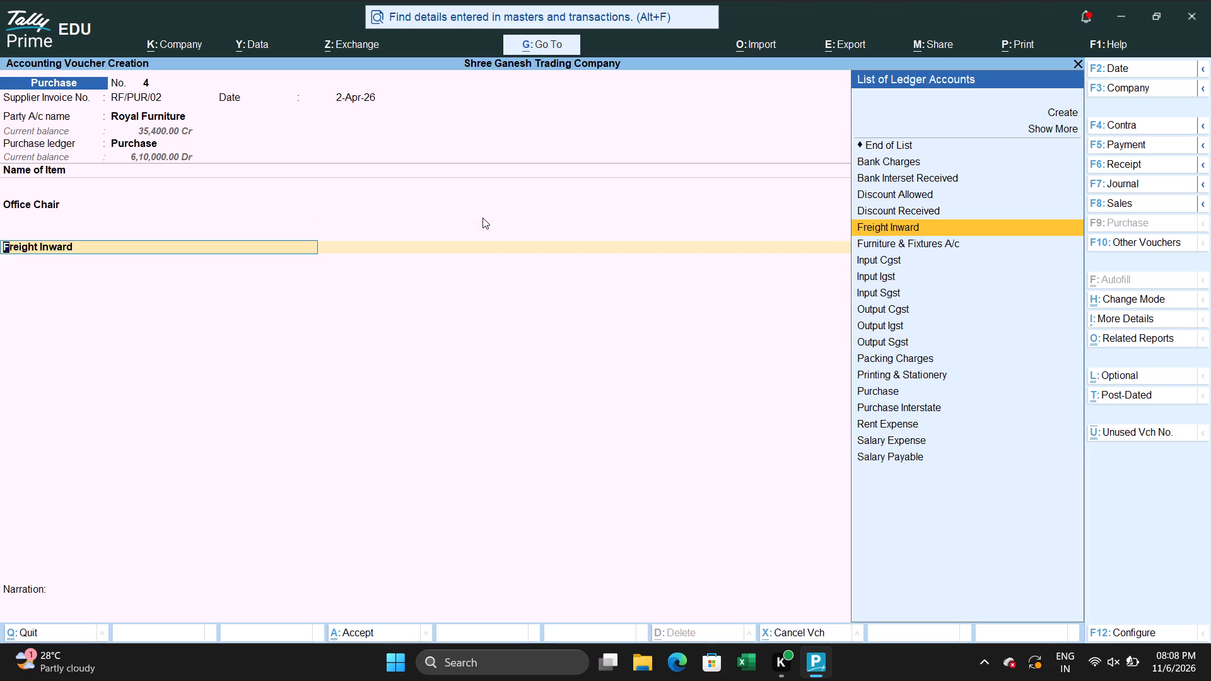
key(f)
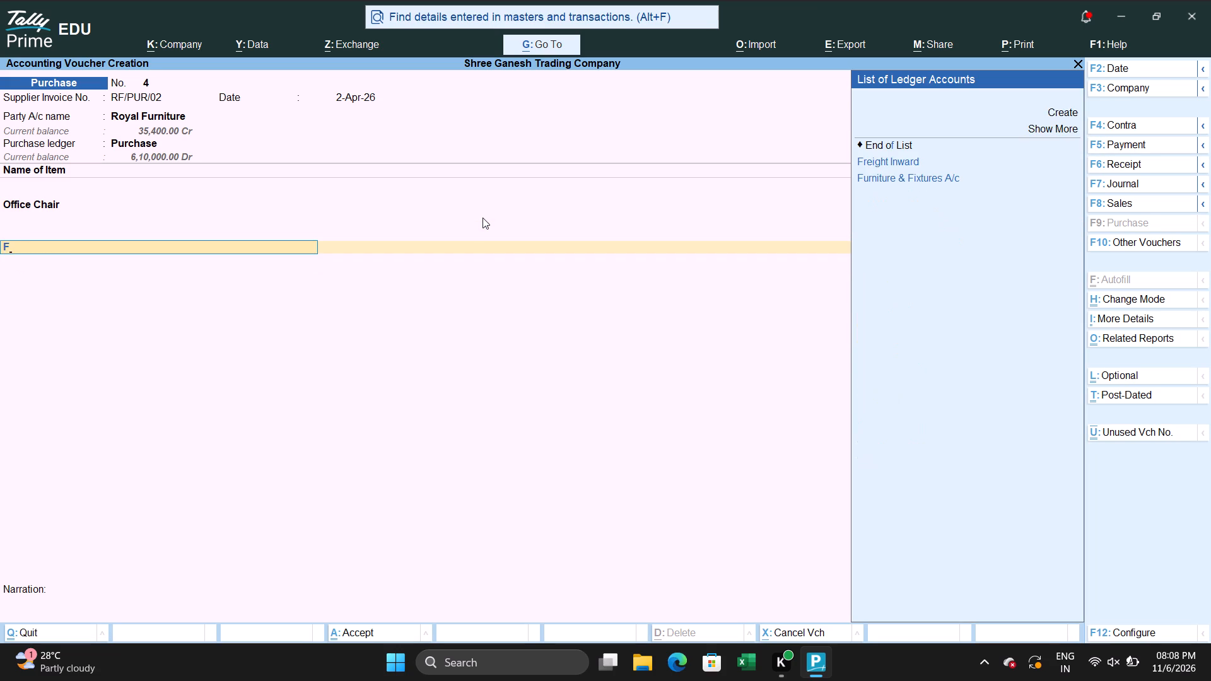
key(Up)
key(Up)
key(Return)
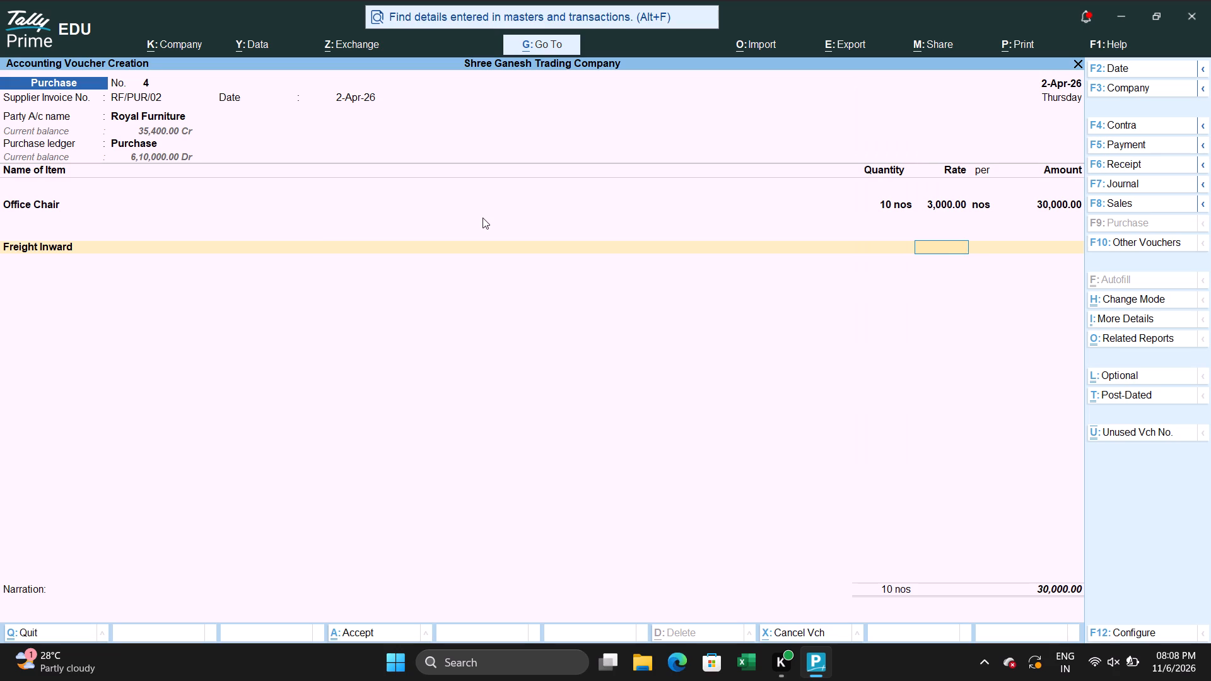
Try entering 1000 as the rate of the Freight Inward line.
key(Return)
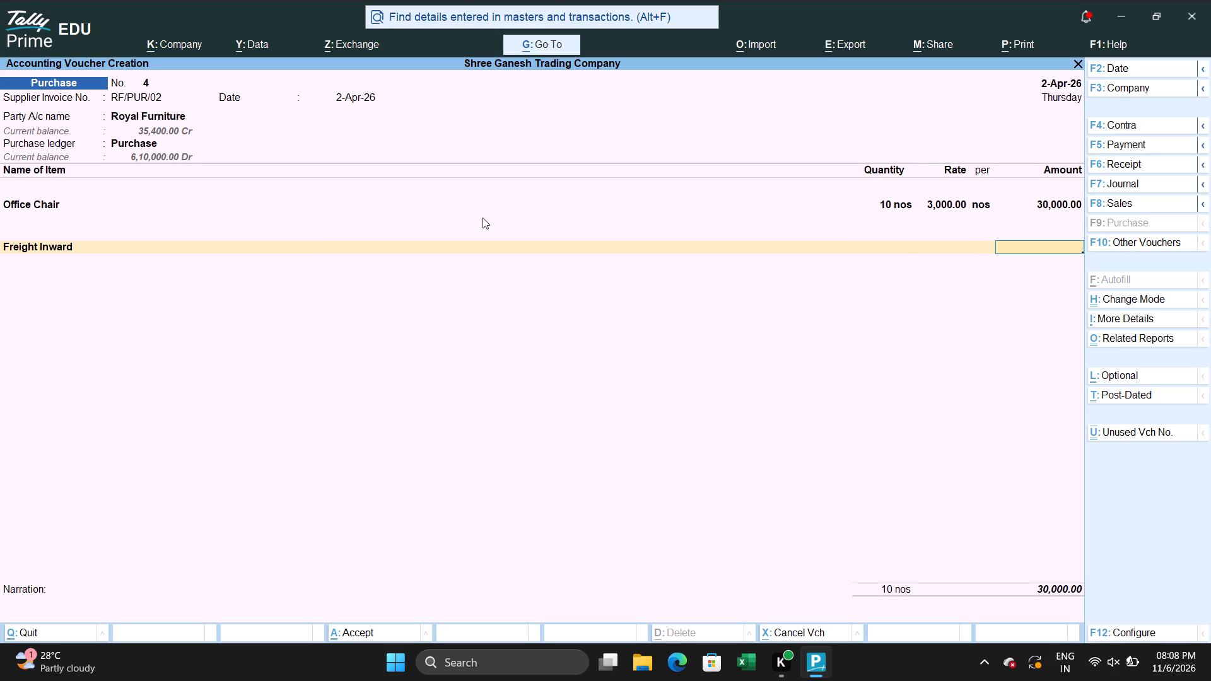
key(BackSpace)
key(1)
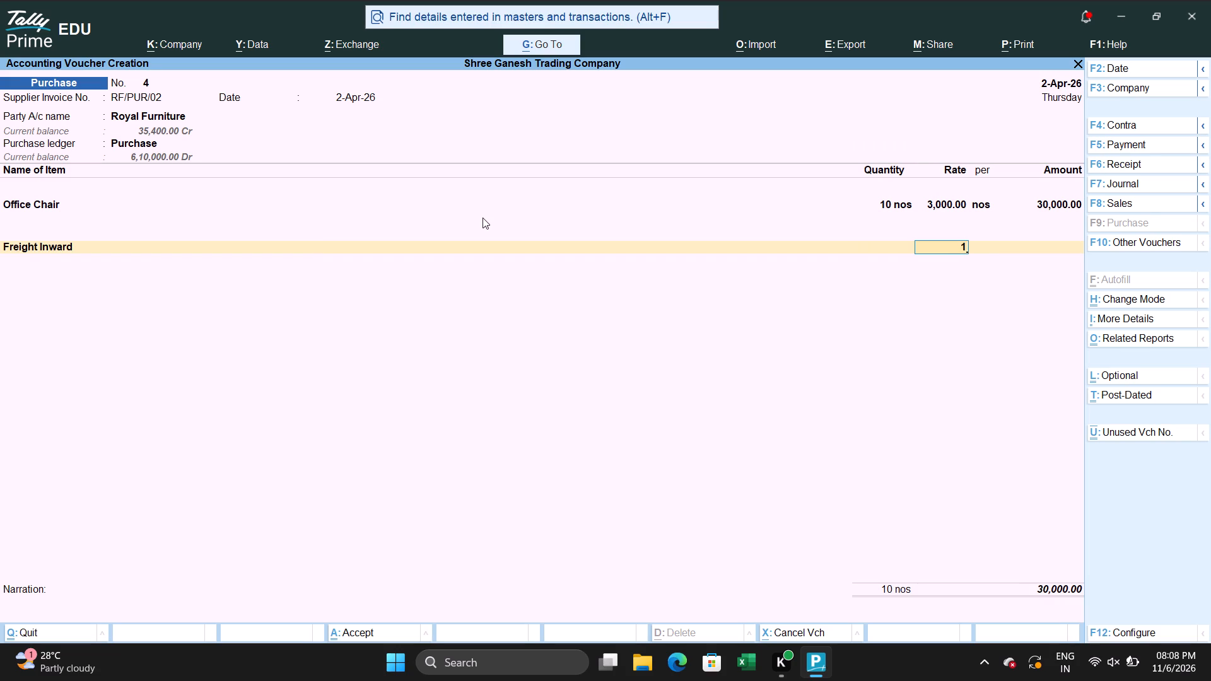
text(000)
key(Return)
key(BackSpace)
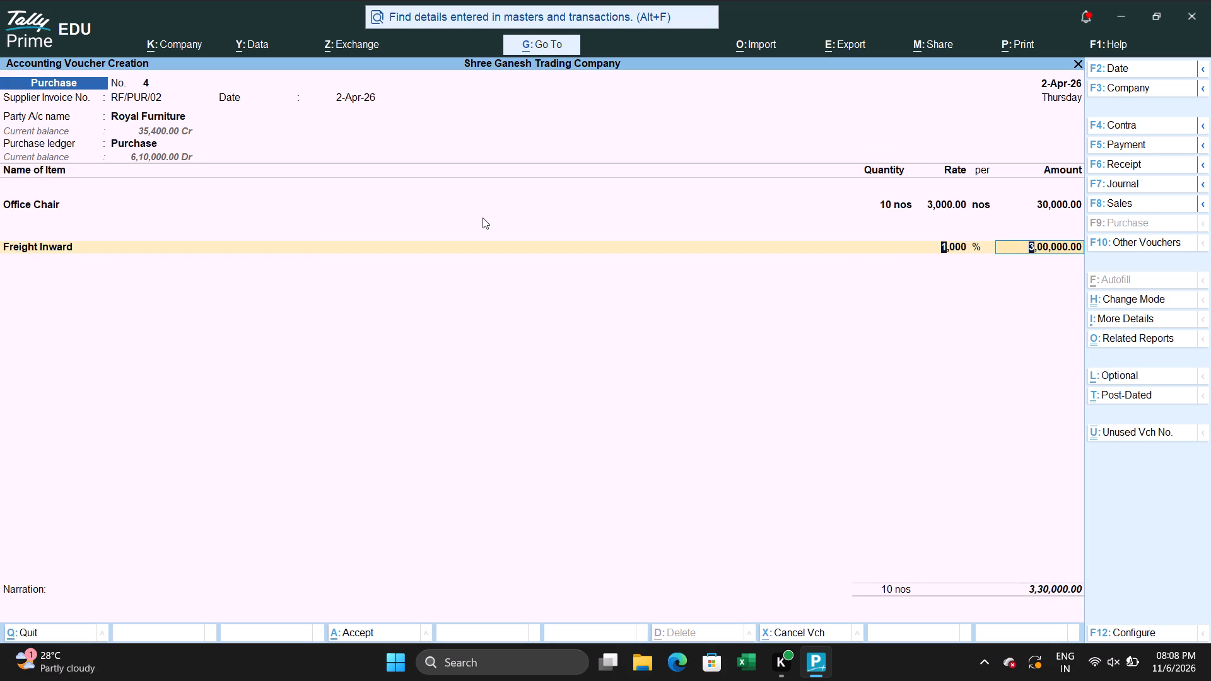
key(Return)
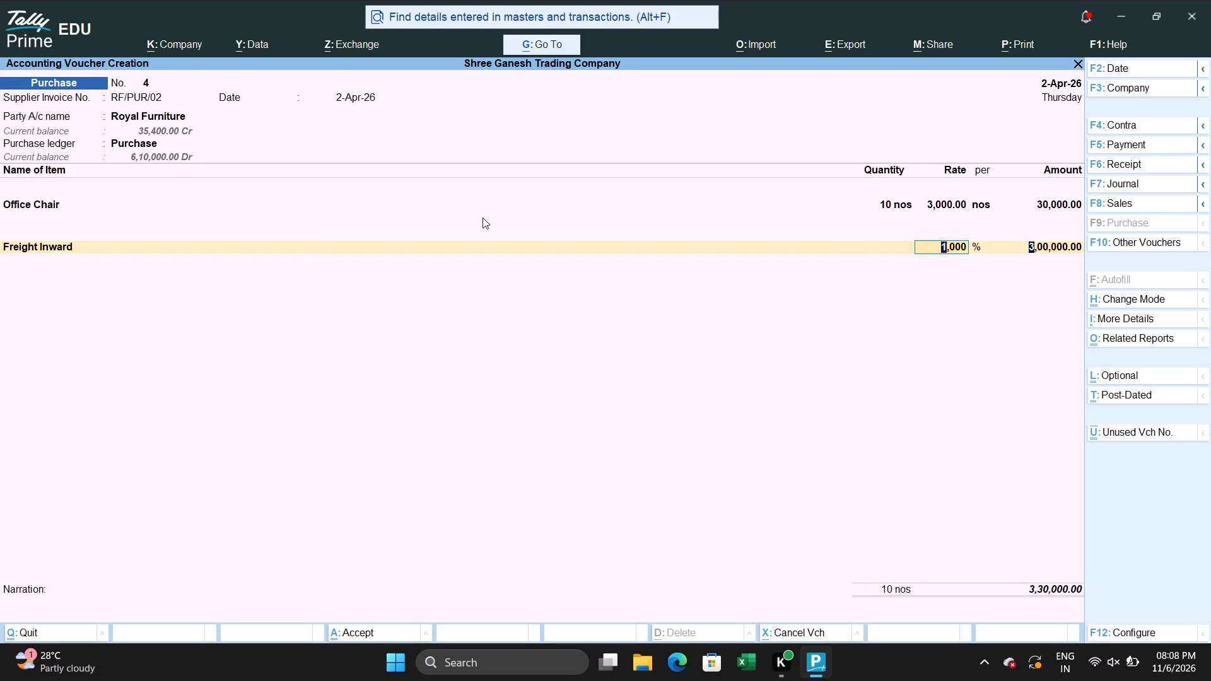
Set the Freight Inward amount to 1,000 and clear the percentage rate on that line.
key(1)
text(000)
key(Return)
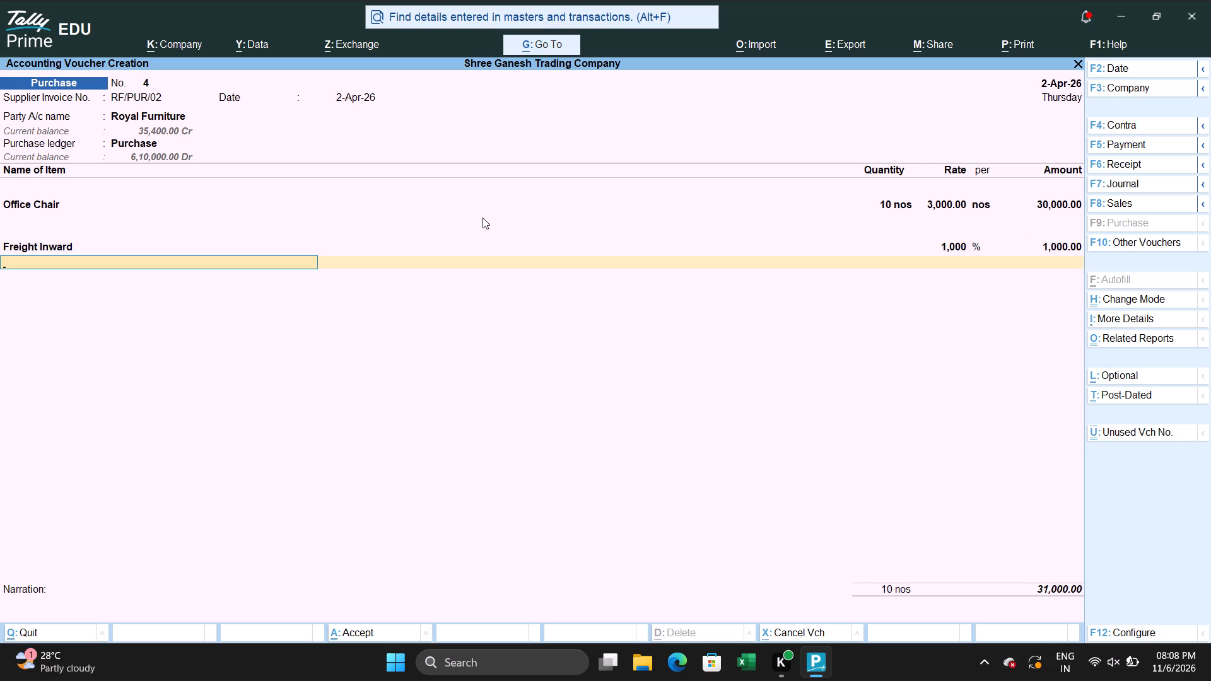
key(BackSpace)
key(BackSpace)
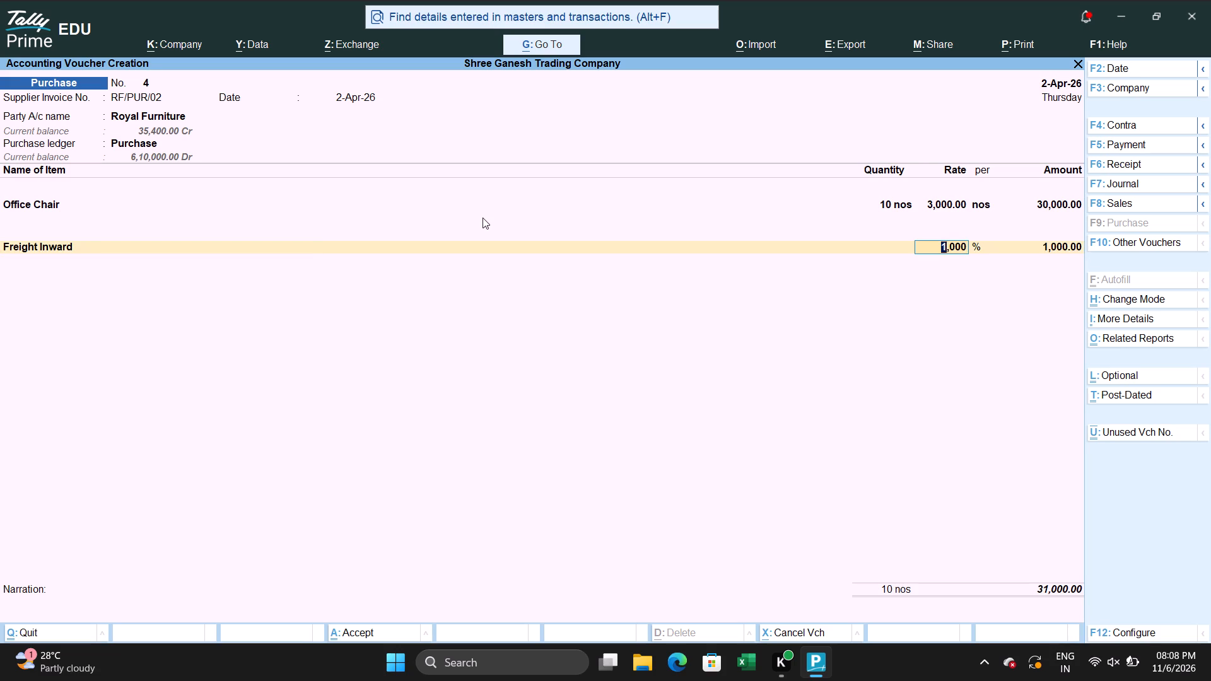
key(0)
key(Return)
key(Return)
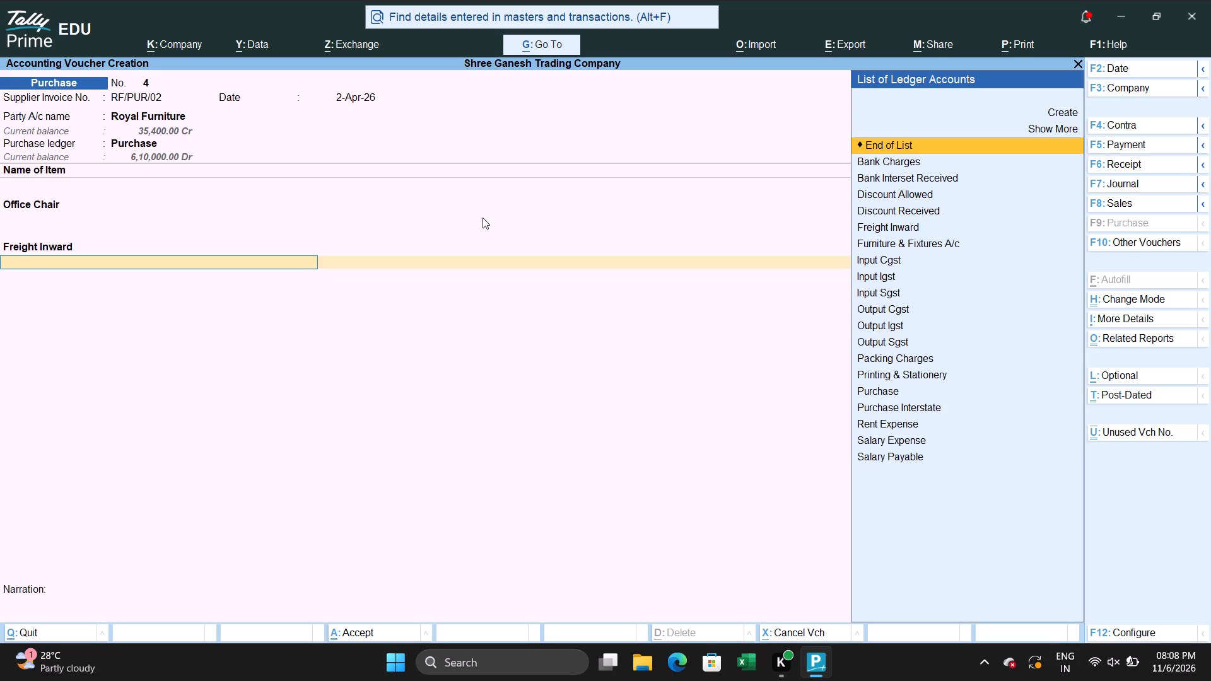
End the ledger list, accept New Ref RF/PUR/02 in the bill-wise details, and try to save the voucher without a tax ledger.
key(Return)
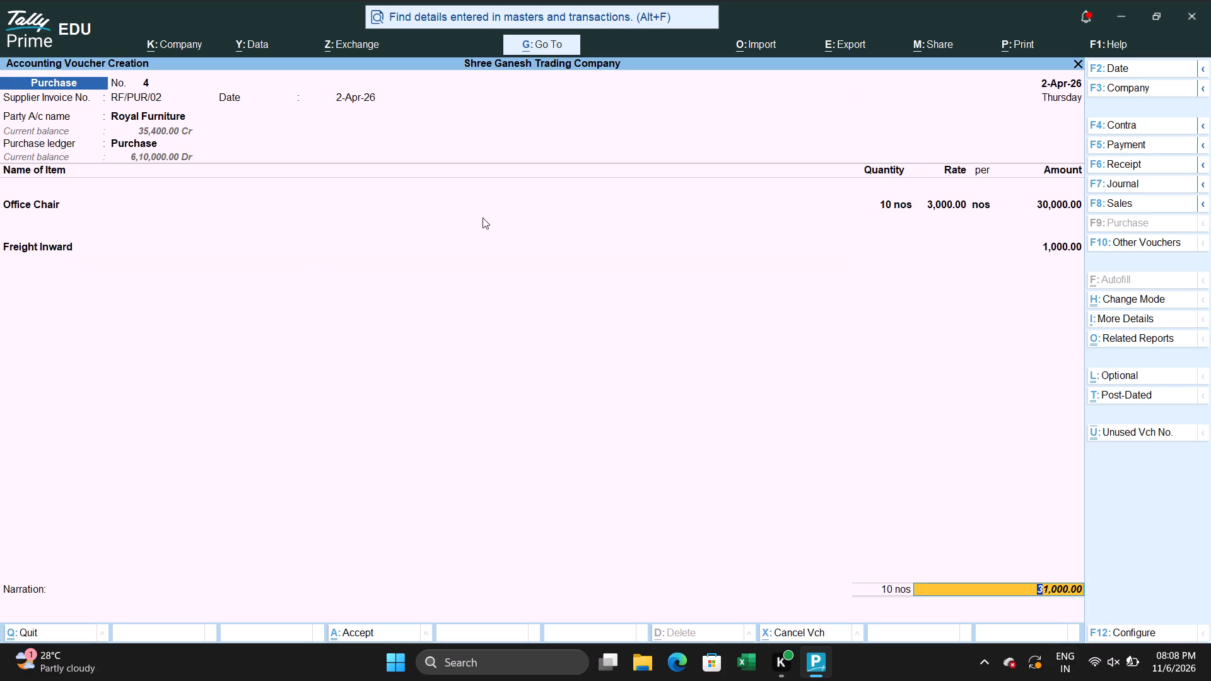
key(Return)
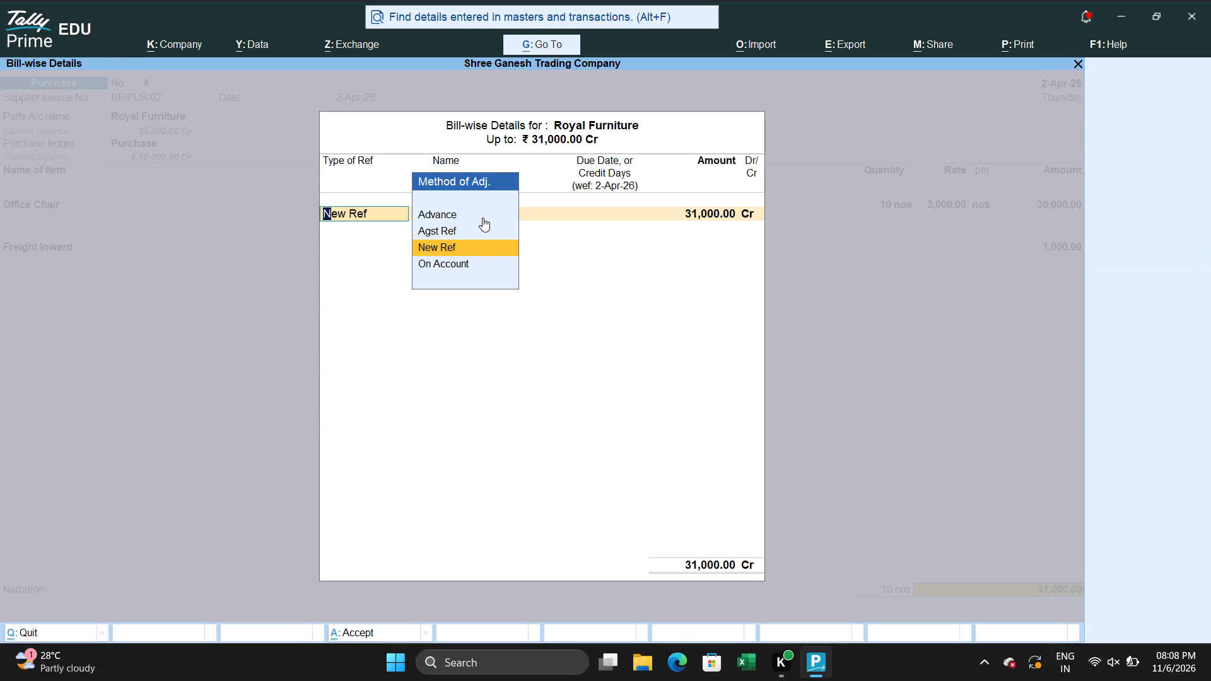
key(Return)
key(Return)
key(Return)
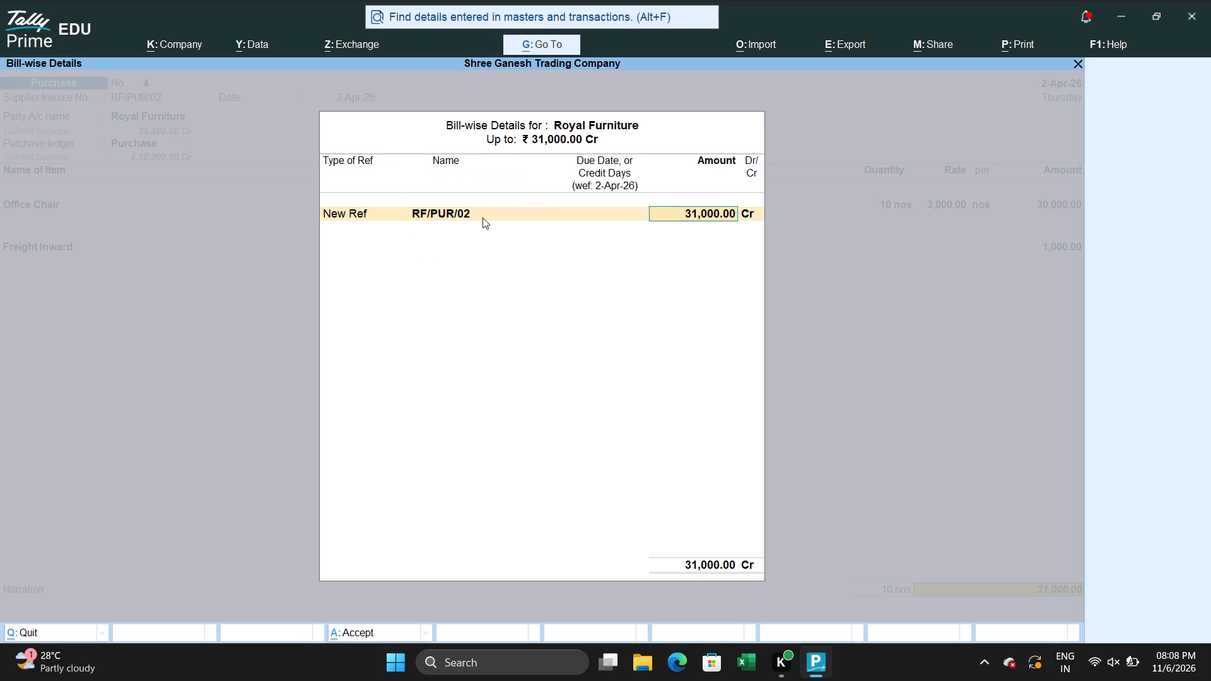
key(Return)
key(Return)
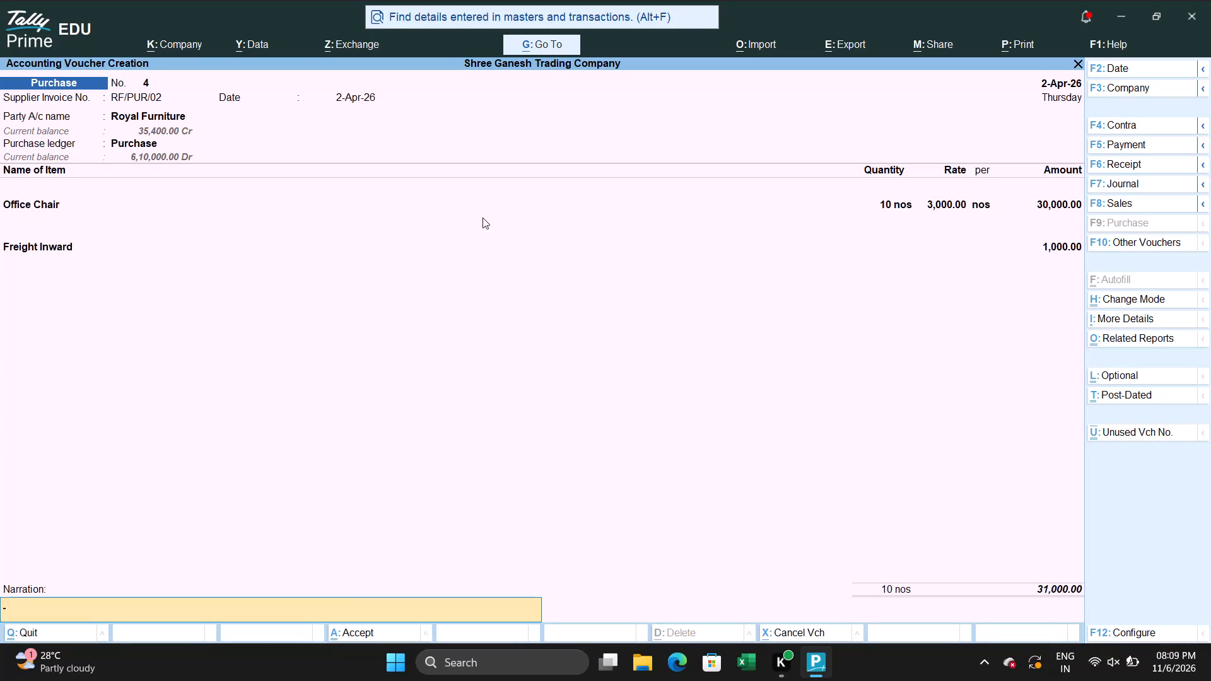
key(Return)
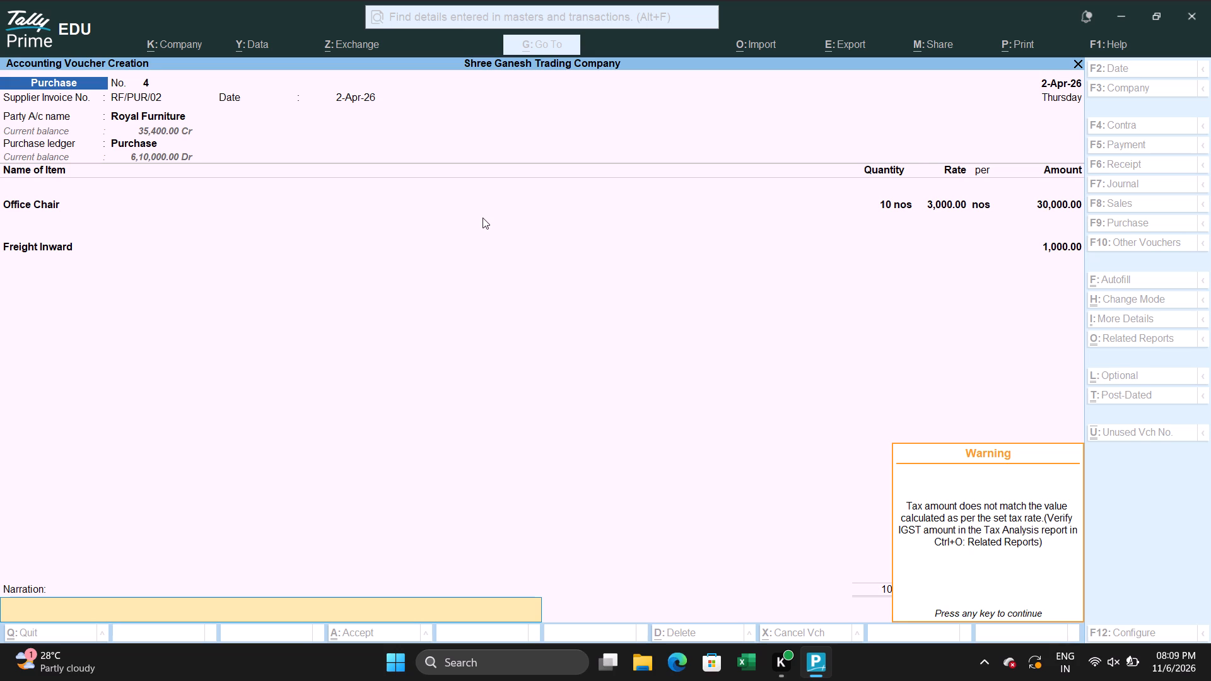
Go back to the voucher header and change the purchase ledger to Purchase Interstate.
key(BackSpace)
key(BackSpace)
key(BackSpace)
key(BackSpace)
key(BackSpace)
key(BackSpace)
key(BackSpace)
key(BackSpace)
key(BackSpace)
key(BackSpace)
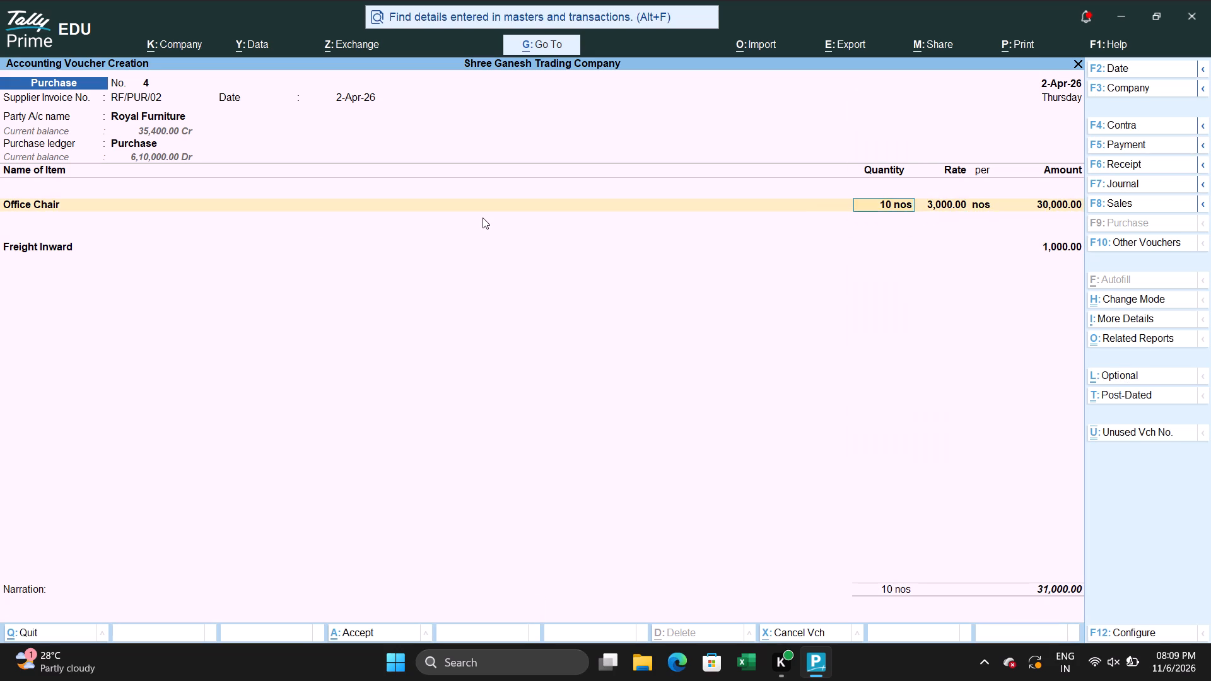
key(BackSpace)
key(BackSpace)
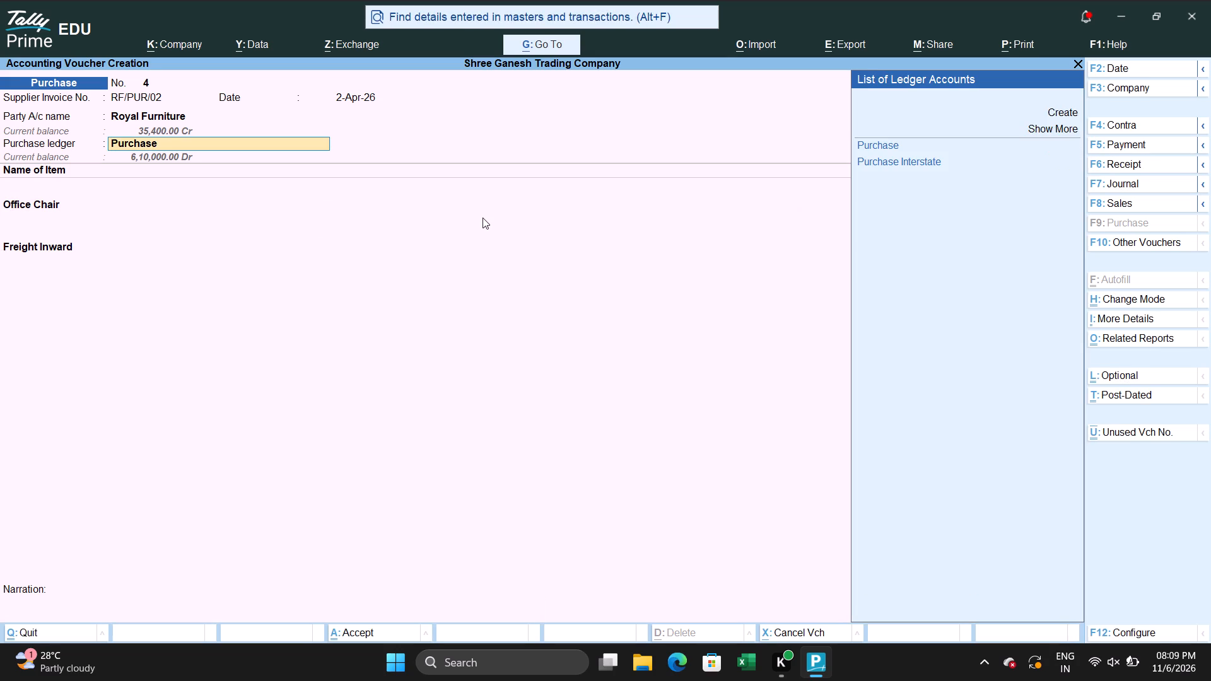
key(Down)
key(Down)
key(Return)
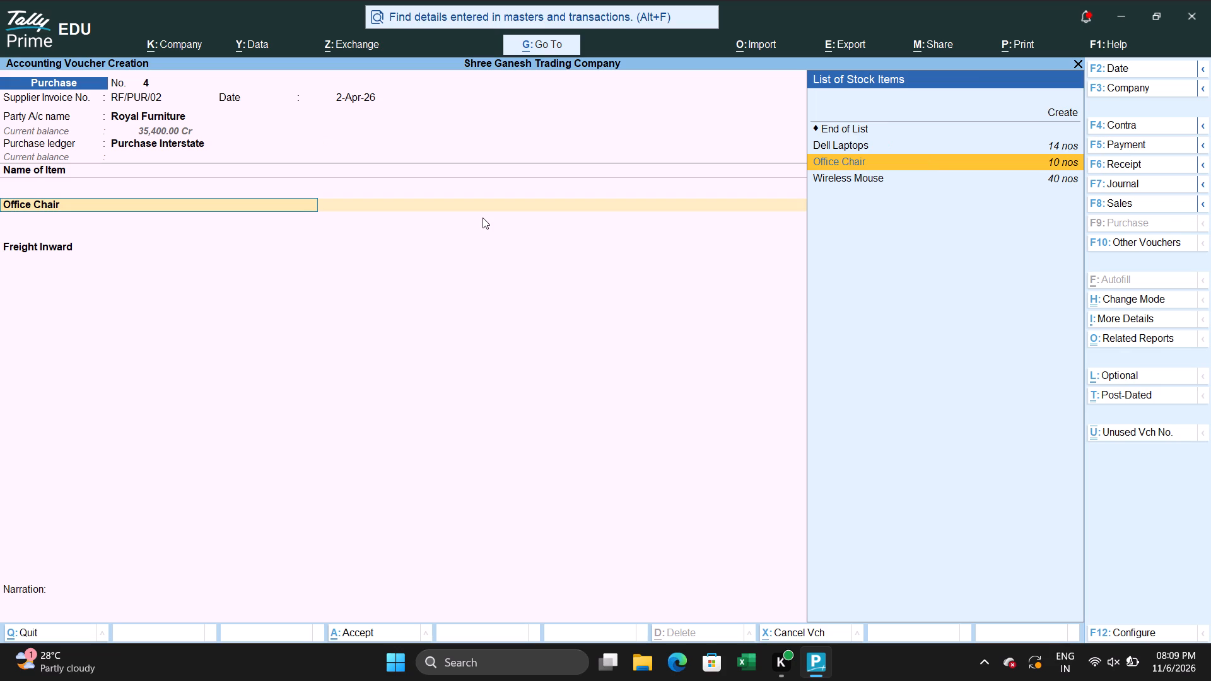
Keep the Office Chair and Freight Inward lines, add the Input Igst ledger below them with its calculated amount, and end the list.
key(Return)
key(Return)
key(Return)
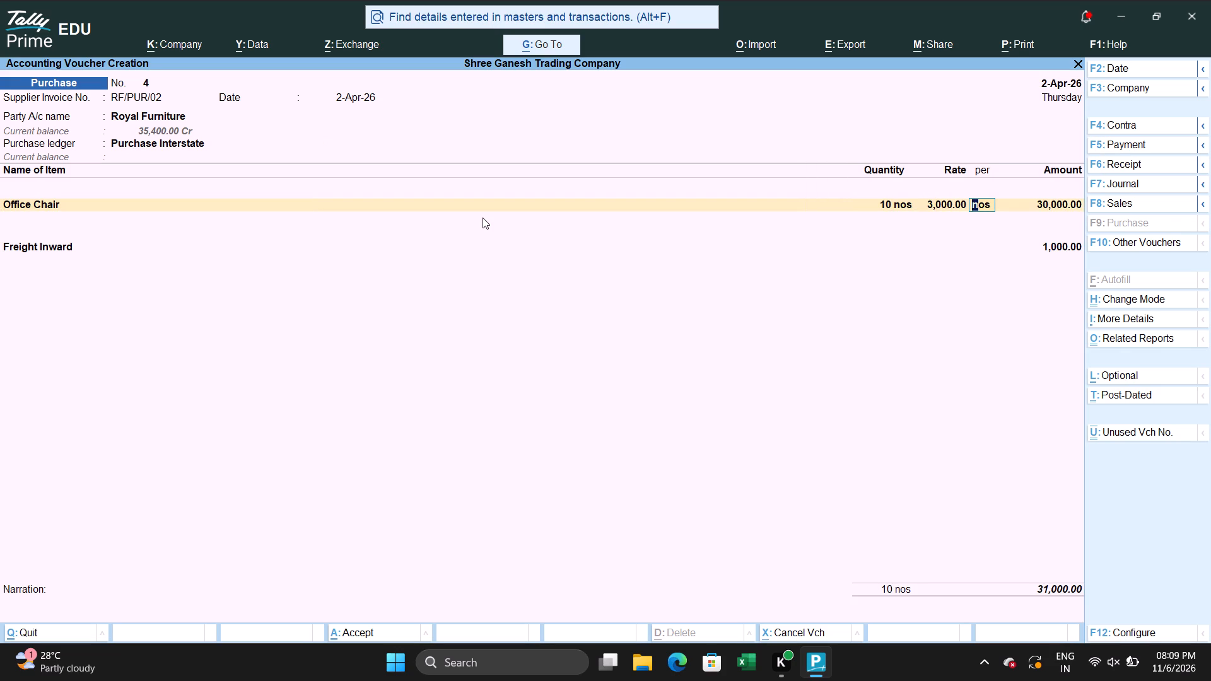
key(Return)
key(Return)
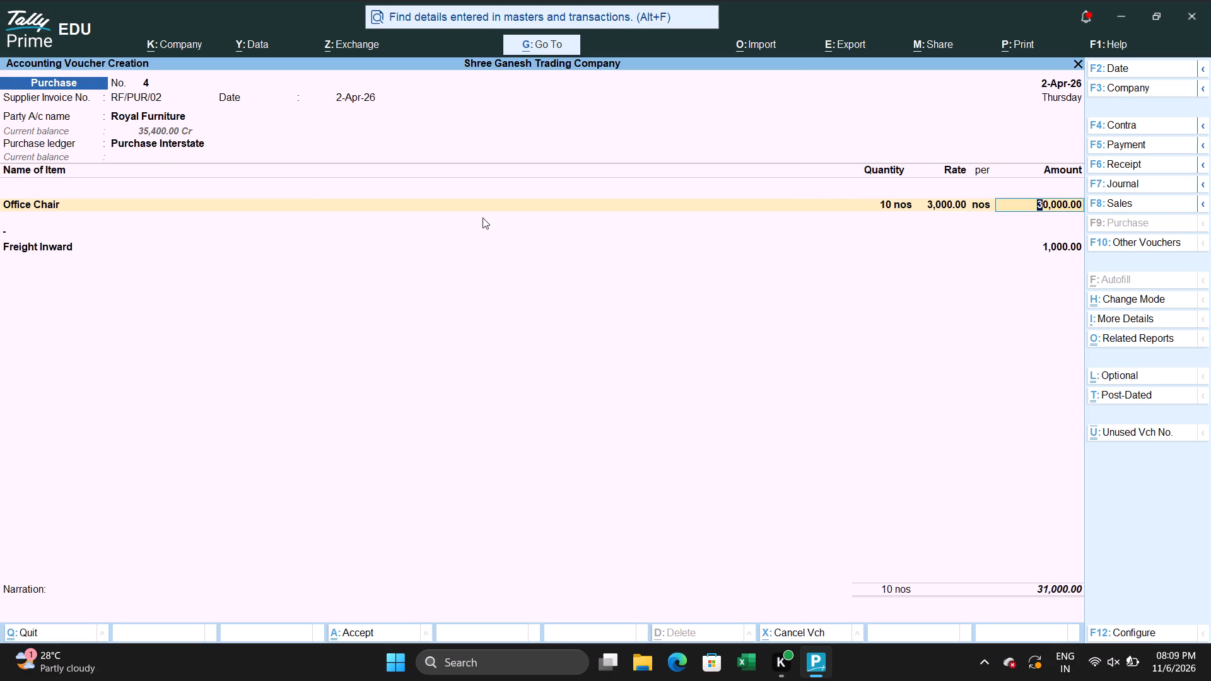
key(Return)
key(Return)
key(Return)
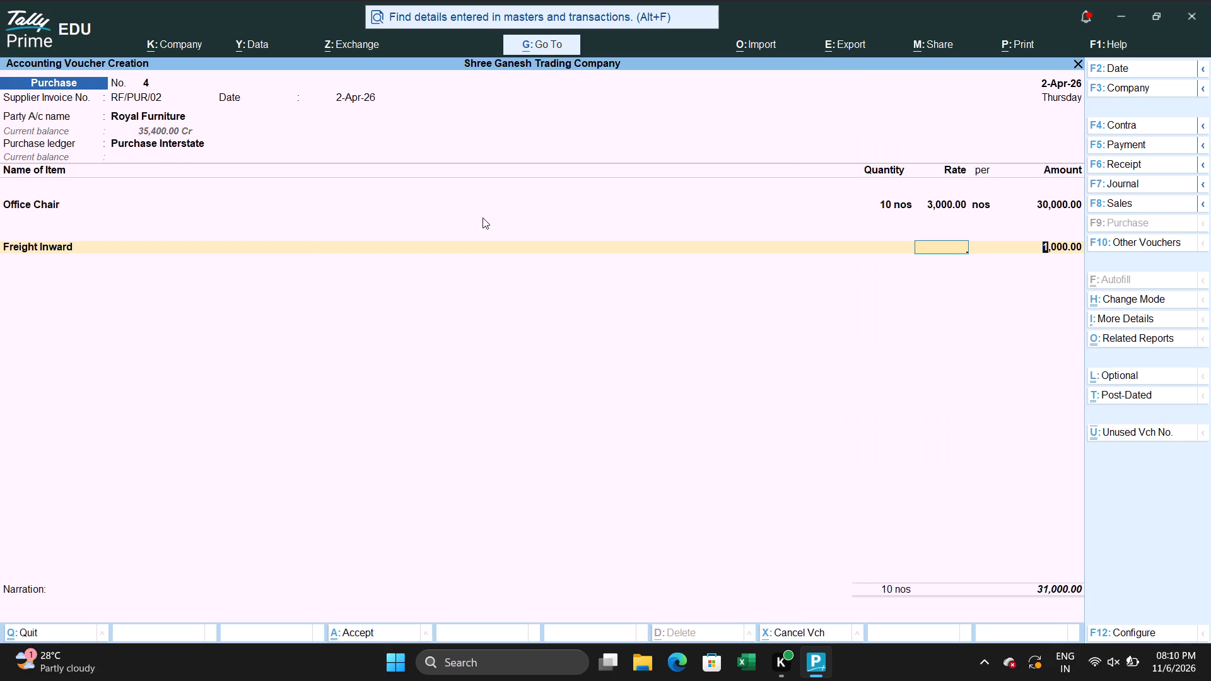
key(Return)
key(Return)
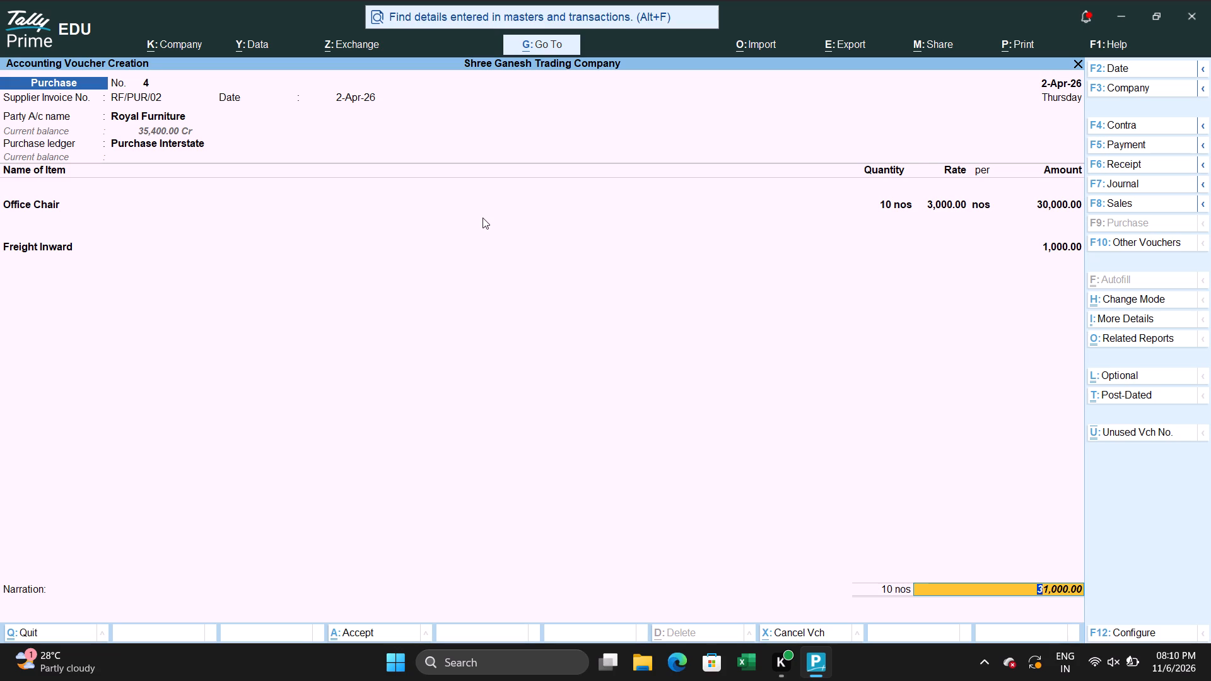
key(BackSpace)
key(Return)
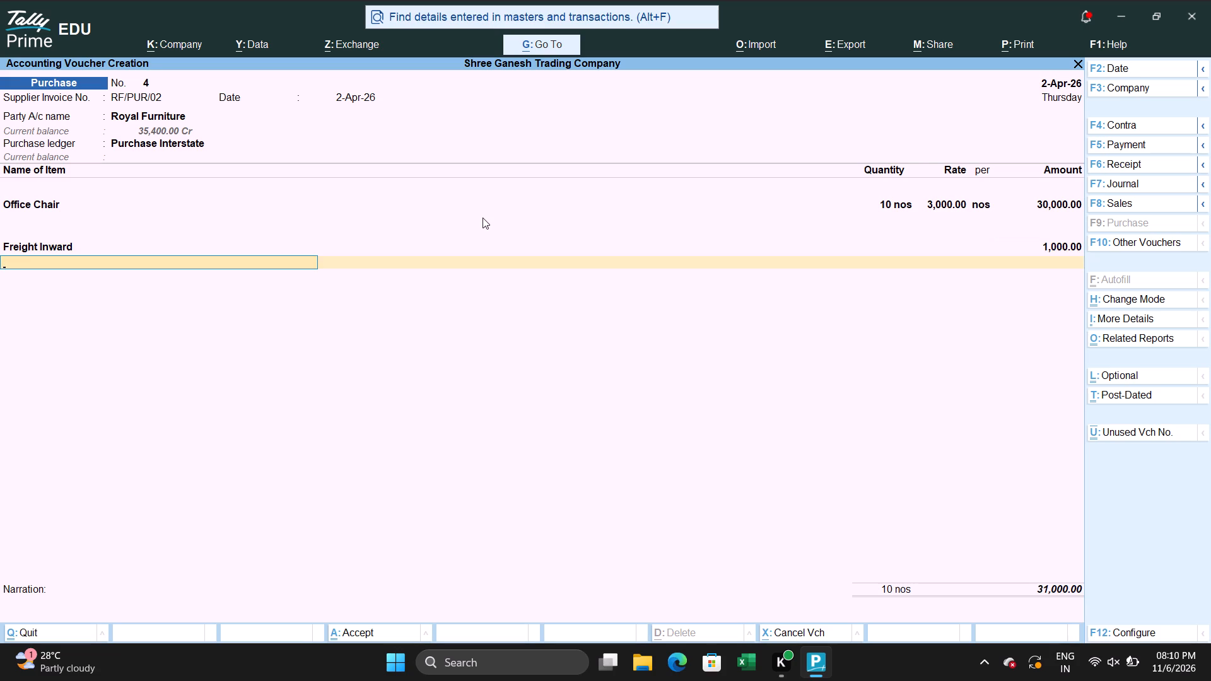
key(i)
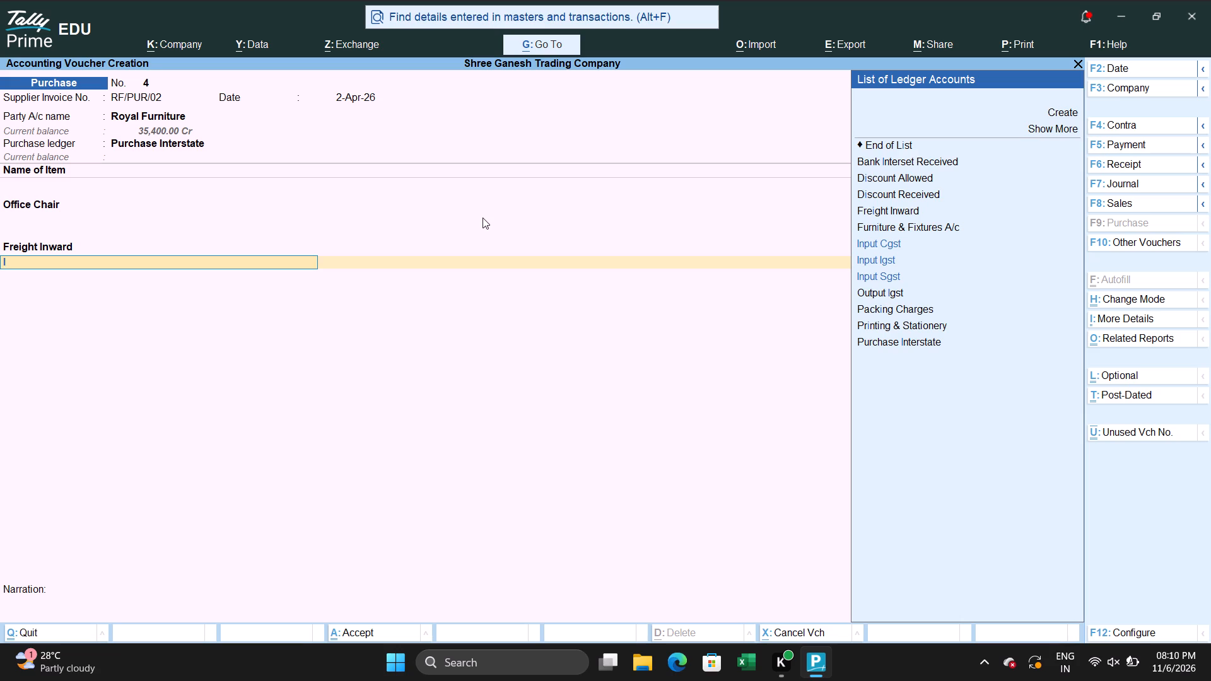
key(Down)
key(Down)
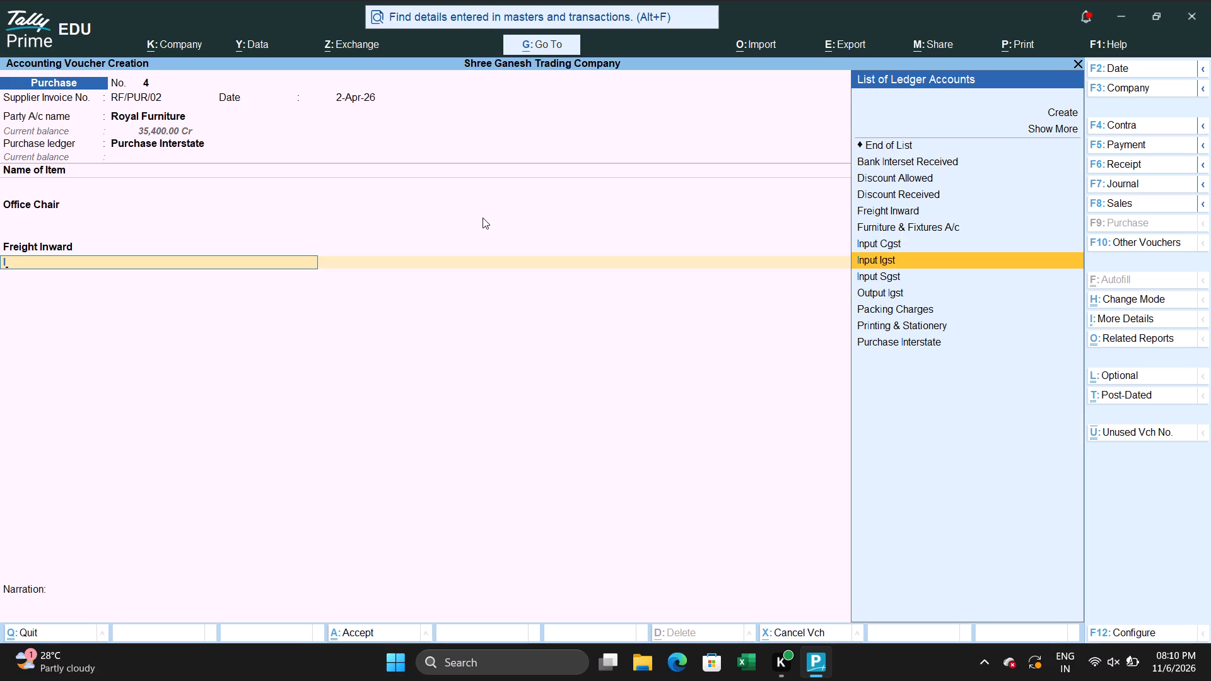
key(Return)
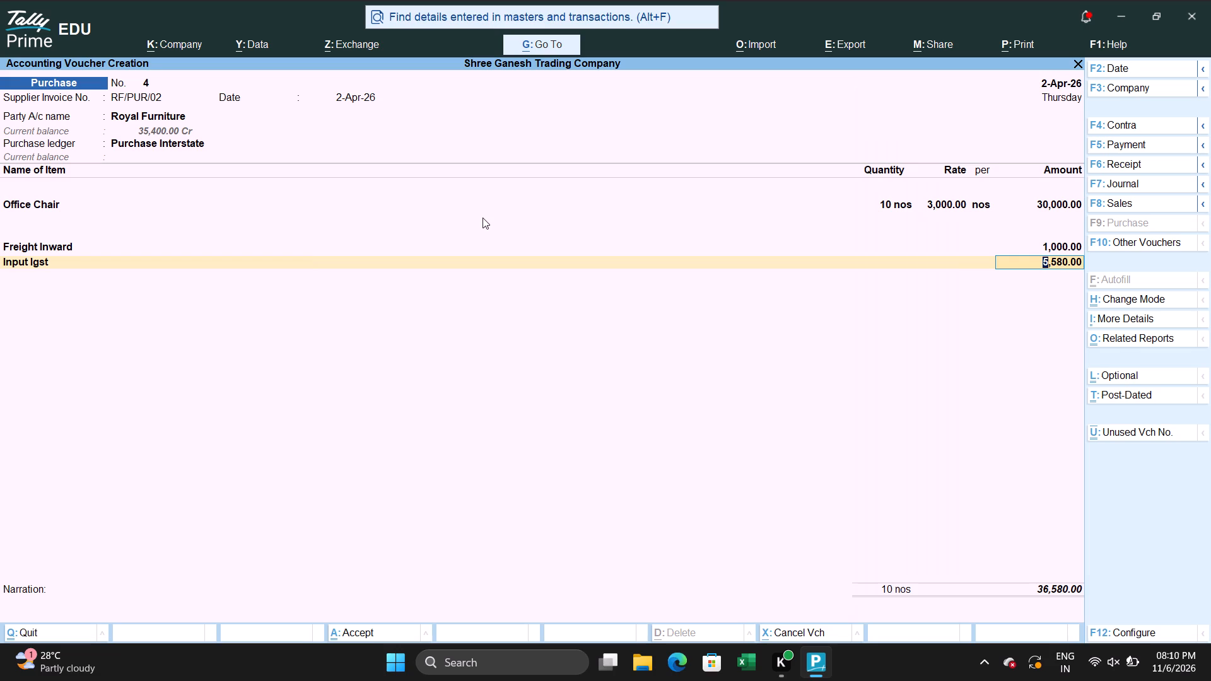
key(Return)
key(Return)
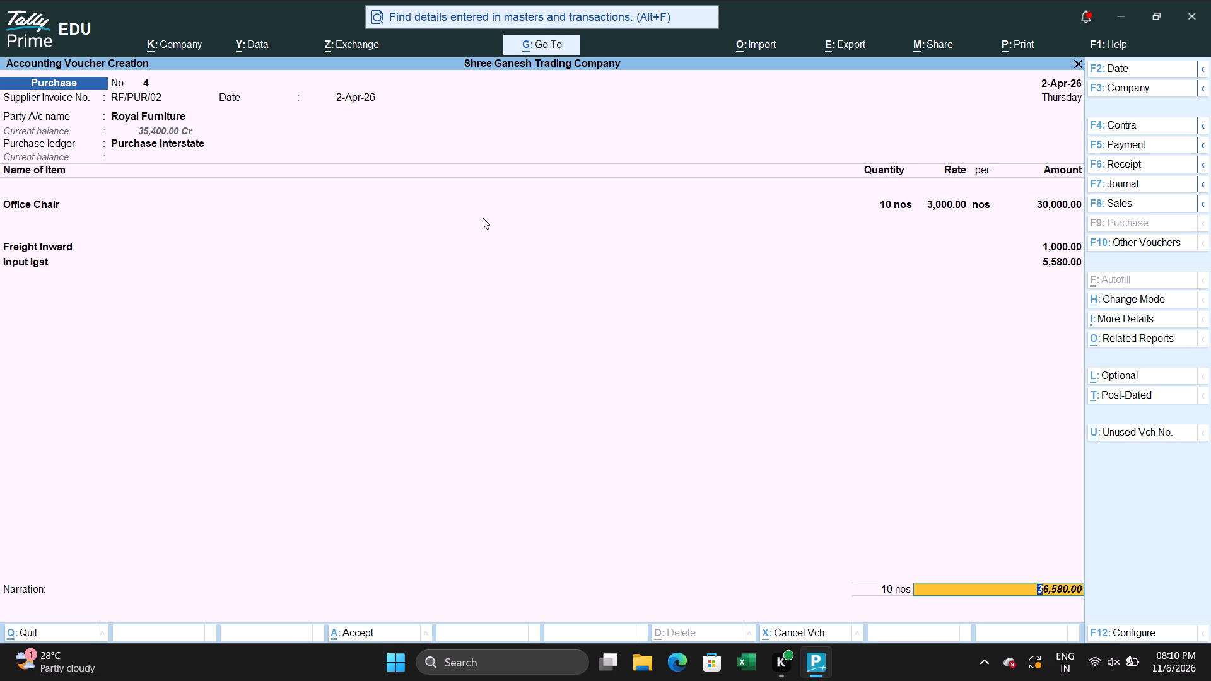
Accept the bill-wise details with New Ref RF/PUR/02 for 36,580 and save the purchase voucher with a blank narration.
key(Return)
key(Return)
key(Return)
key(Return)
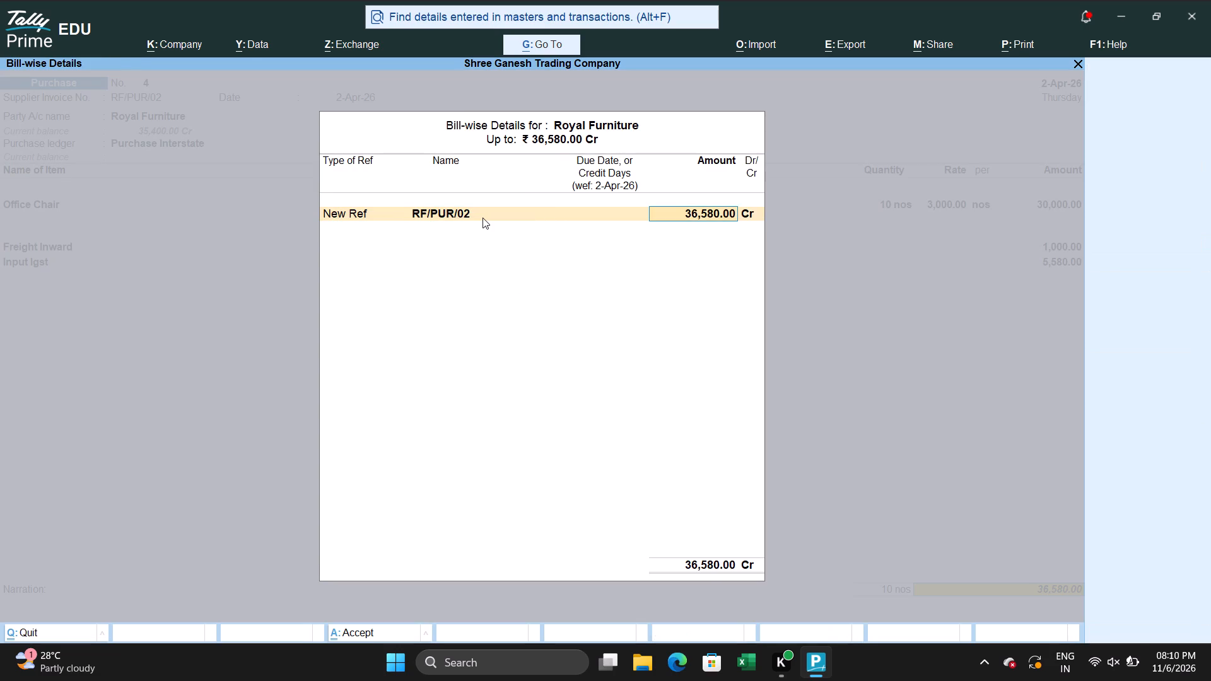
key(Return)
key(Return)
key(Return)
key(Return)
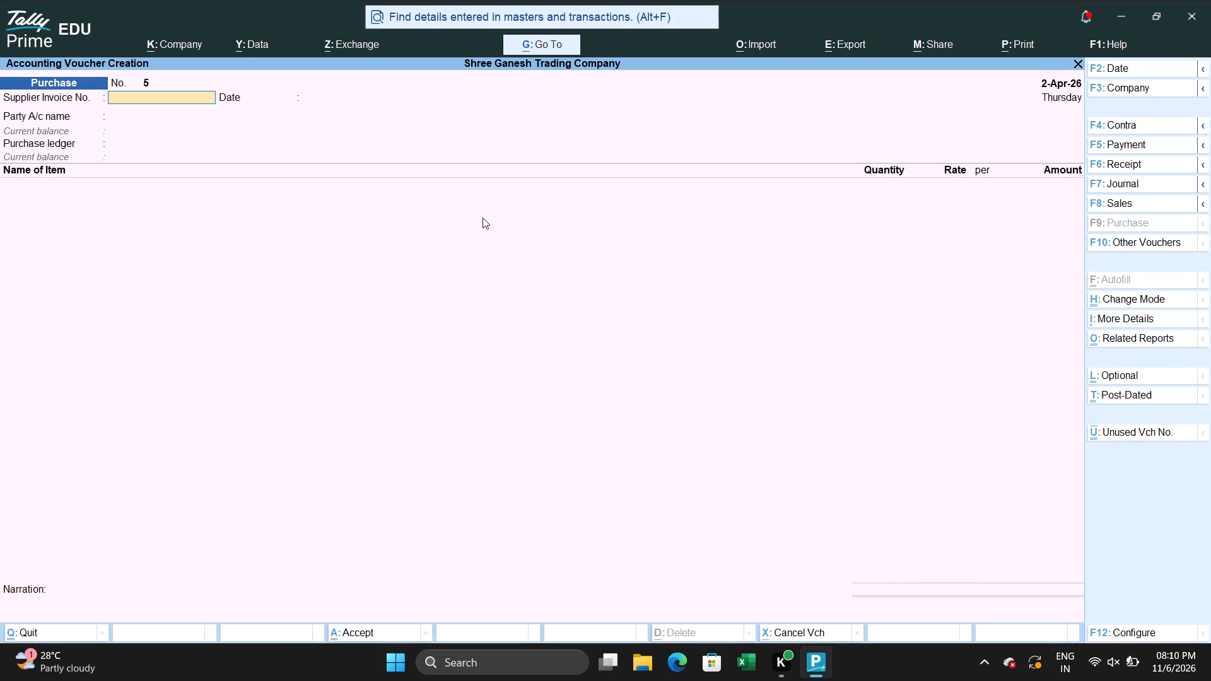
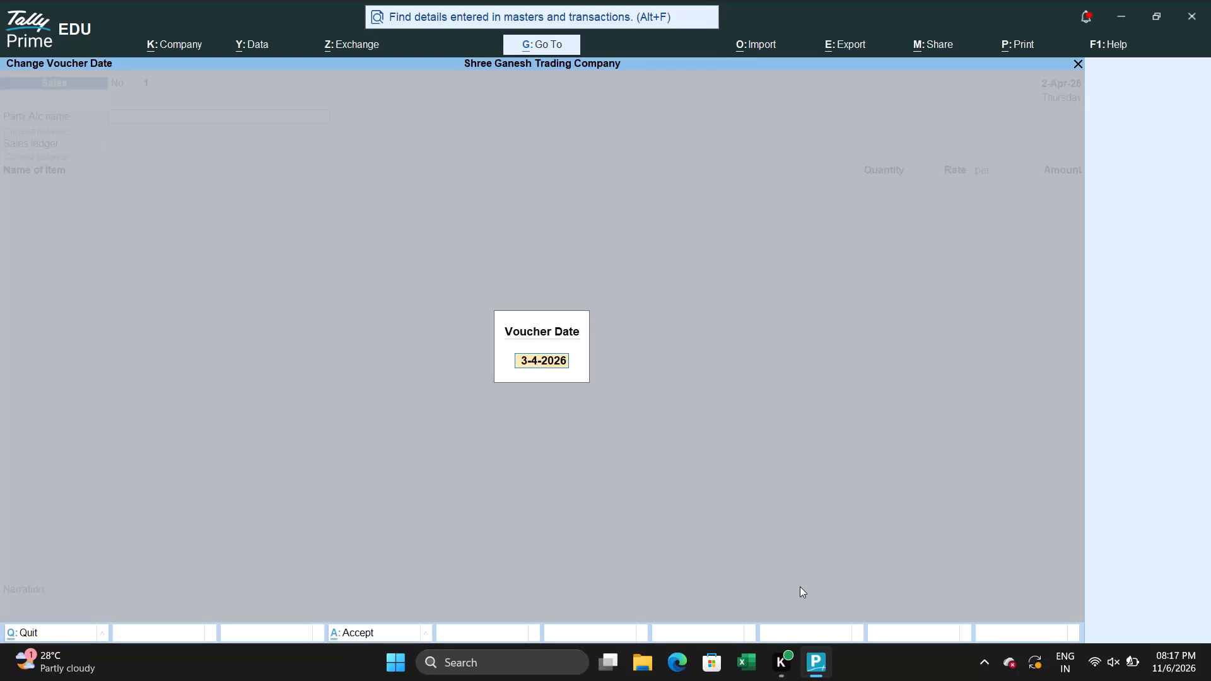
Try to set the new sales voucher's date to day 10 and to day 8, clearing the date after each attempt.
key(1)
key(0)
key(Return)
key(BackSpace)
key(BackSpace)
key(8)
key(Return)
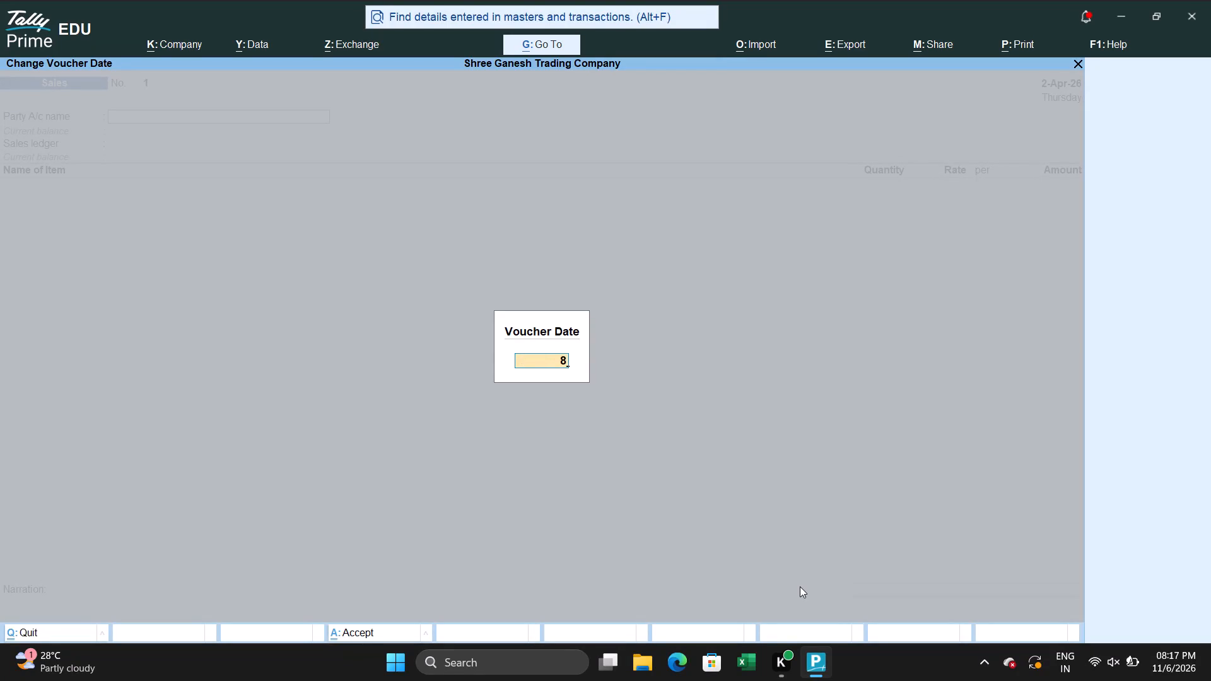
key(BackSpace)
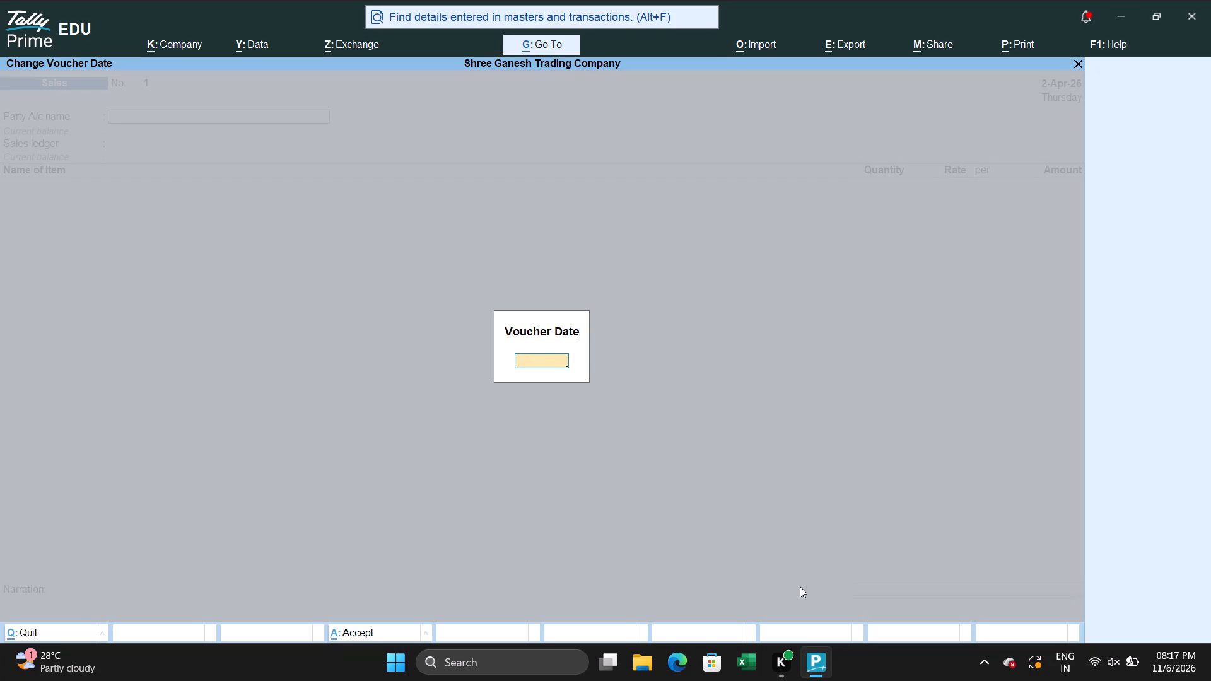
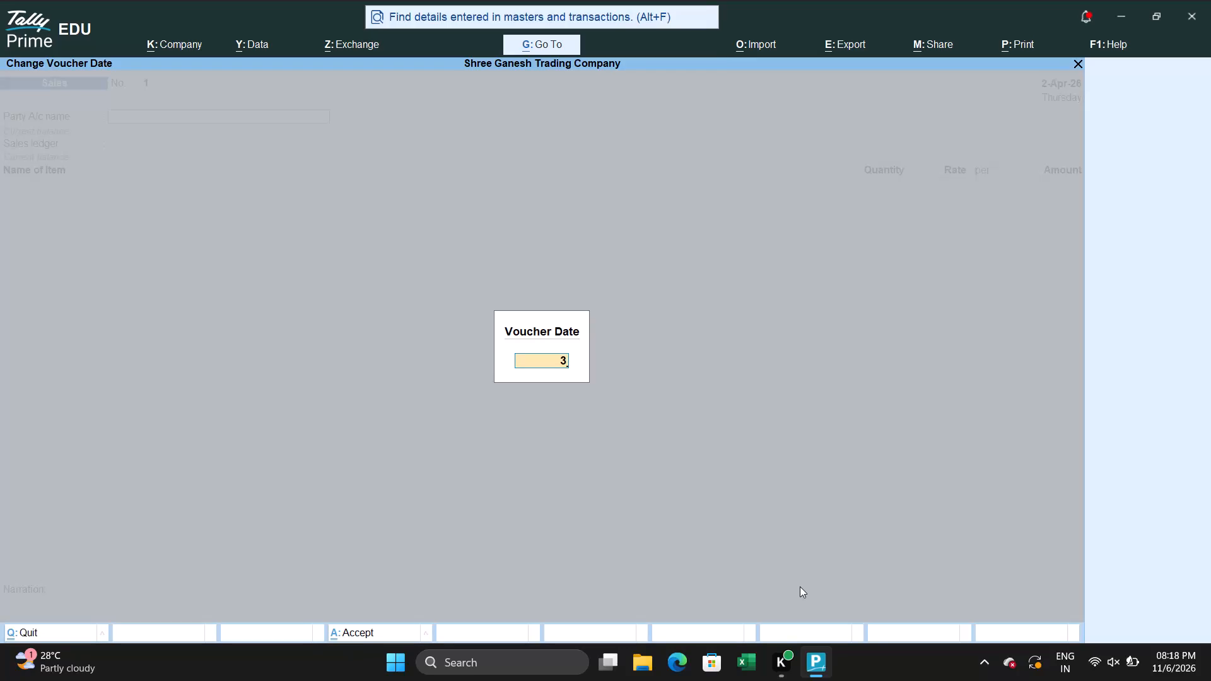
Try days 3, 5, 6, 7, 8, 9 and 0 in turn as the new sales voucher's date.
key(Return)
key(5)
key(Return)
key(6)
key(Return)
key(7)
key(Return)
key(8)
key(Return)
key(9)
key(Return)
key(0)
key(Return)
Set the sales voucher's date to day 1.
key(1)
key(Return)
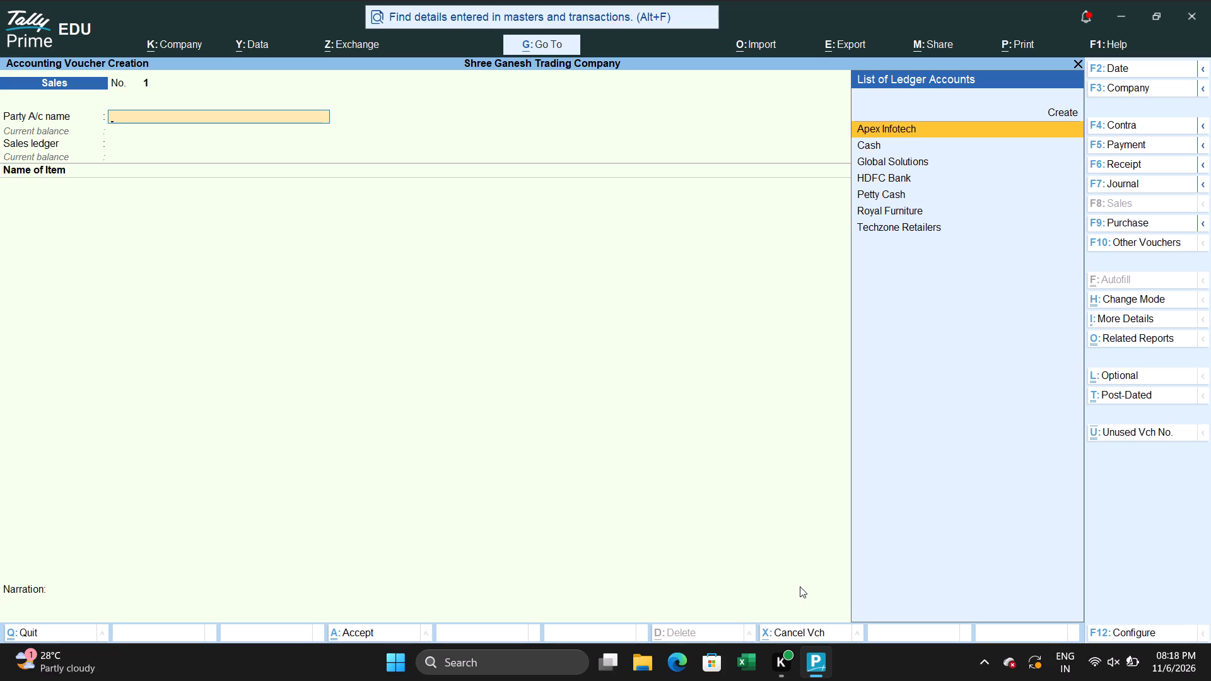
Choose Techzone Retailers as the sales voucher's party account and leave all its dispatch details blank.
key(Down)
key(Down)
key(Down)
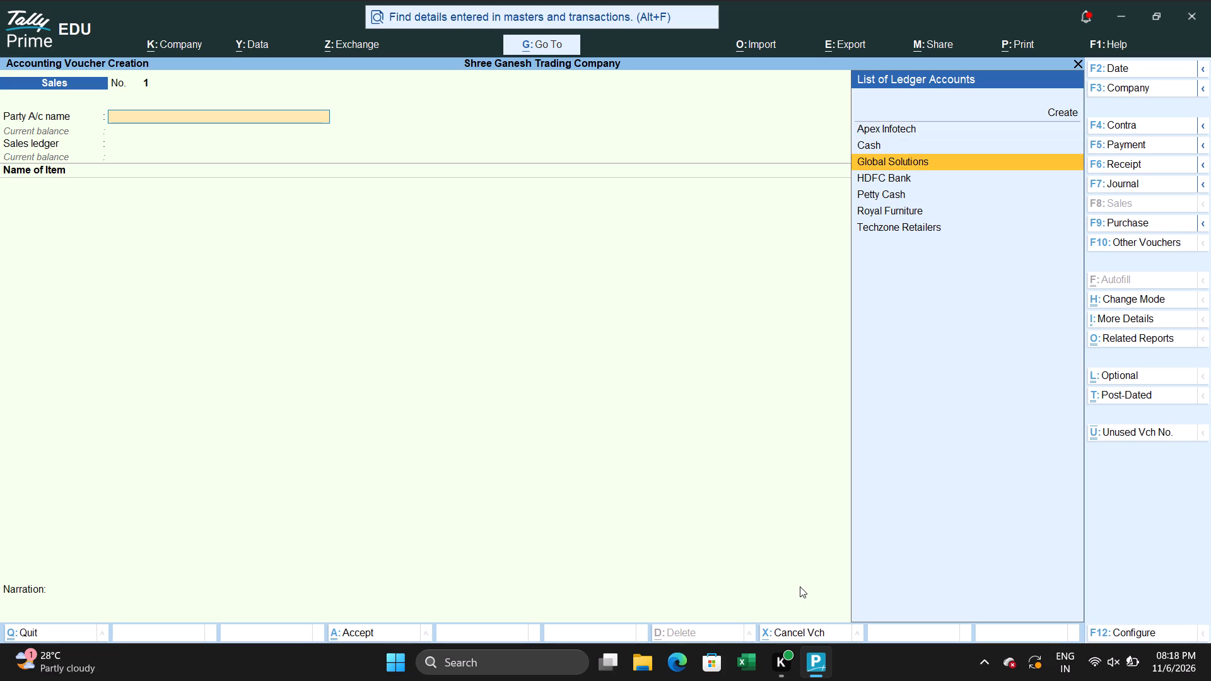
key(Down)
key(Down)
key(Down)
key(Return)
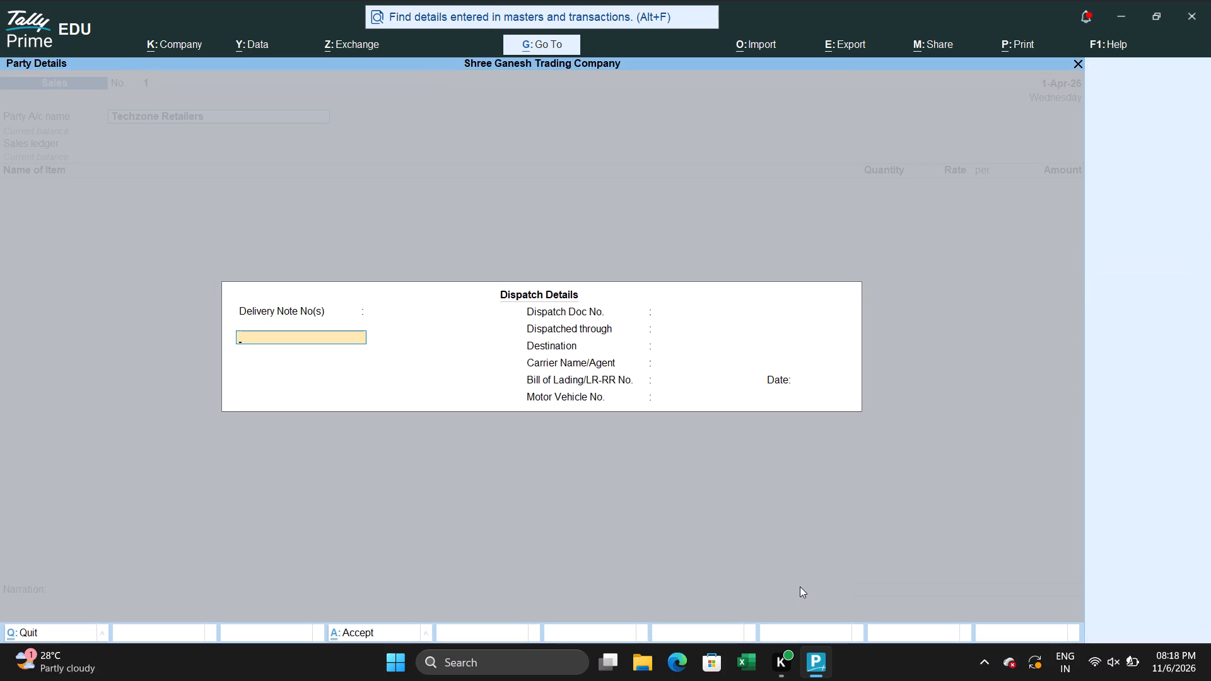
key(Return)
key(Return)
key(Return)
key(Return)
key(Return)
key(Return)
key(Return)
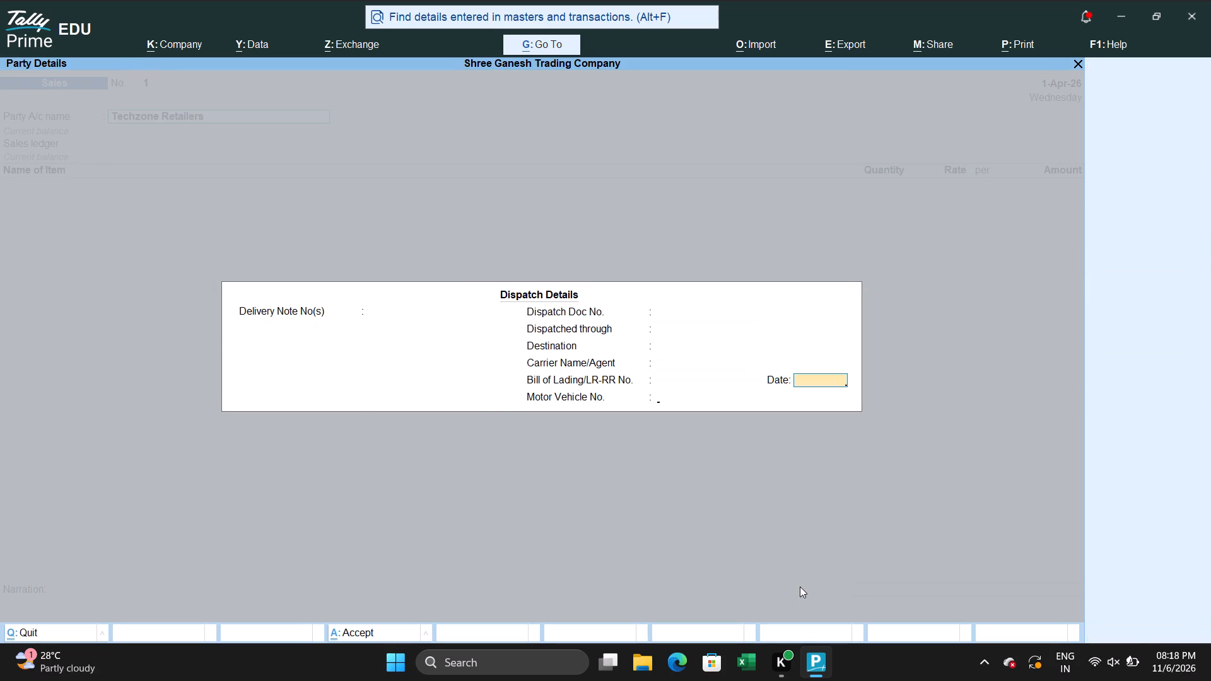
key(Return)
key(Return)
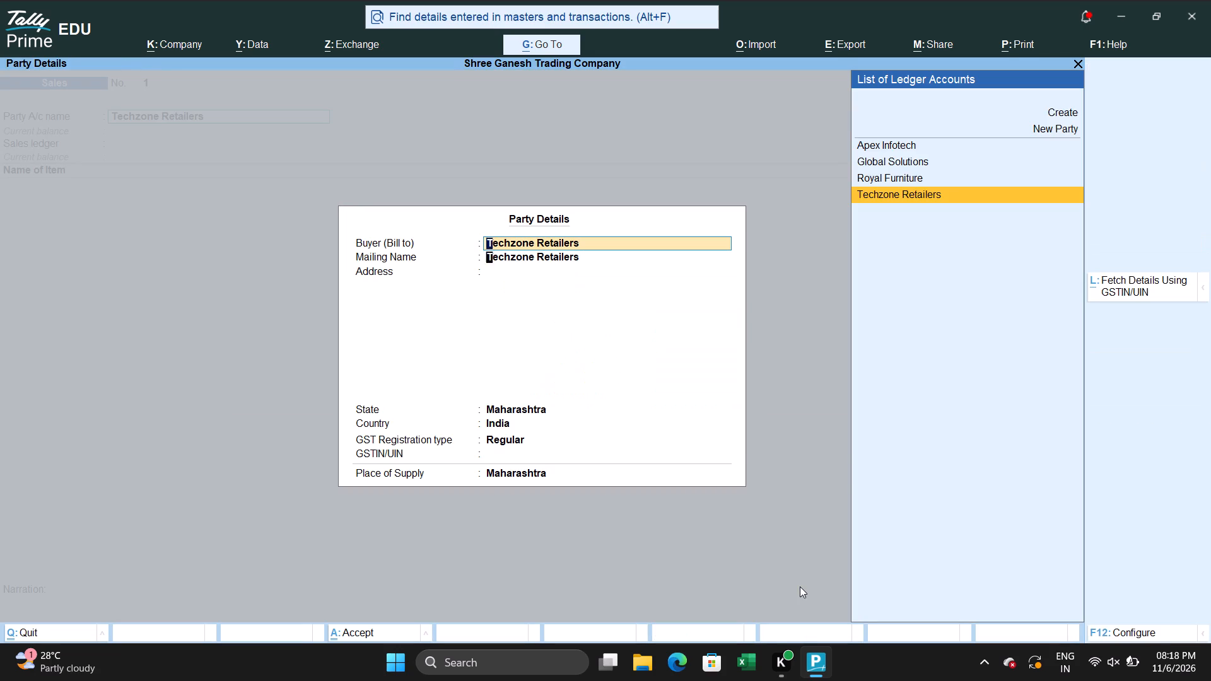
Accept the default party details for Techzone Retailers and use Sales as the sales ledger.
key(Return)
key(Return)
key(Return)
key(Return)
key(Return)
key(Return)
key(Return)
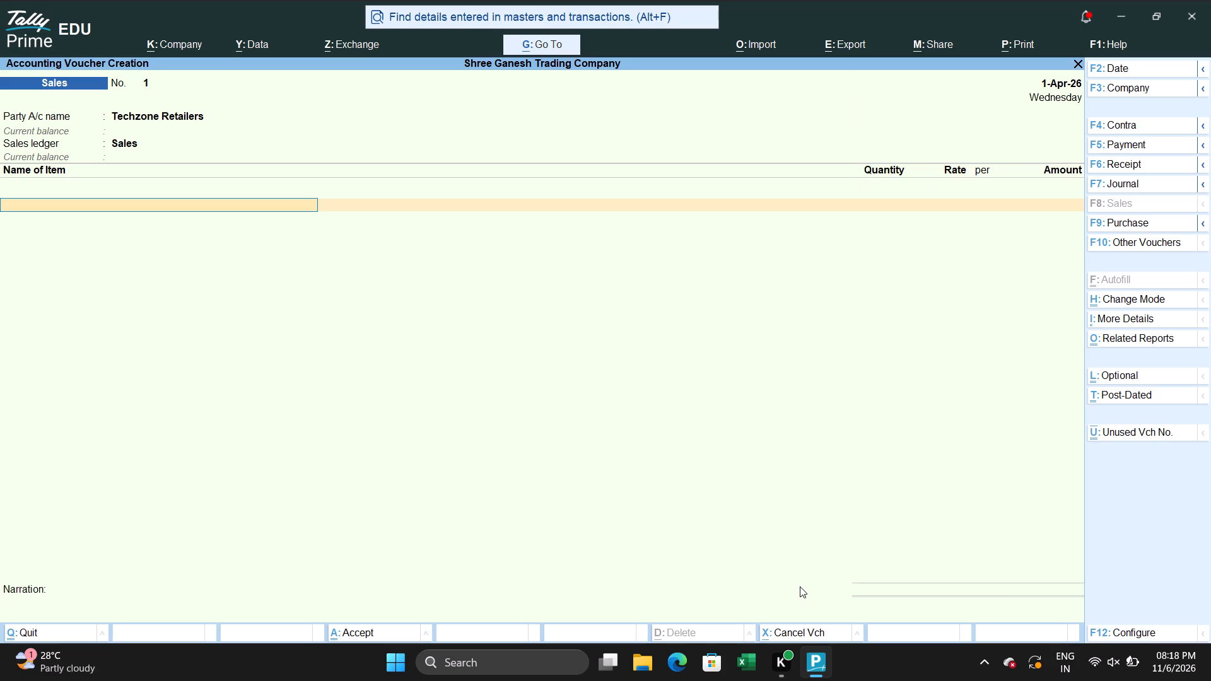
Change the sales voucher's date, trying day 3 and settling on day 2.
key(F2)
key(3)
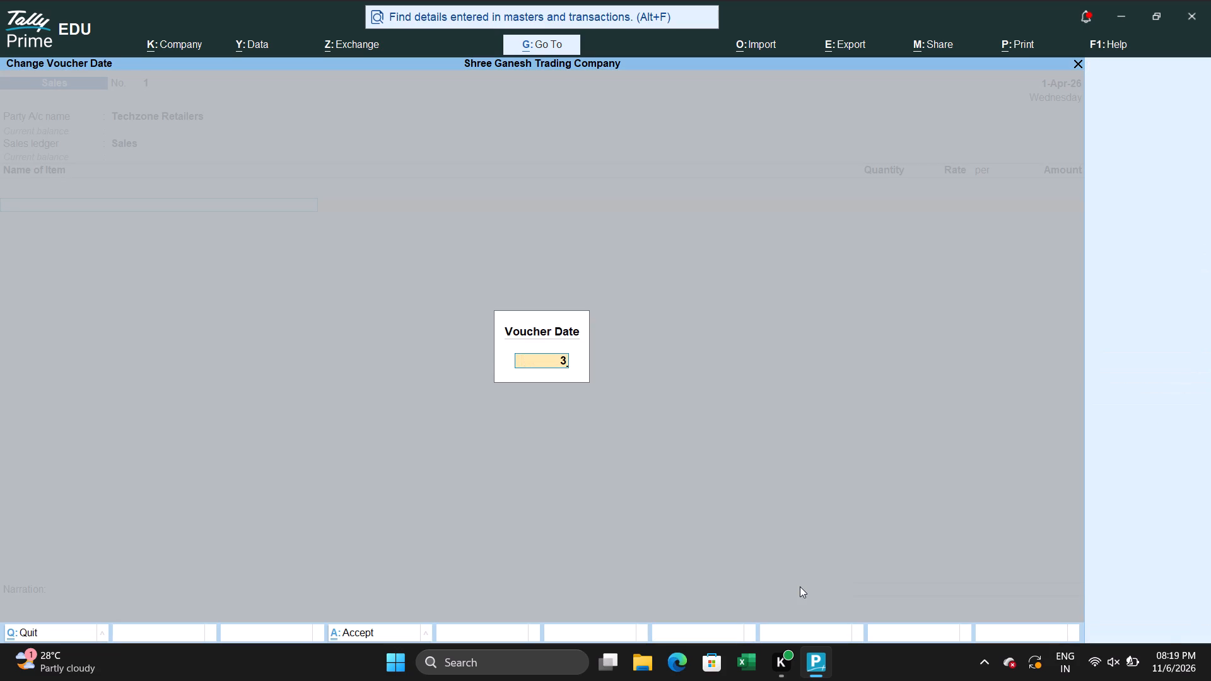
key(Return)
key(2)
key(Return)
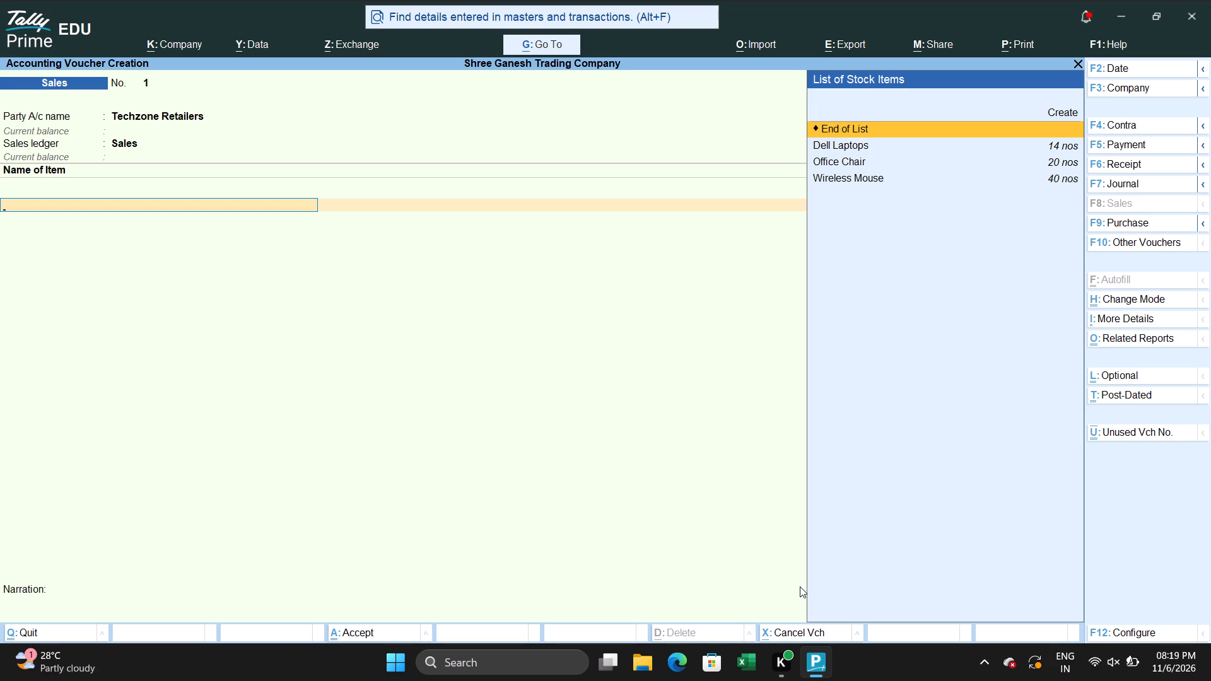
Add Dell Laptops as a sales item with a quantity of 4 nos at a rate of 52,000 per nos.
text(DE)
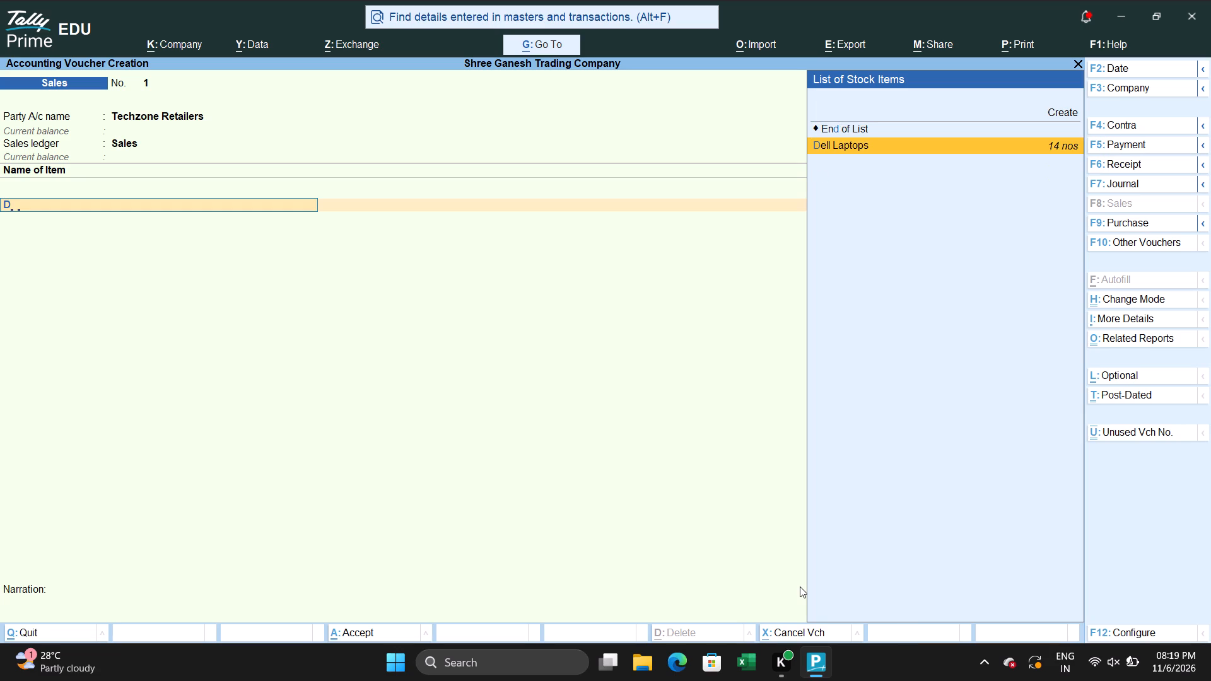
key(Return)
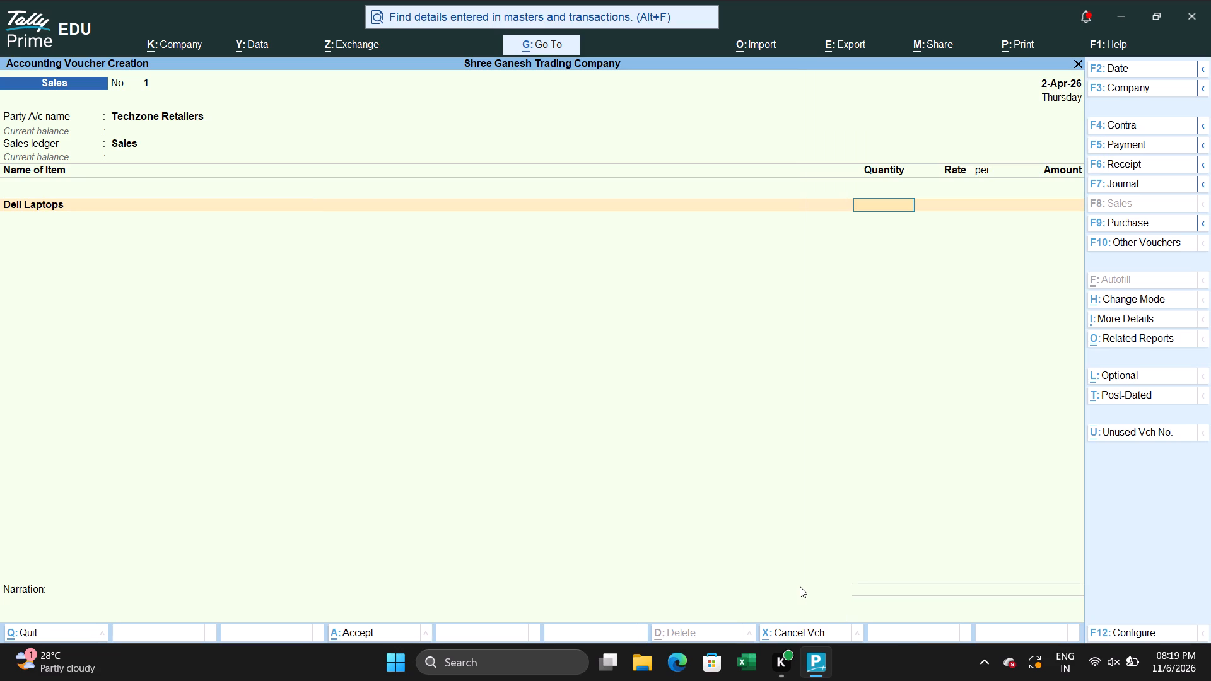
key(4)
key(Return)
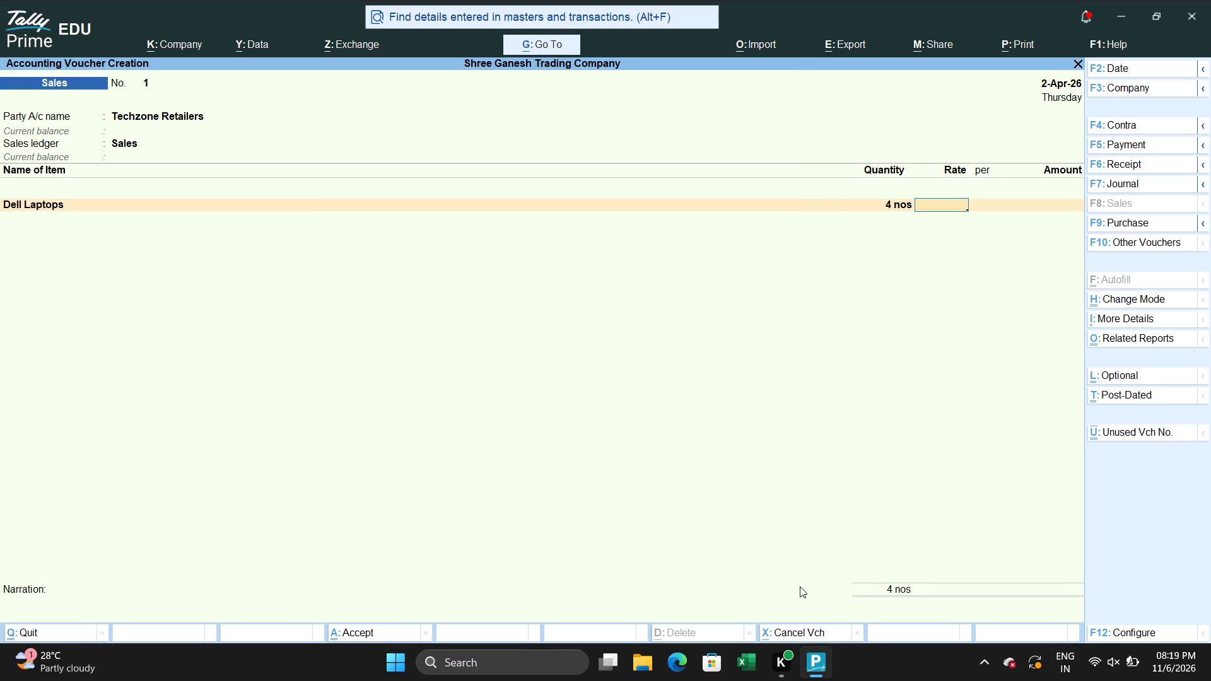
text(52)
text(00)
key(0)
key(Return)
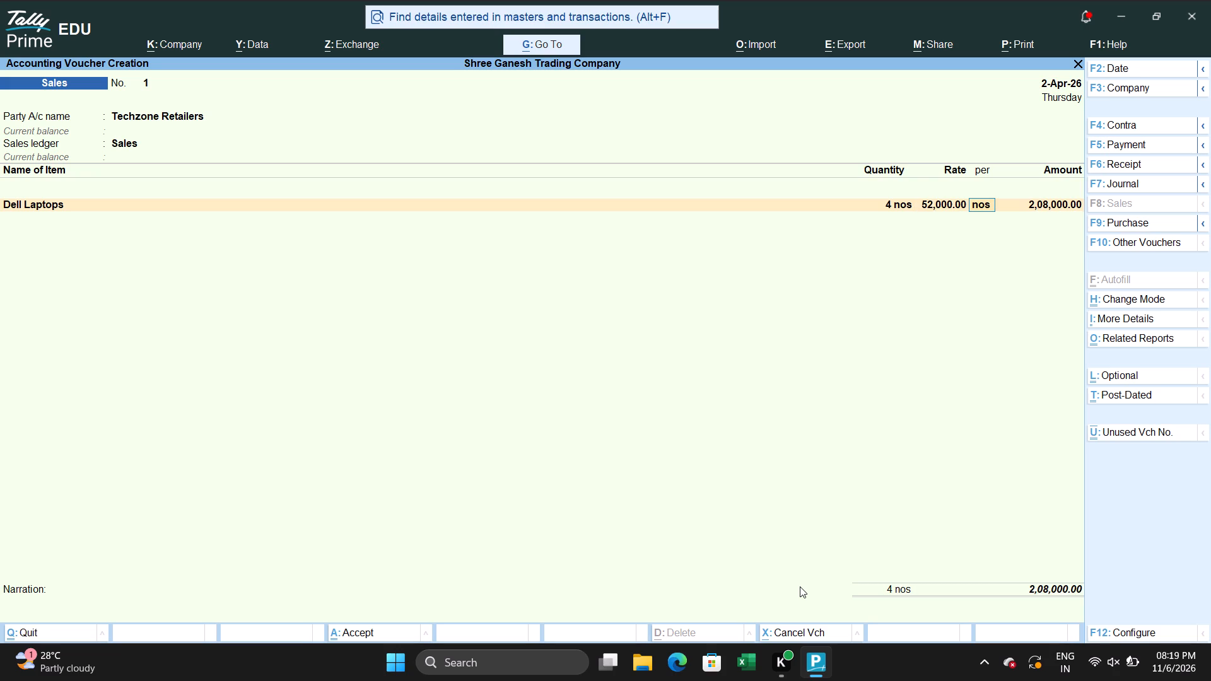
key(Return)
key(Return)
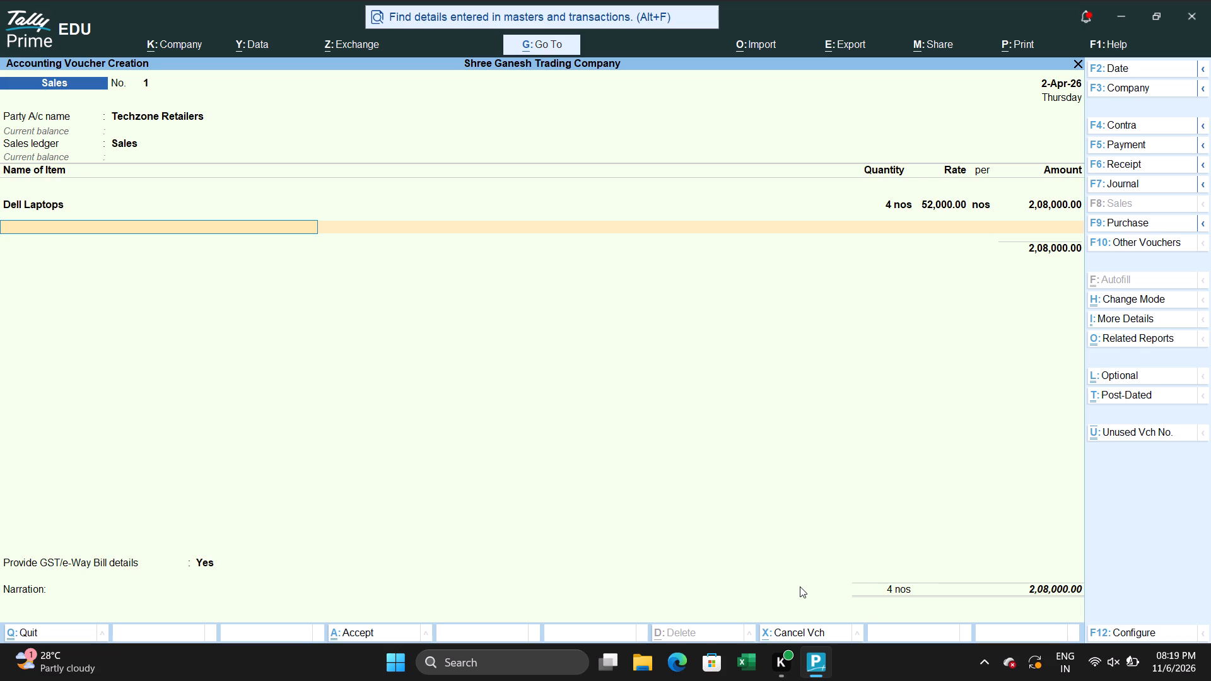
Add Wireless Mouse as the second sales item with a quantity of 10 nos at a rate of 800 per nos.
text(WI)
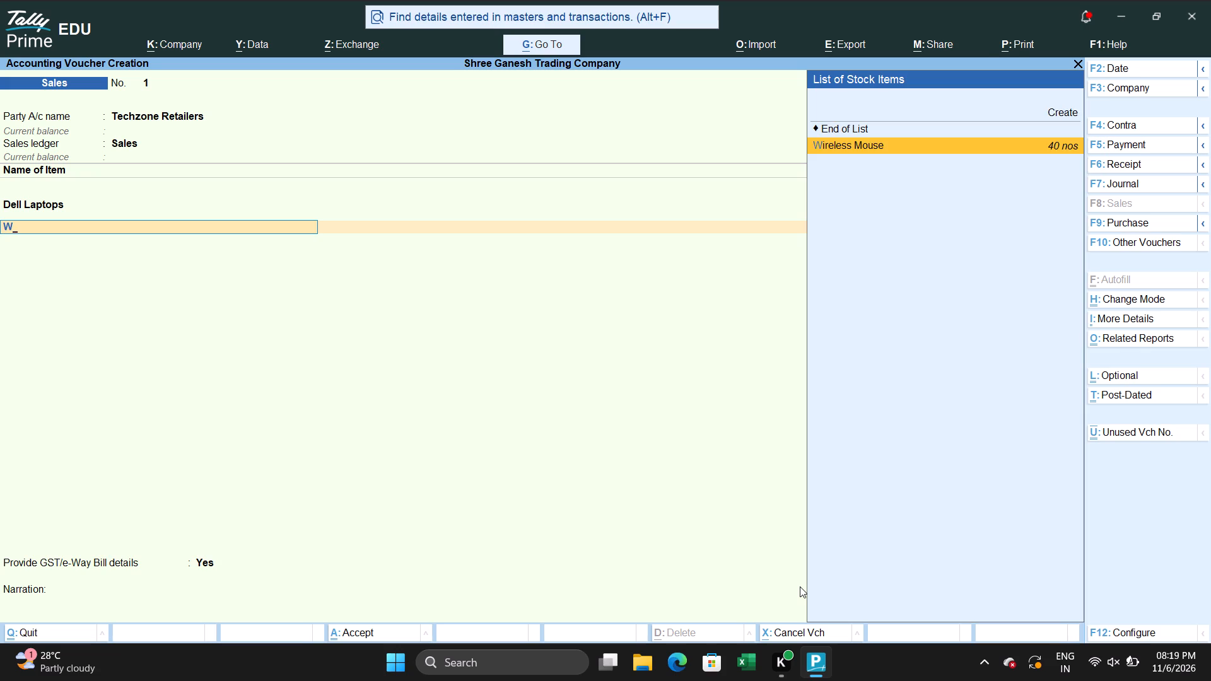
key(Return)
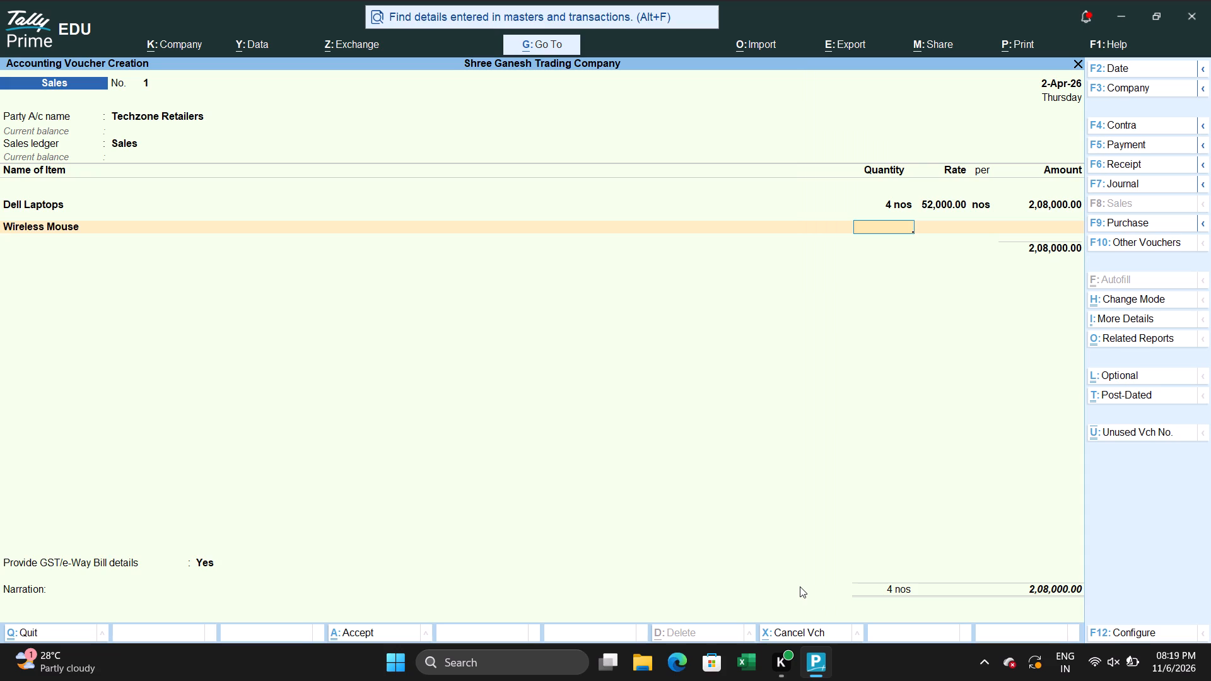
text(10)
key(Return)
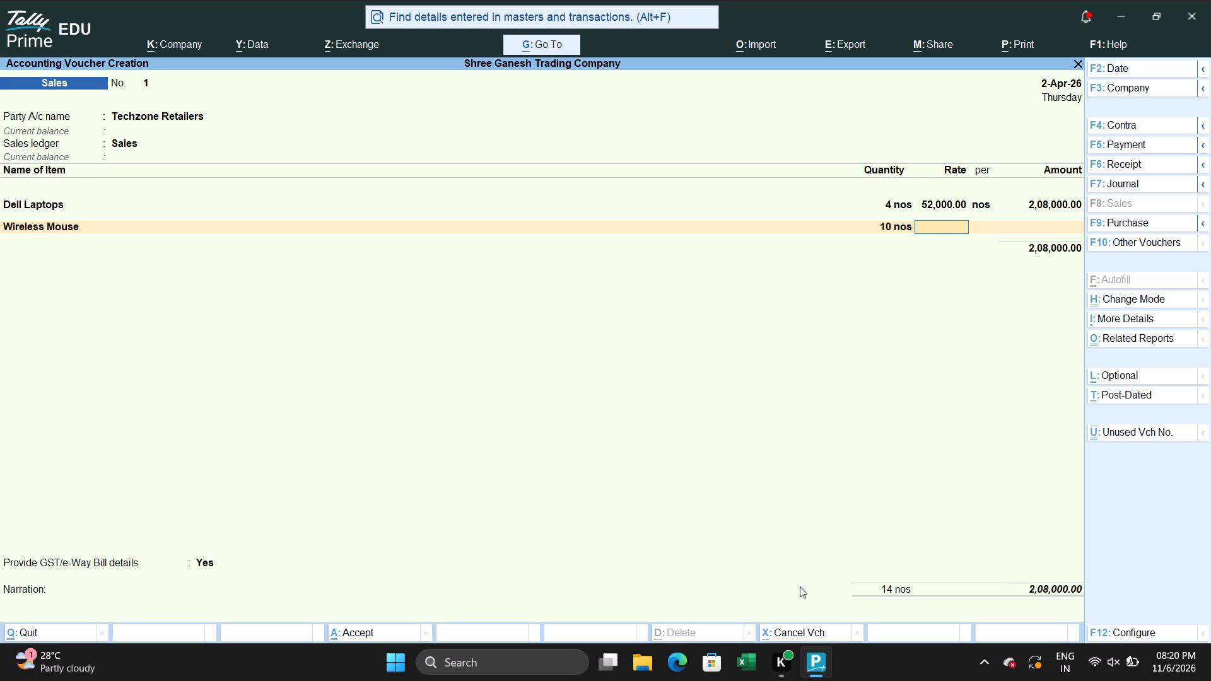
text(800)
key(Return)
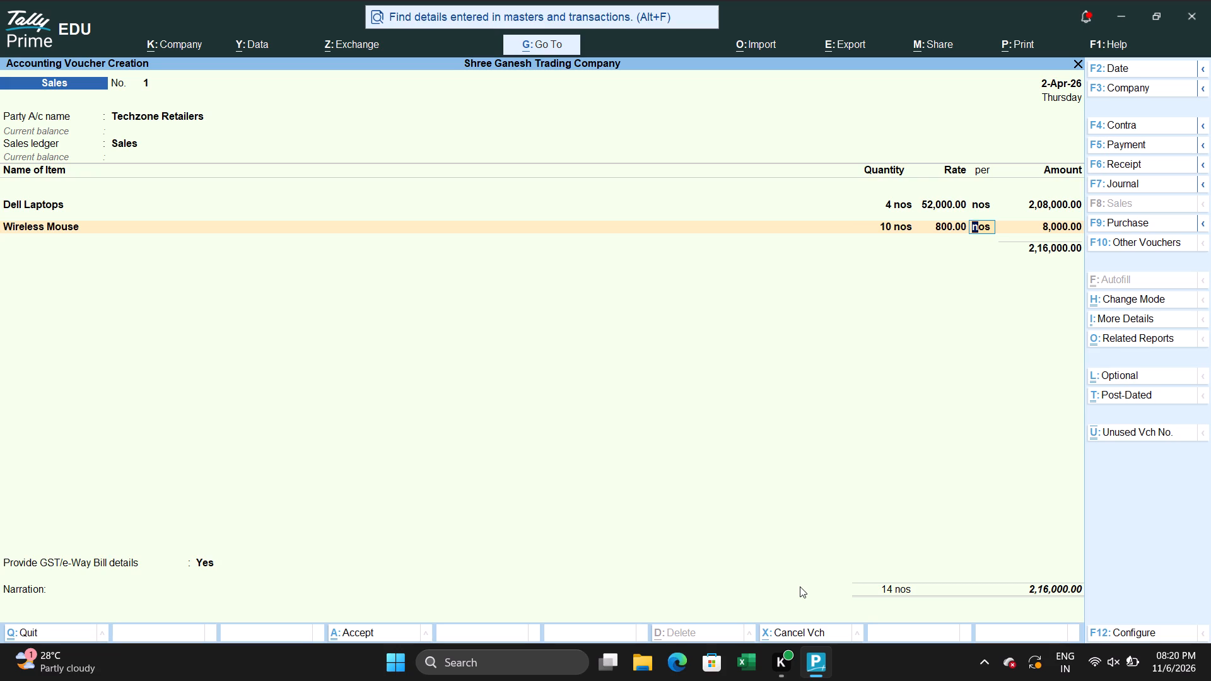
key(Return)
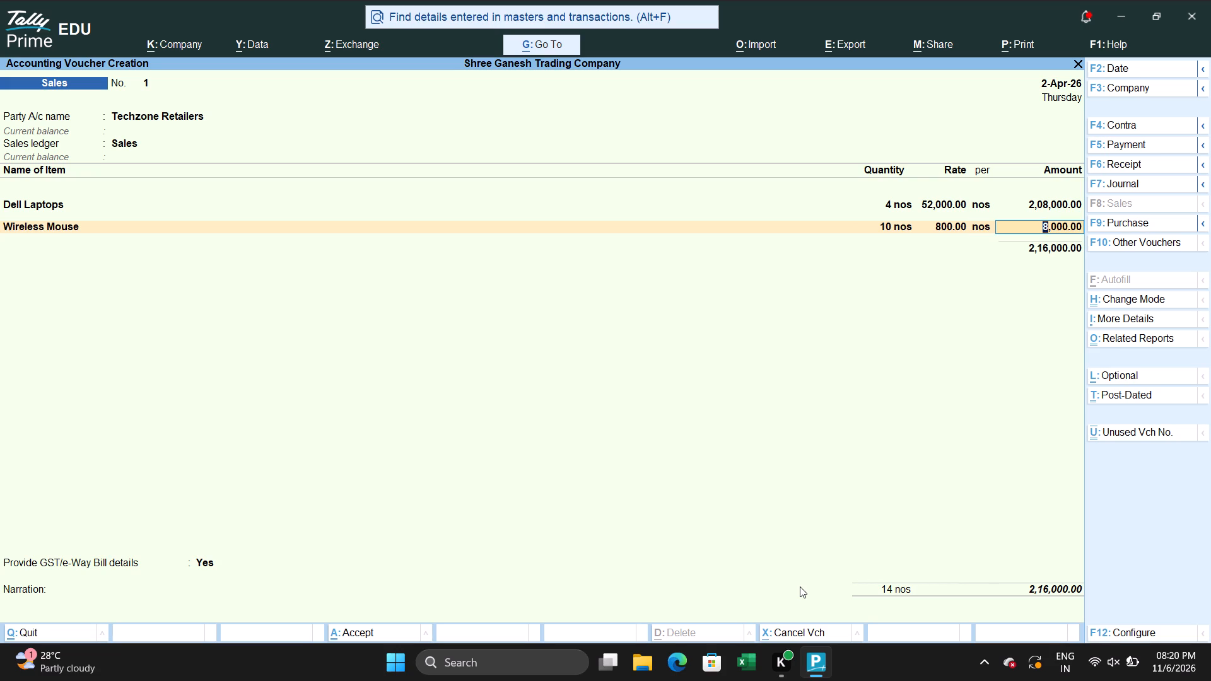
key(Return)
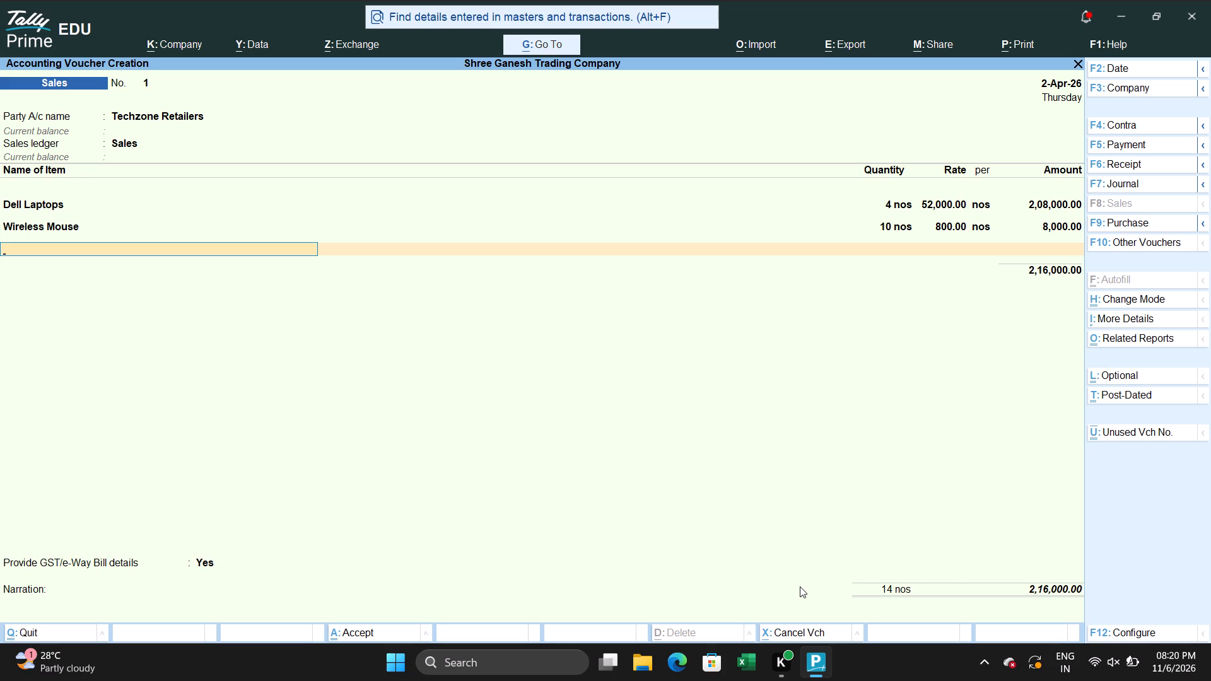
End the stock item list and add the Discount Allowed ledger at a rate of 2%.
key(Return)
key(d)
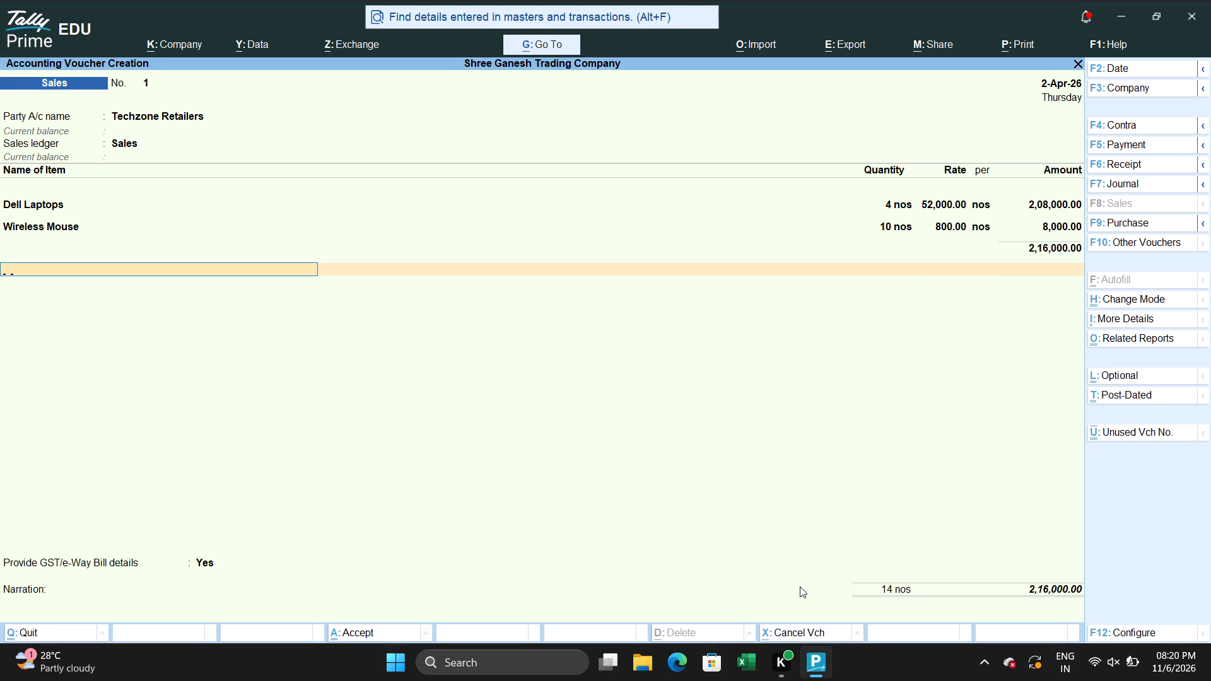
key(Up)
key(Up)
key(Return)
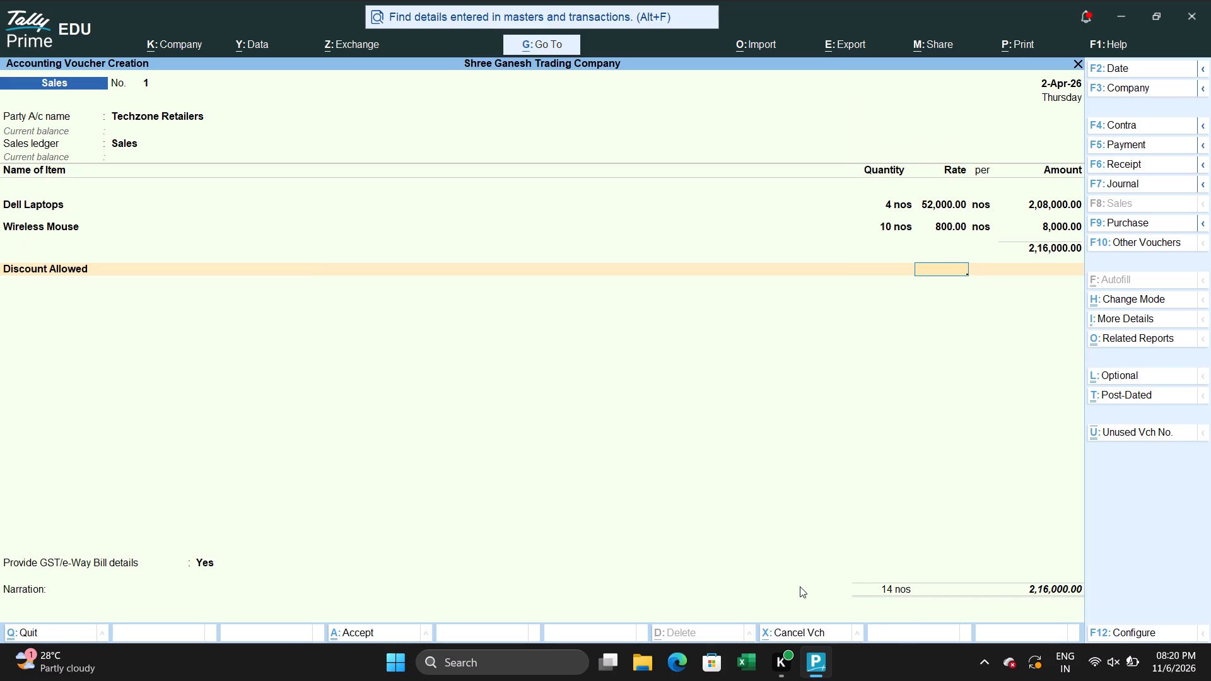
key(2)
key(Return)
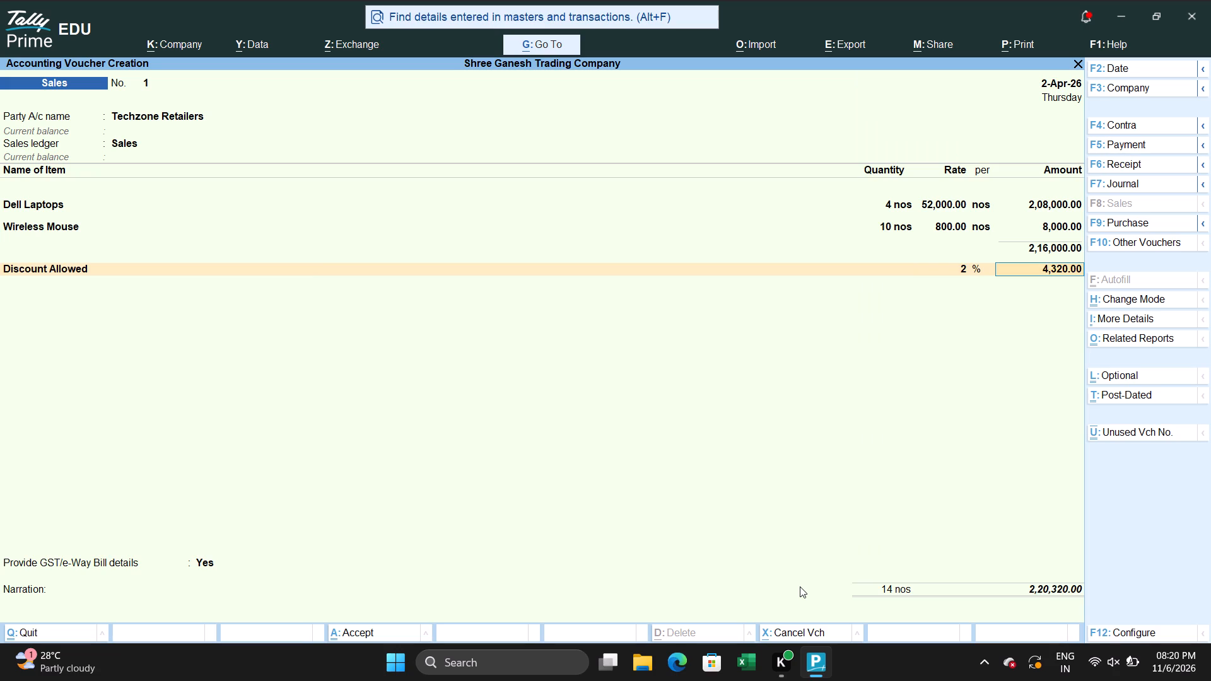
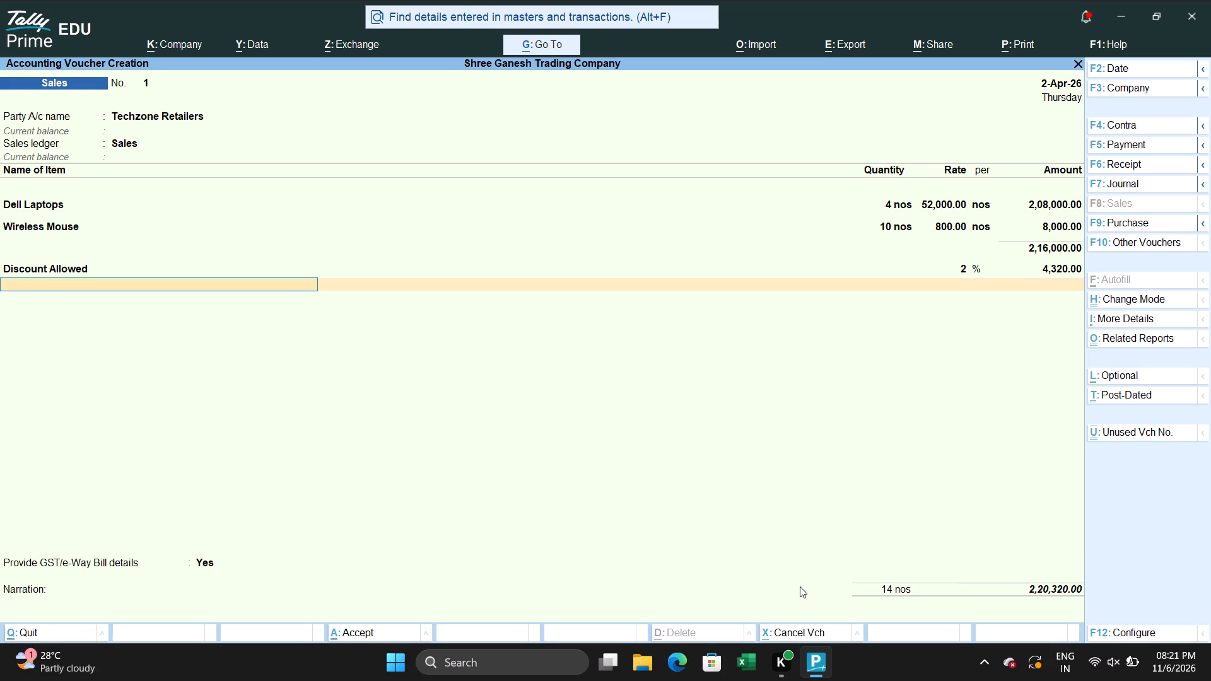
Set the Discount Allowed rate to -2% so the discount is deducted from the sale.
key(BackSpace)
key(BackSpace)
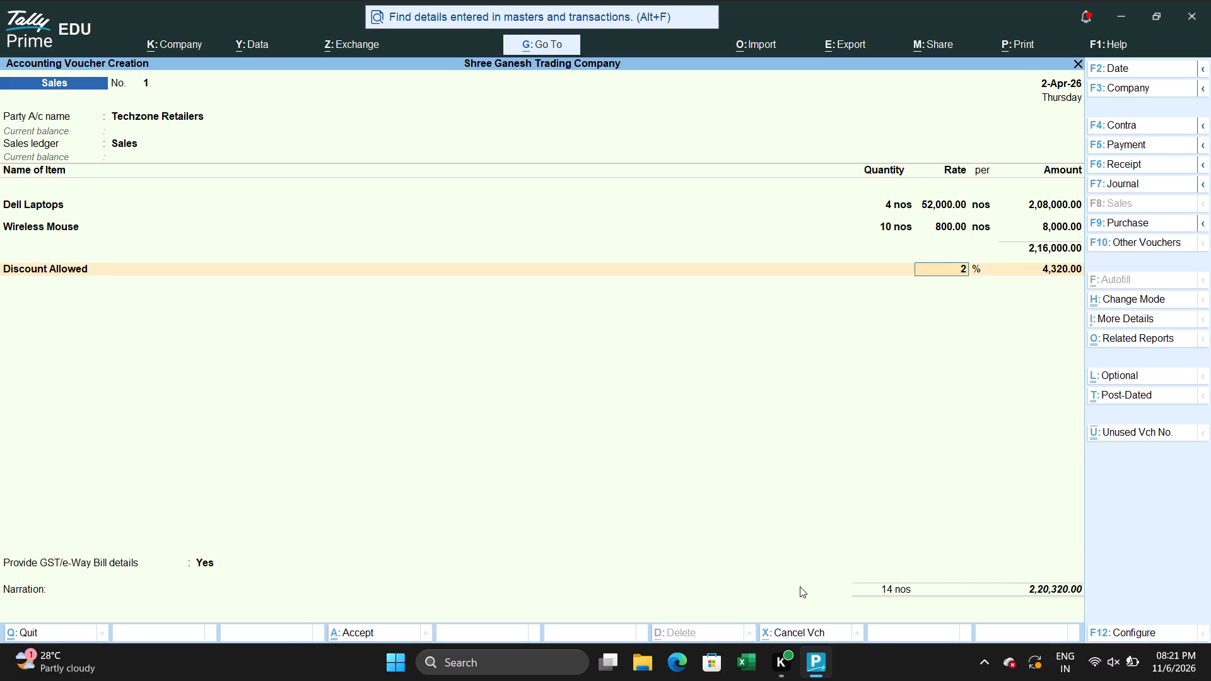
key(minus)
key(2)
key(Return)
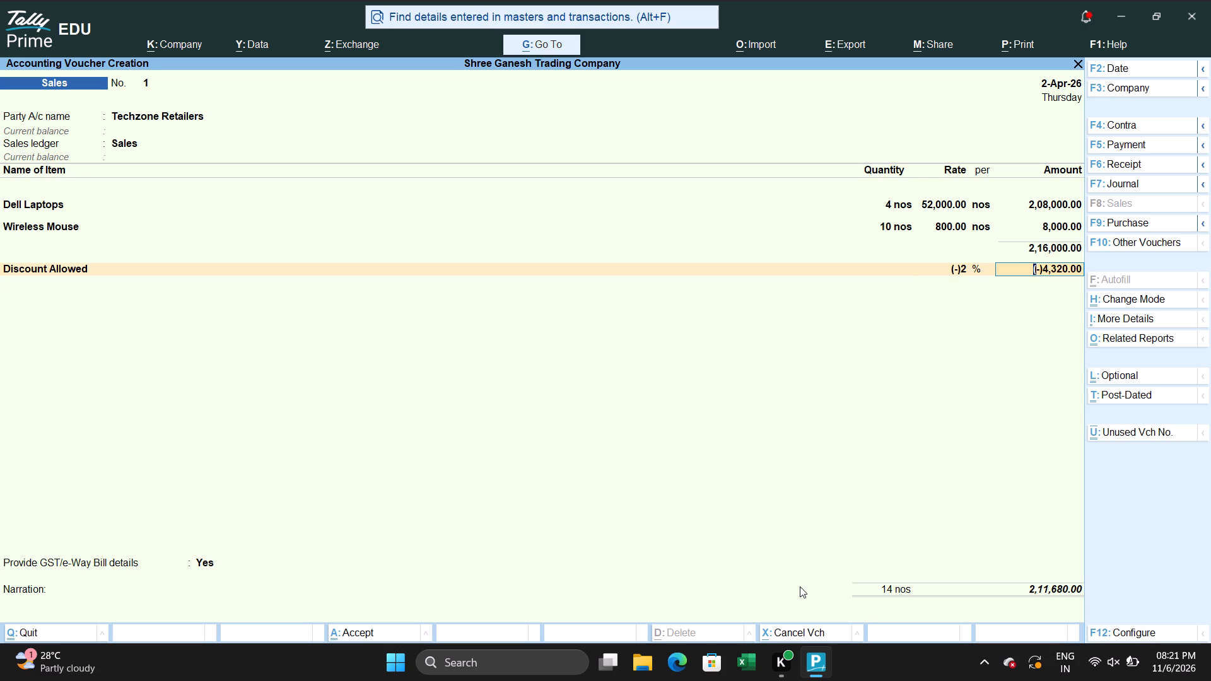
key(Return)
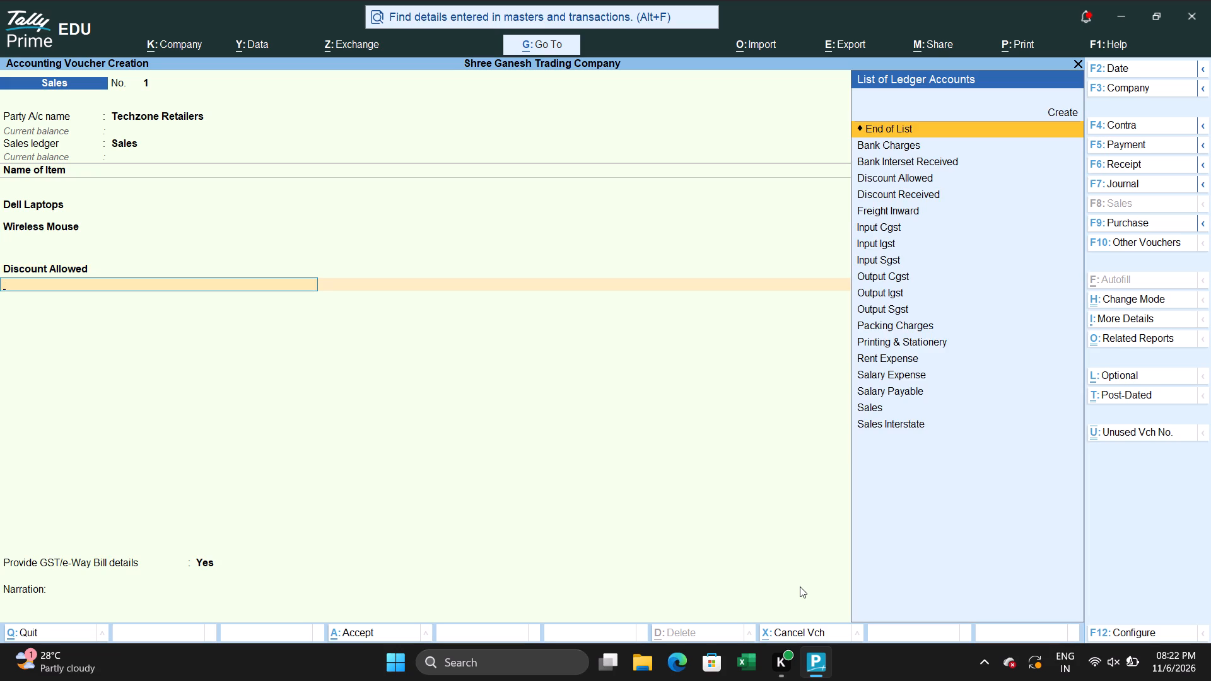
Add the Output Cgst ledger below the discount line with its calculated amount.
key(Down)
key(Down)
key(Down)
key(Down)
key(Down)
key(Down)
key(Down)
key(Down)
key(Down)
key(Return)
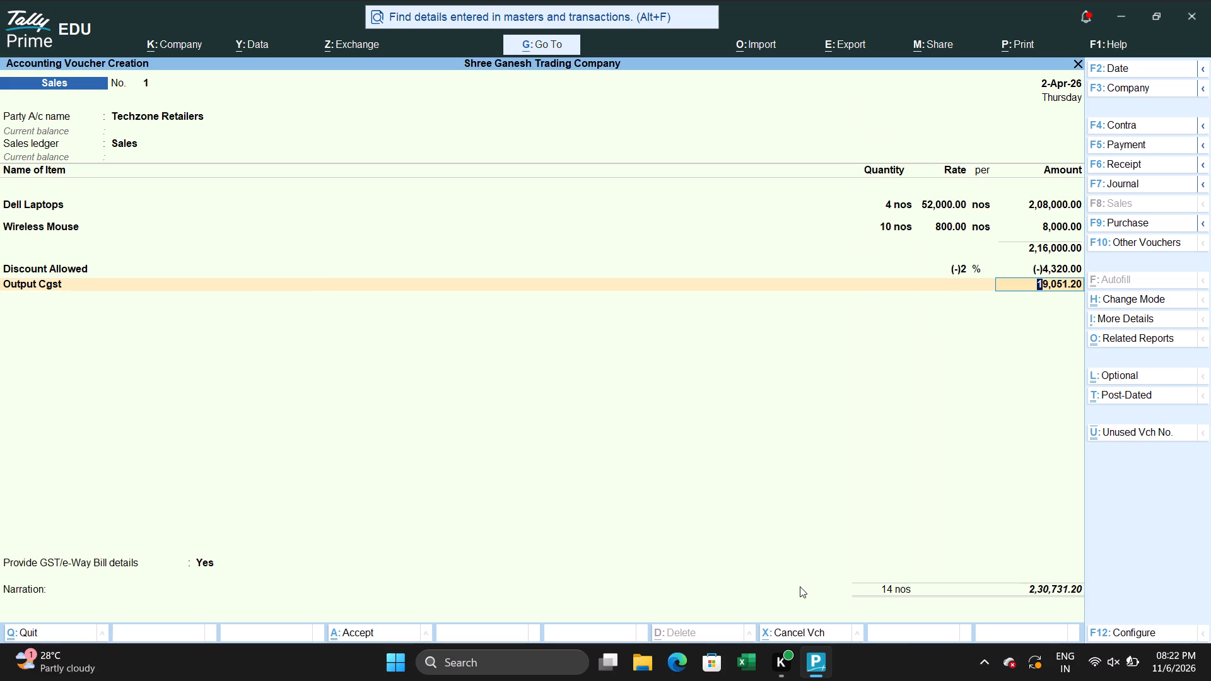
key(Return)
Add the Output Sgst ledger with its calculated amount and end the ledger list.
text(SGS)
key(Down)
key(Down)
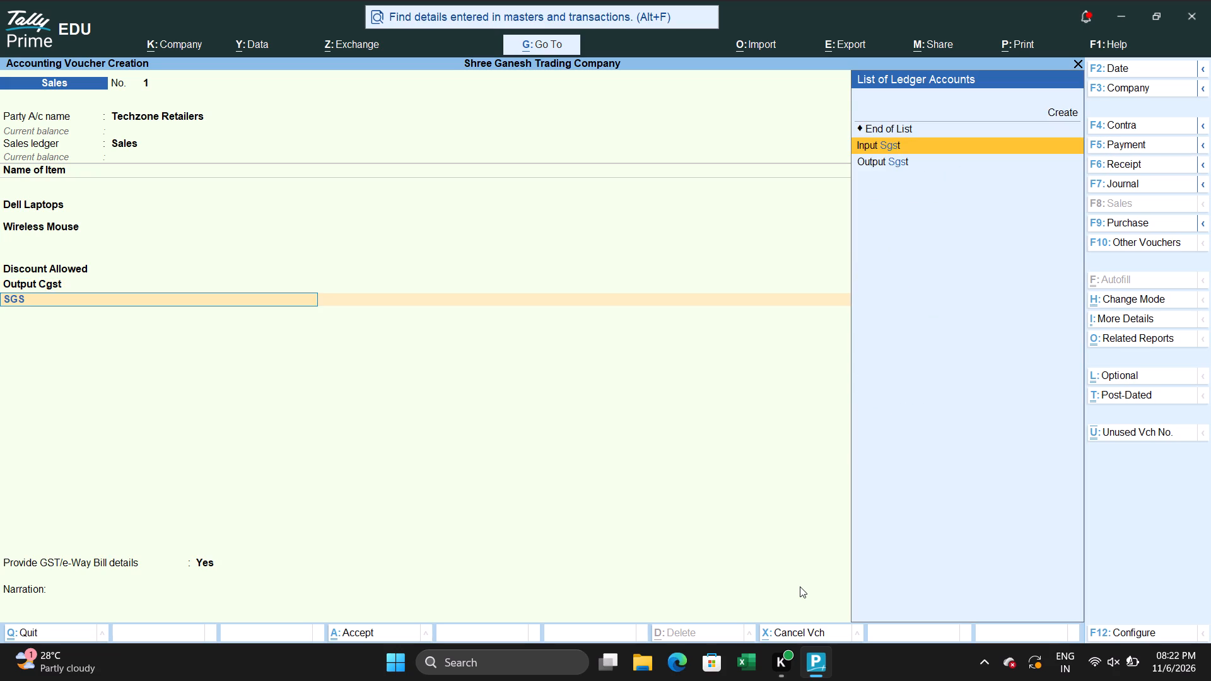
key(Return)
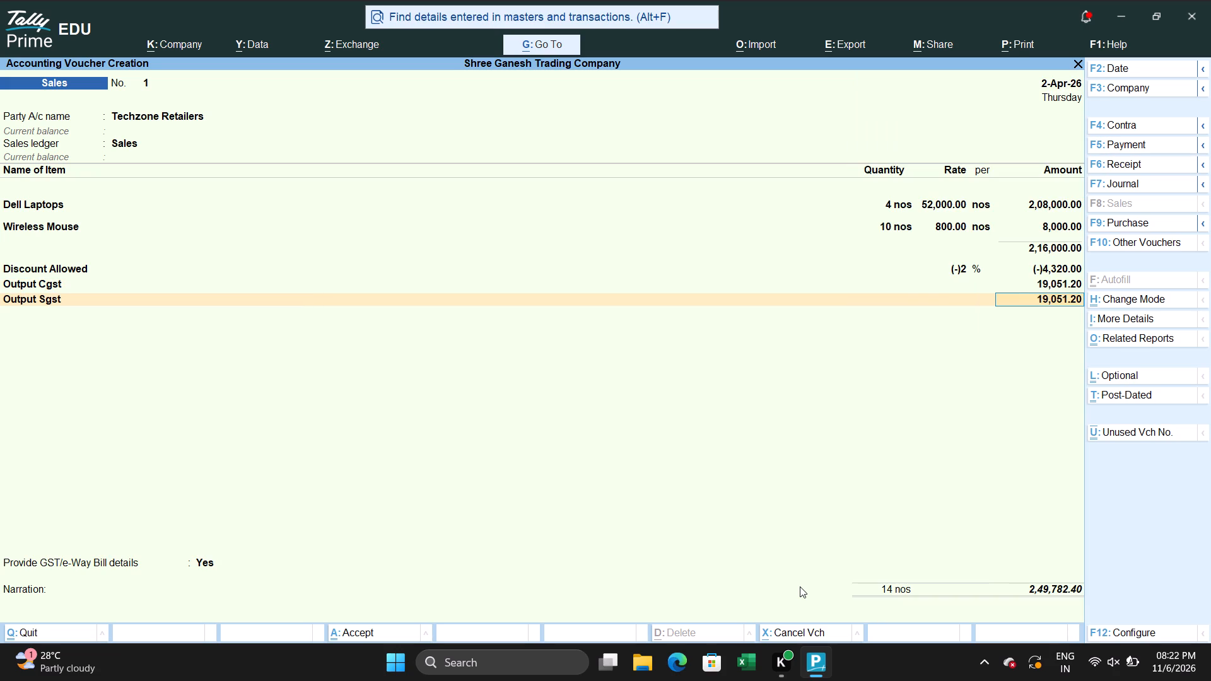
key(Return)
key(Return)
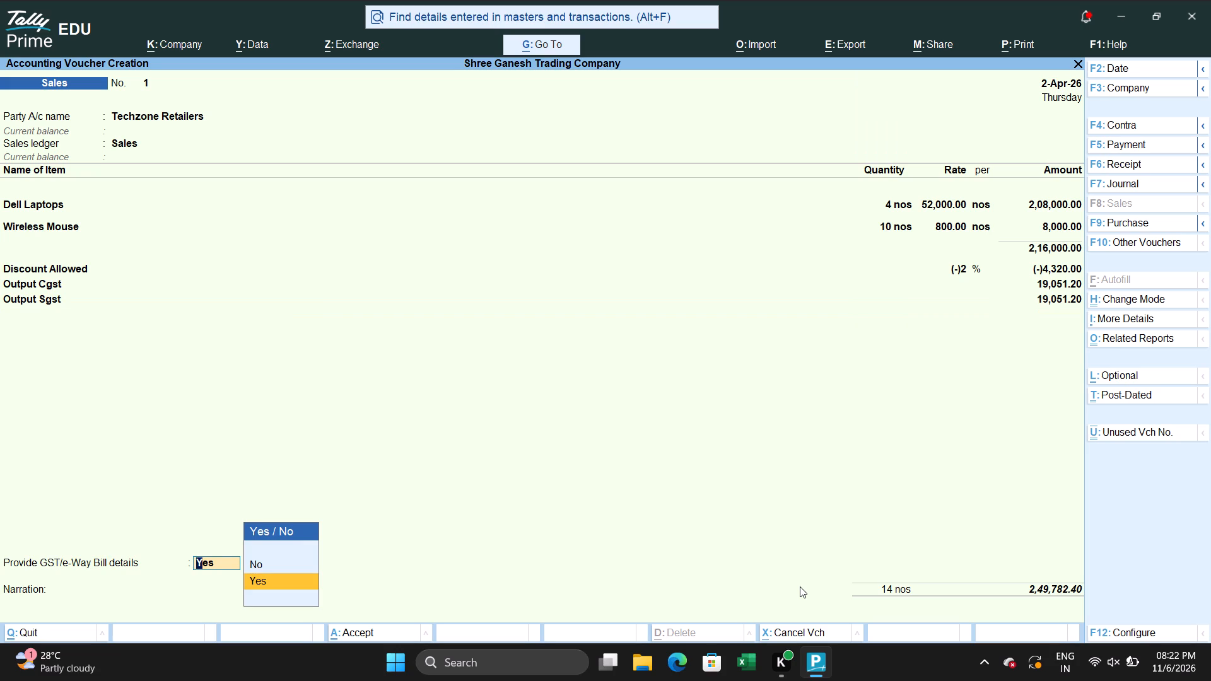
Set Provide GST/e-Way Bill details to No for the sales voucher.
key(Up)
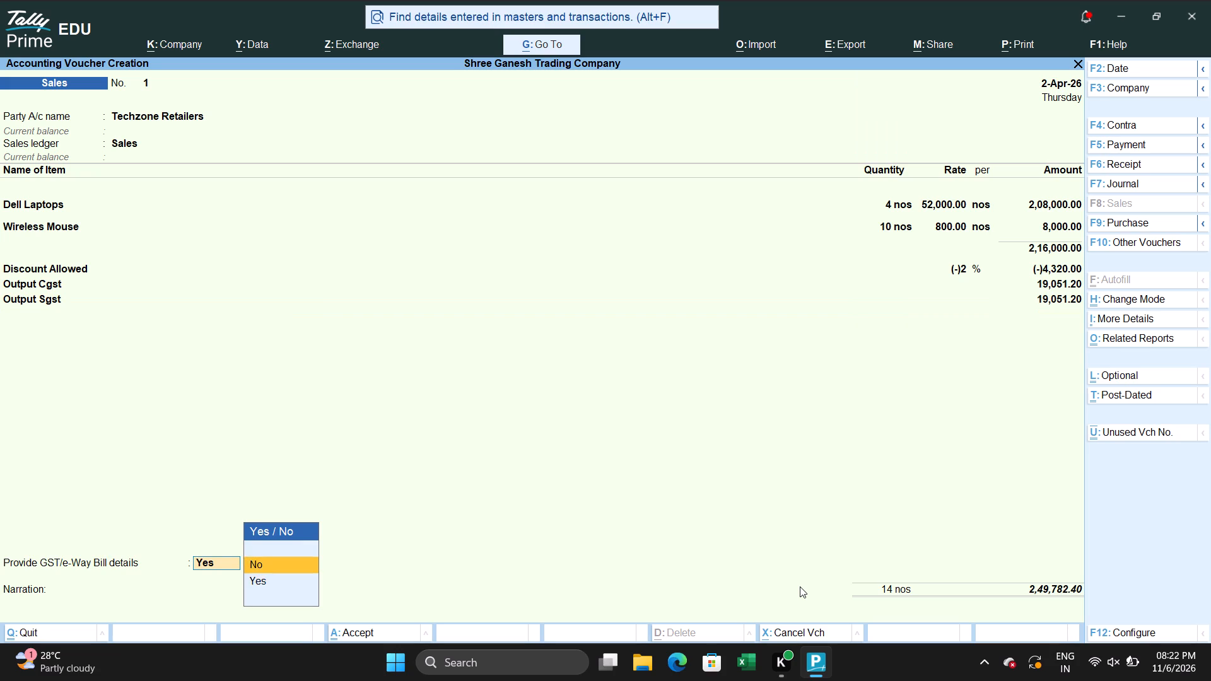
key(Return)
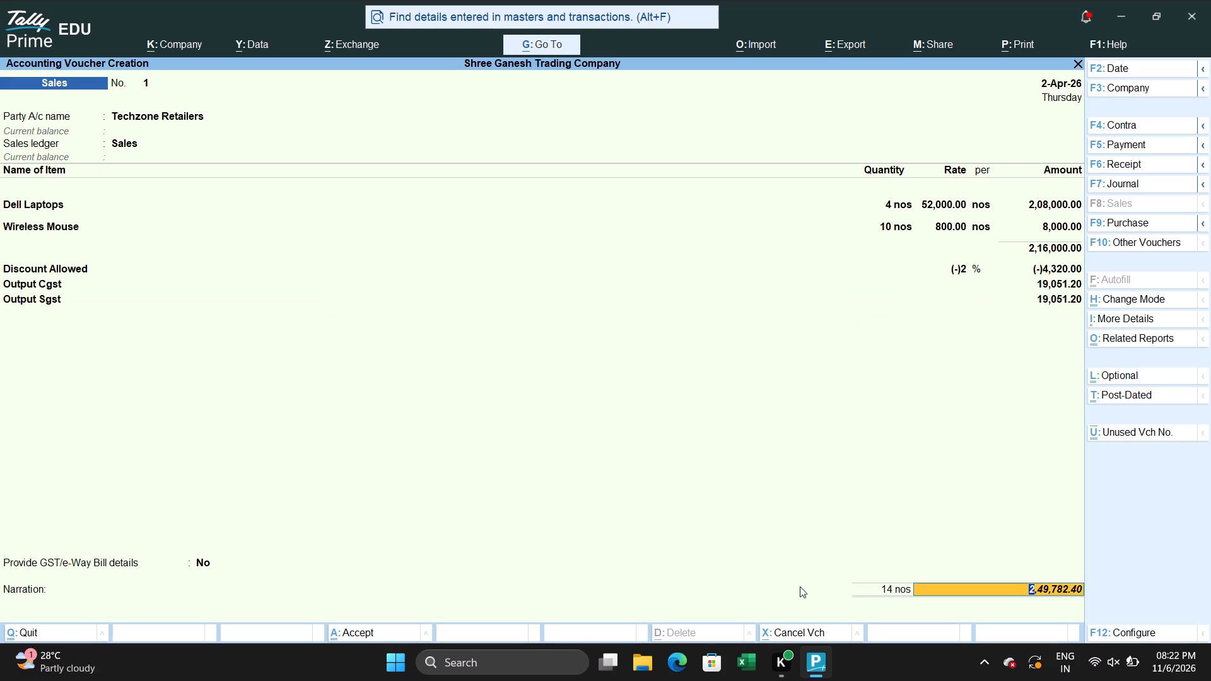
Allocate the full Techzone Retailers amount to a New Ref bill named 1 as Dr.
key(Return)
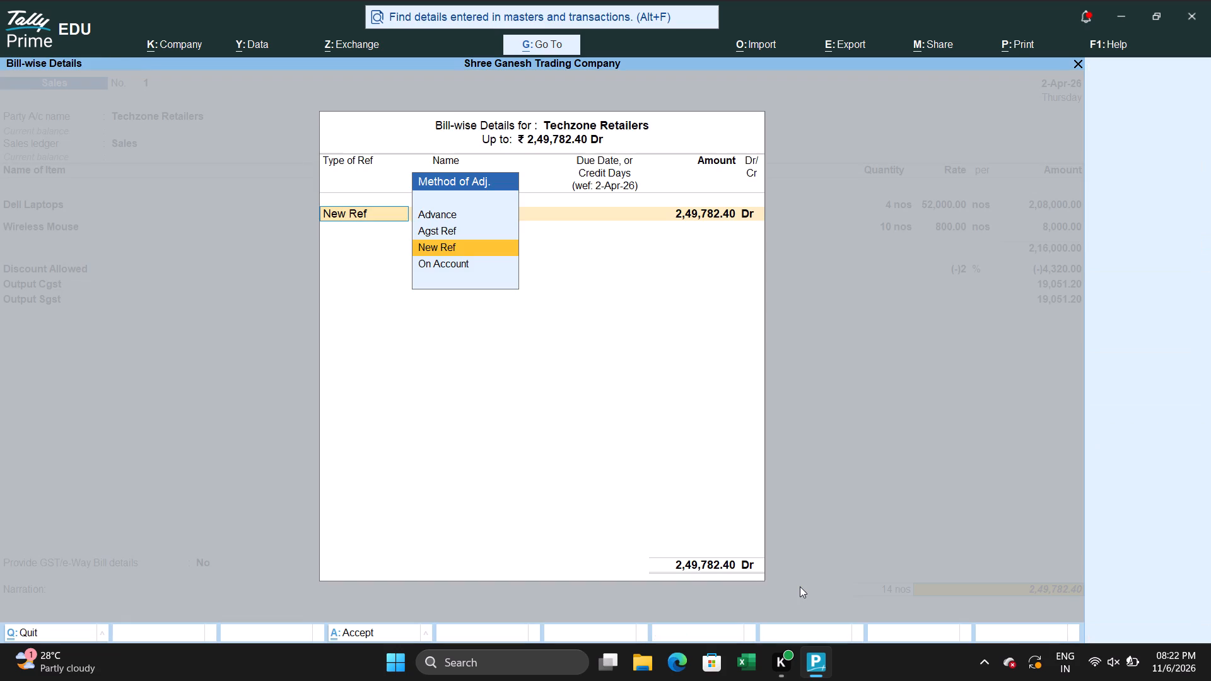
key(Return)
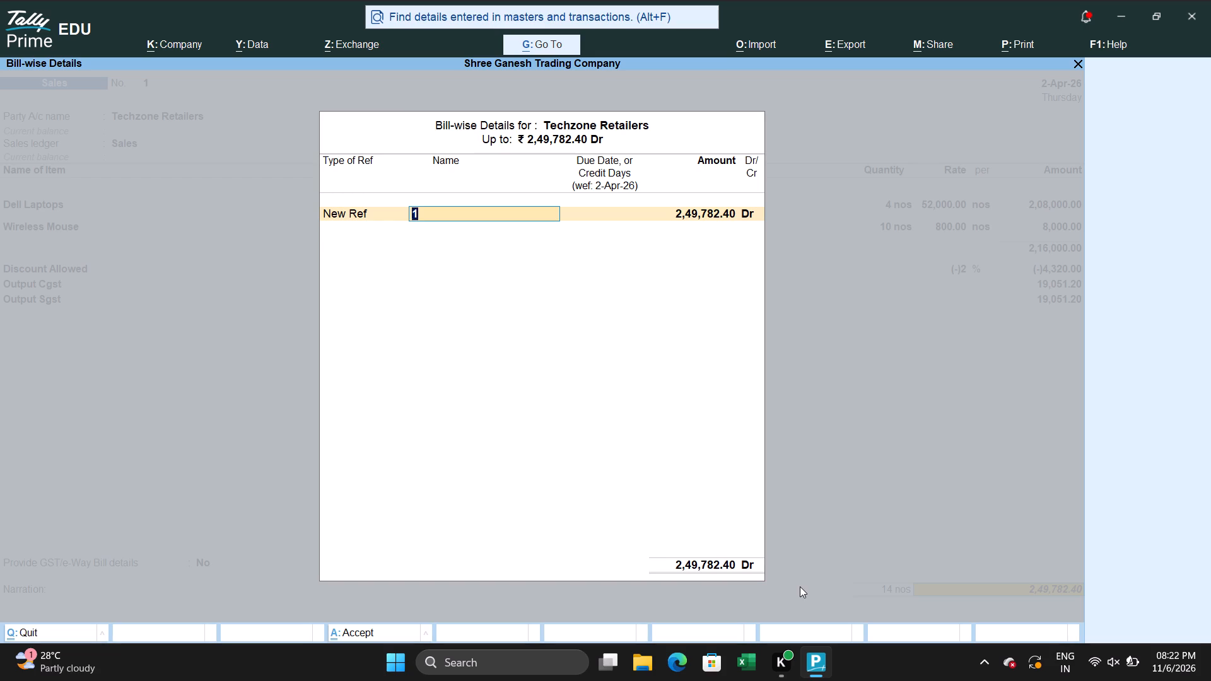
key(Return)
key(Return)
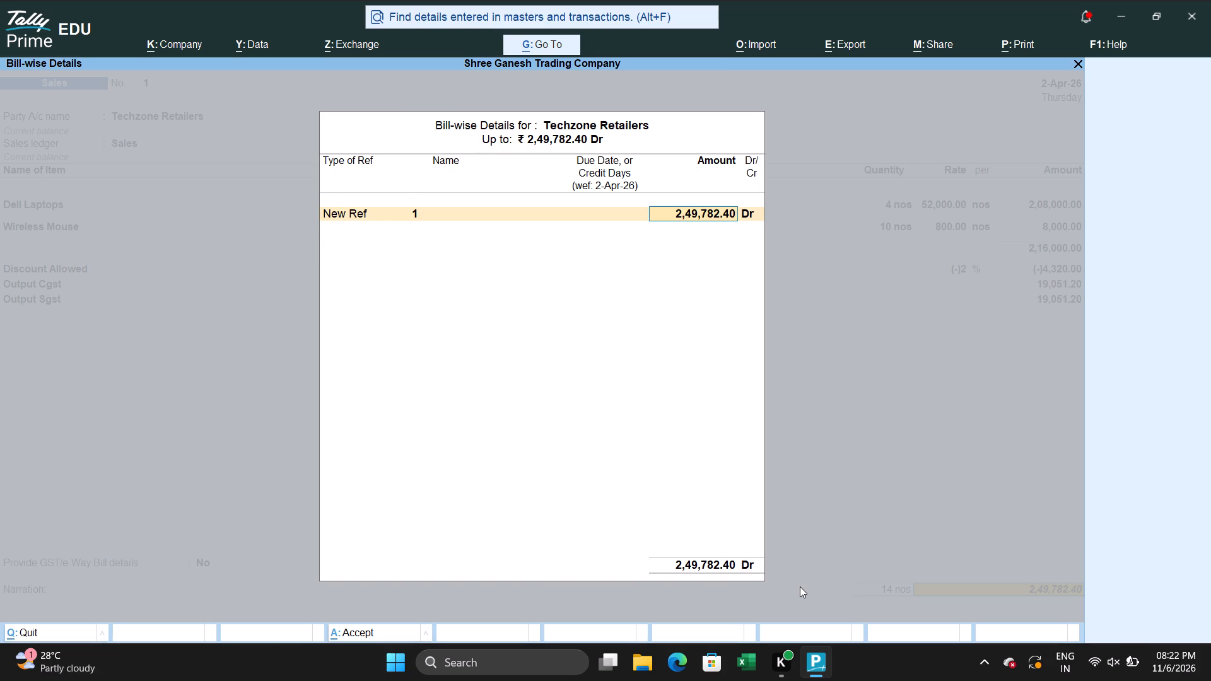
key(Return)
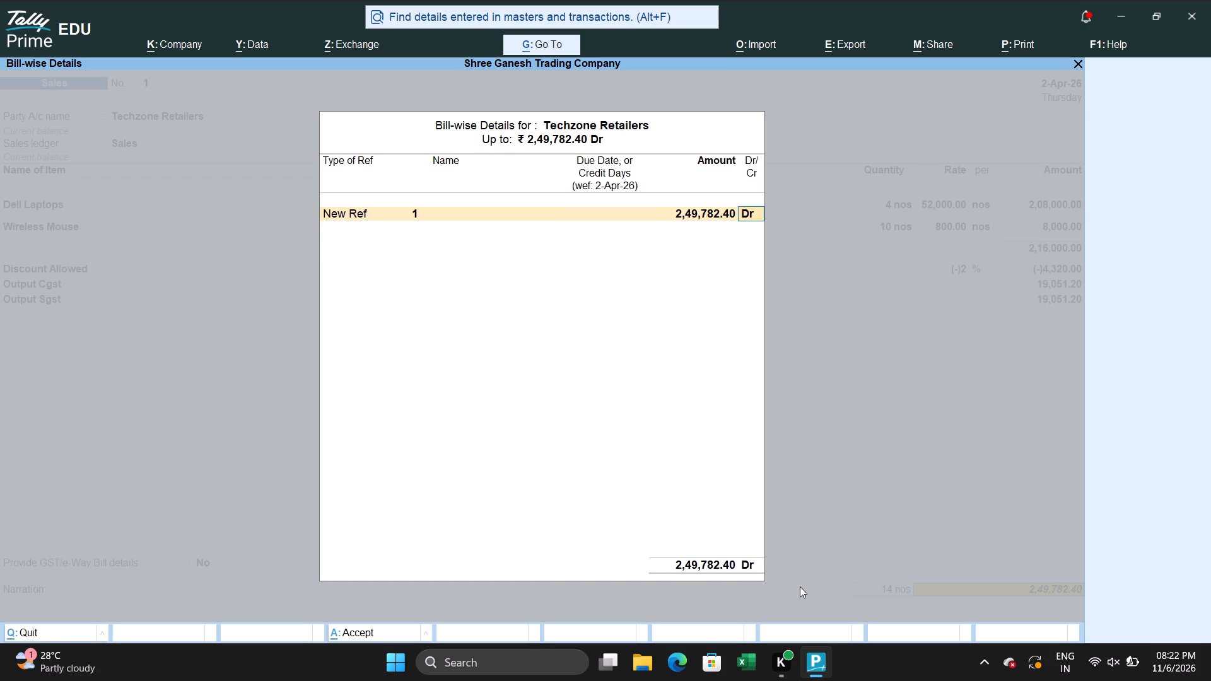
key(Return)
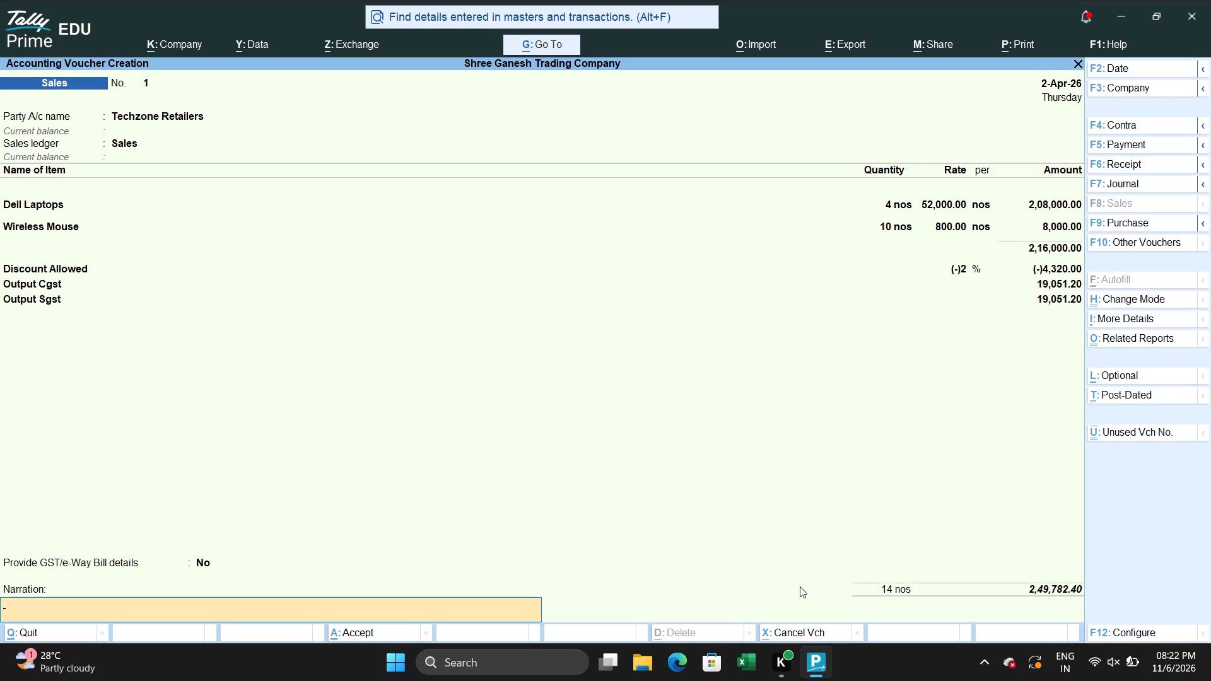
Open the Techzone Retailers ledger for alteration from within the voucher and review its details up to the state.
click(550, 40)
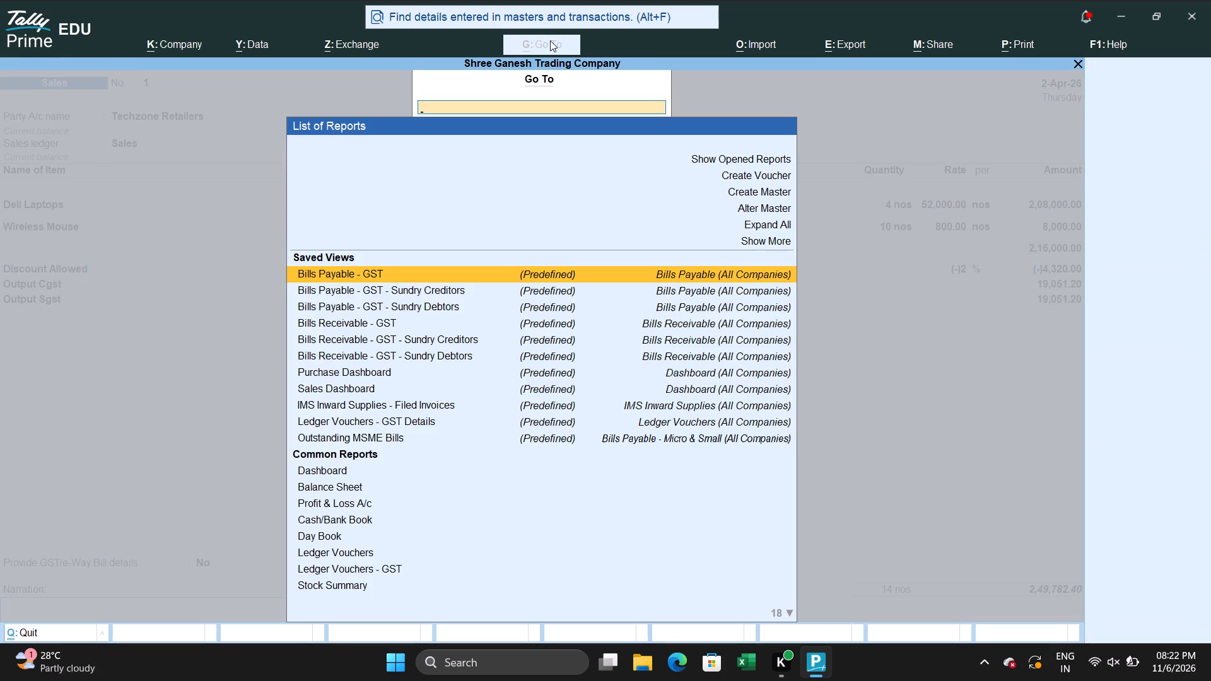
key(Up)
key(Up)
key(Up)
key(Up)
key(Return)
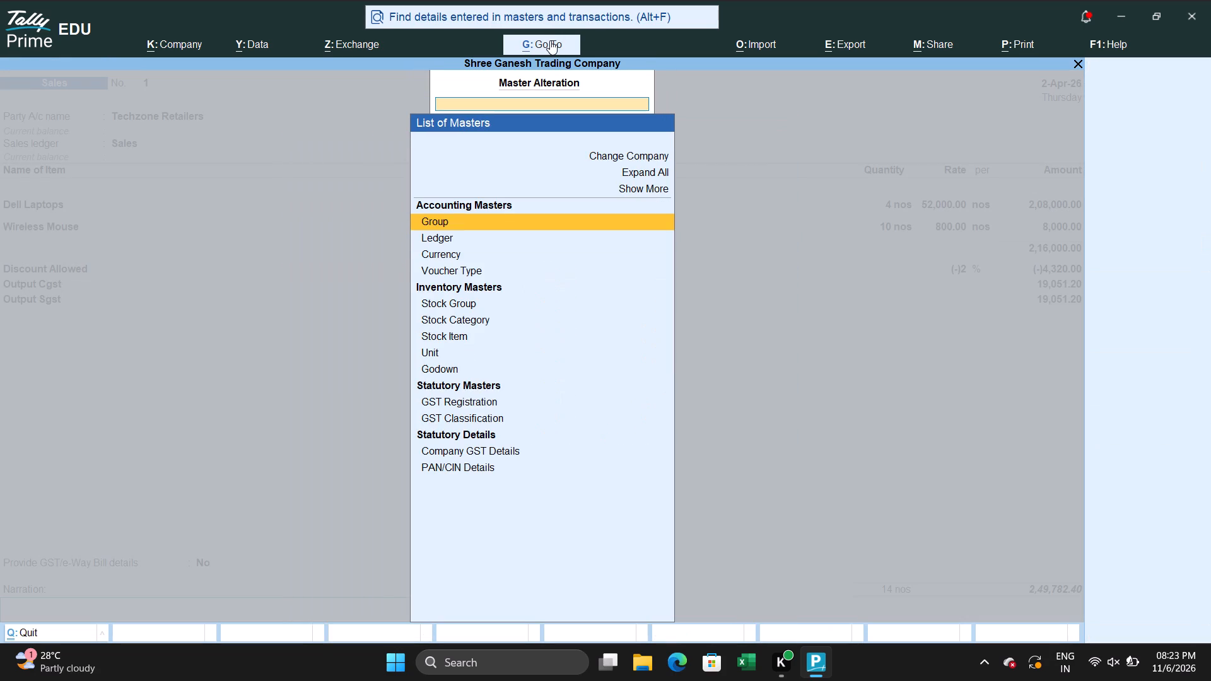
key(Down)
key(Return)
key(Down)
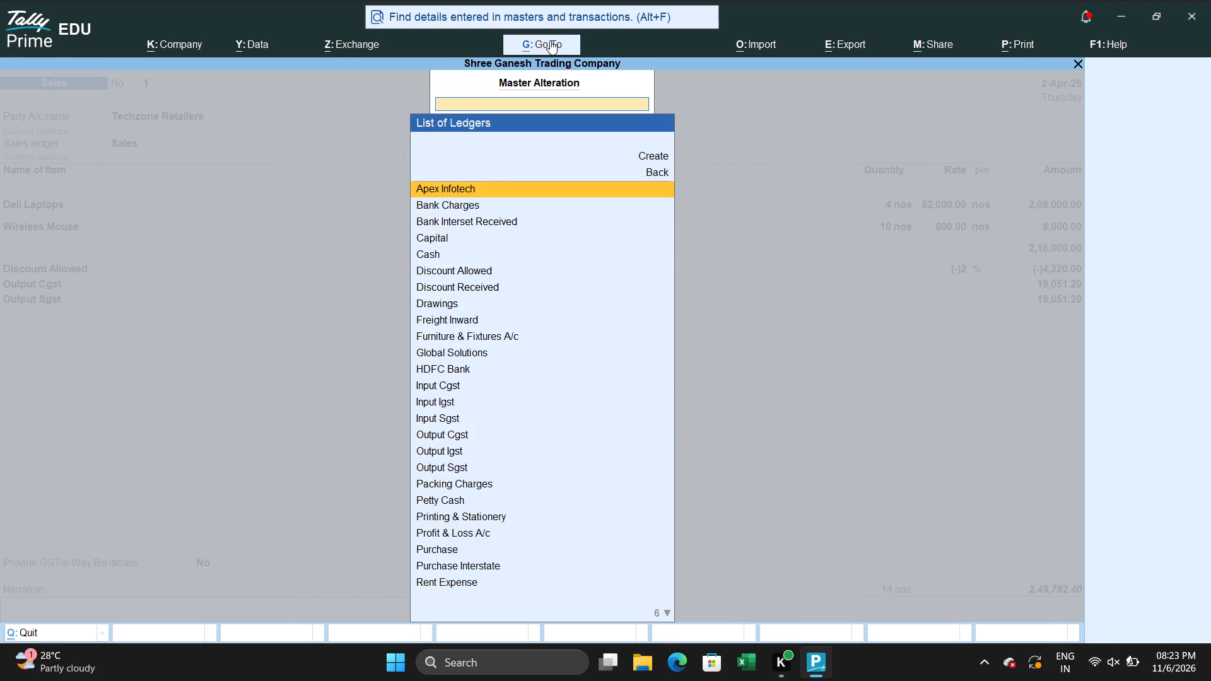
key(Down)
key(Down)
key(Down)
key(Down)
key(Down)
key(Down)
key(Down)
key(Down)
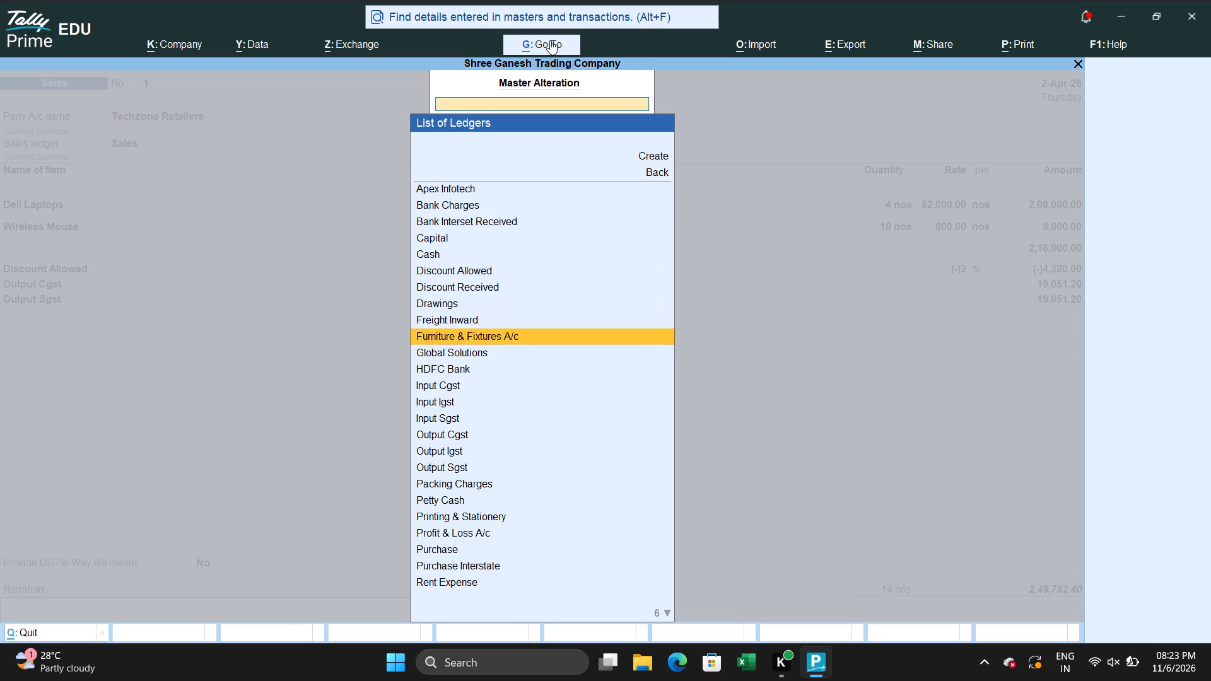
key(Down)
key(Down)
key(Down)
key(Down)
key(Down)
key(Down)
key(Down)
key(Down)
key(Down)
key(Down)
key(Down)
key(Down)
key(Down)
key(Down)
key(Down)
key(Down)
key(Down)
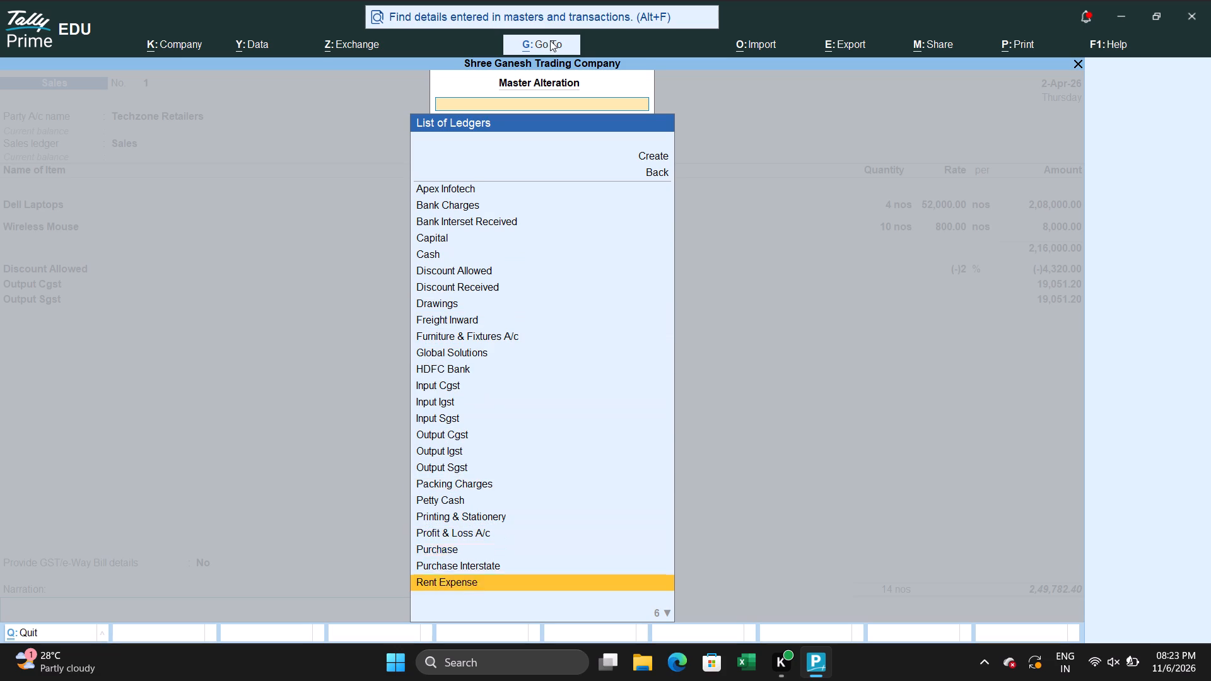
key(Down)
key(Down)
key(Down)
key(Down)
key(Down)
key(Down)
key(Down)
key(Up)
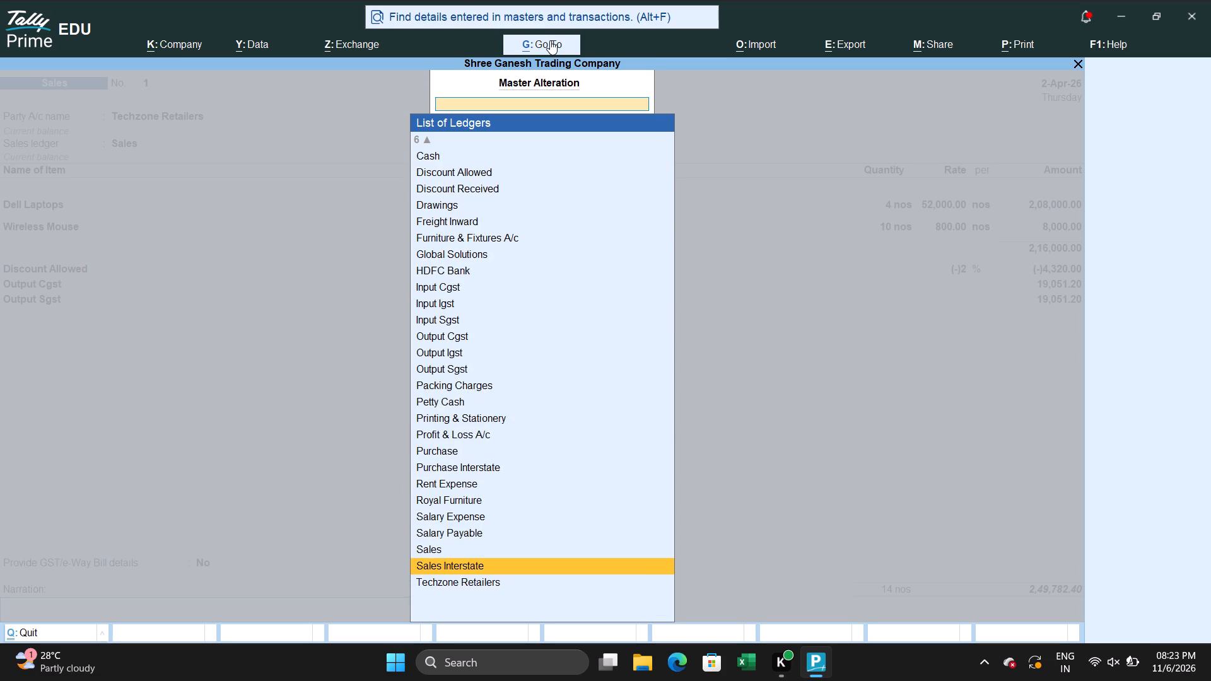
key(Down)
key(Return)
key(Return)
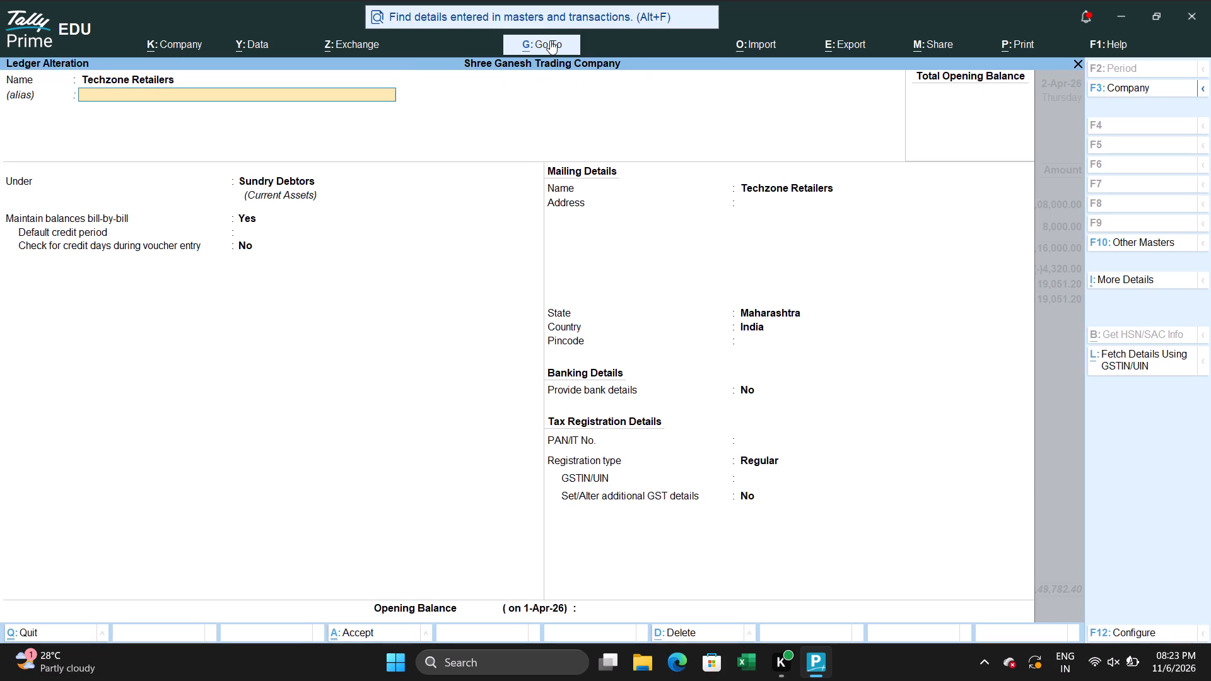
key(Return)
key(Return)
key(Return)
key(Return)
key(Return)
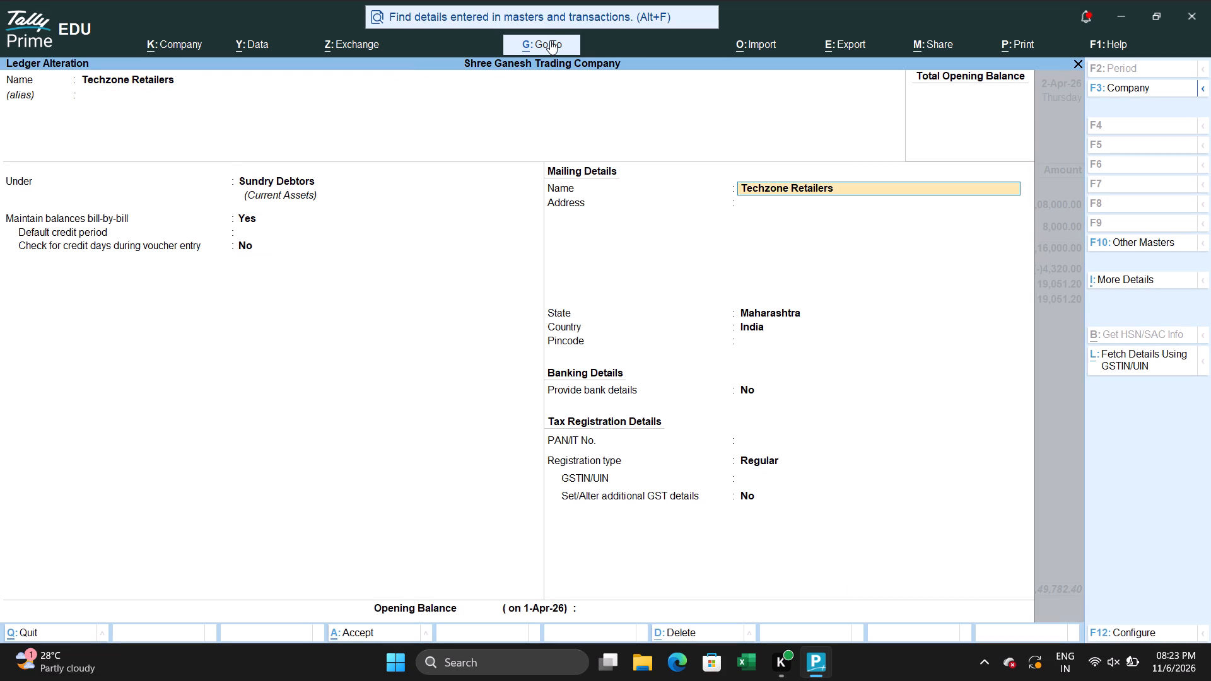
key(Return)
key(Return)
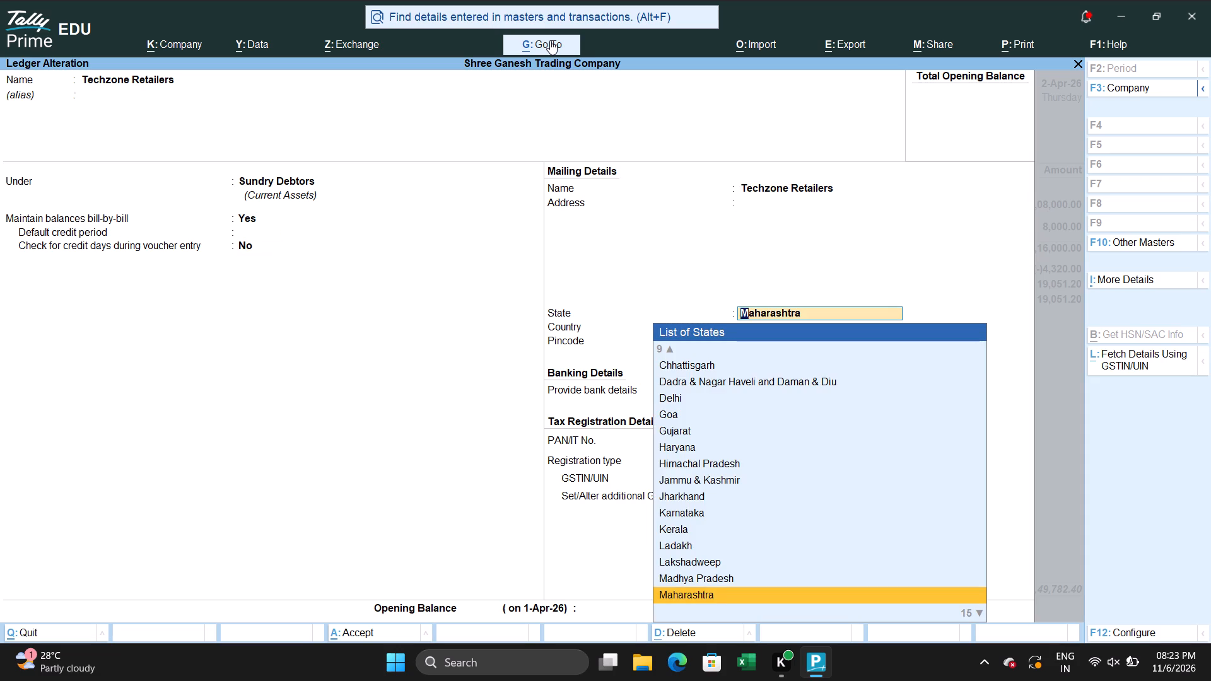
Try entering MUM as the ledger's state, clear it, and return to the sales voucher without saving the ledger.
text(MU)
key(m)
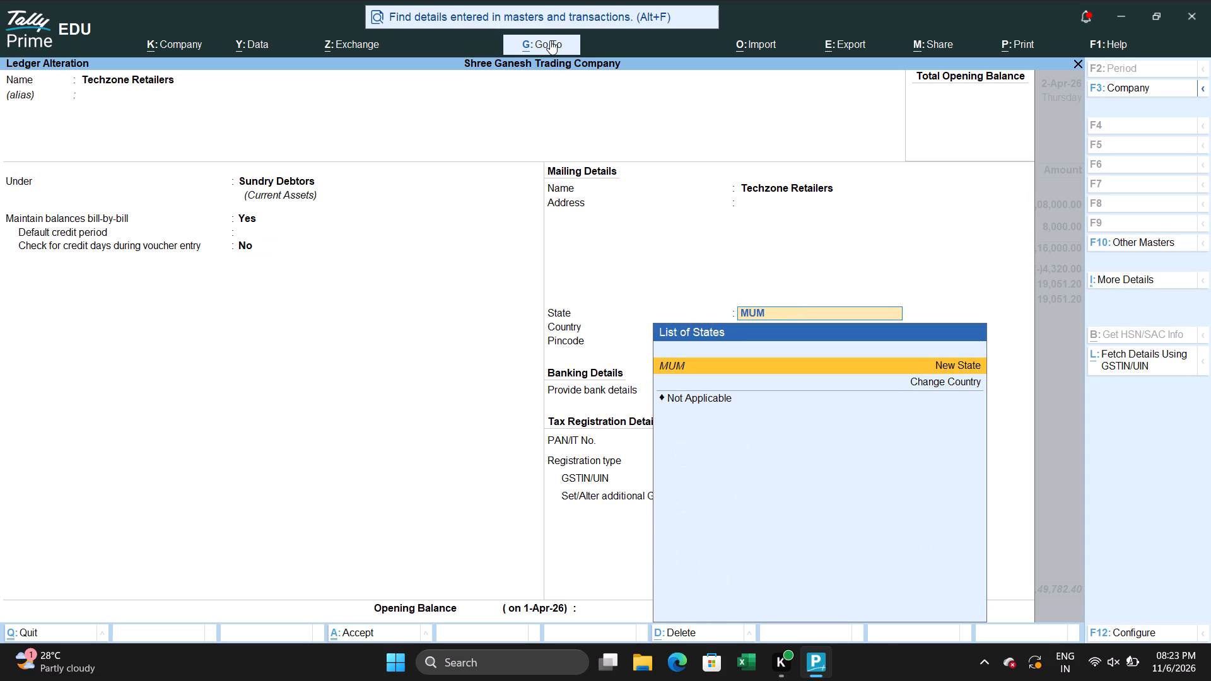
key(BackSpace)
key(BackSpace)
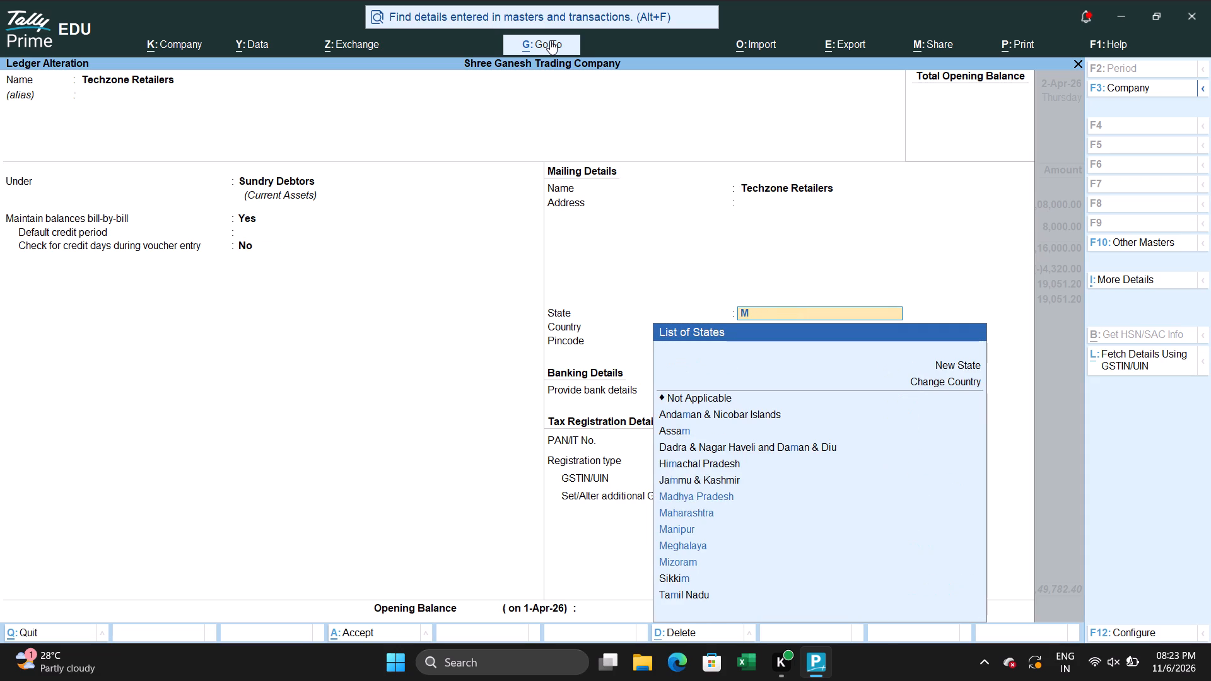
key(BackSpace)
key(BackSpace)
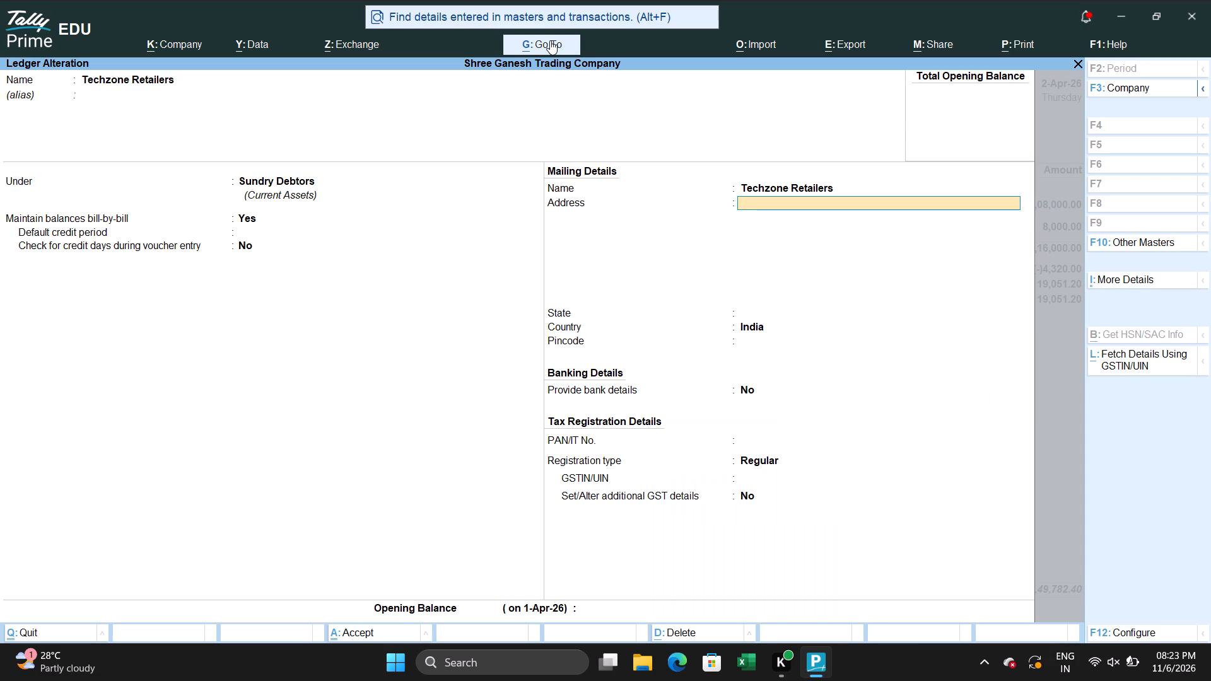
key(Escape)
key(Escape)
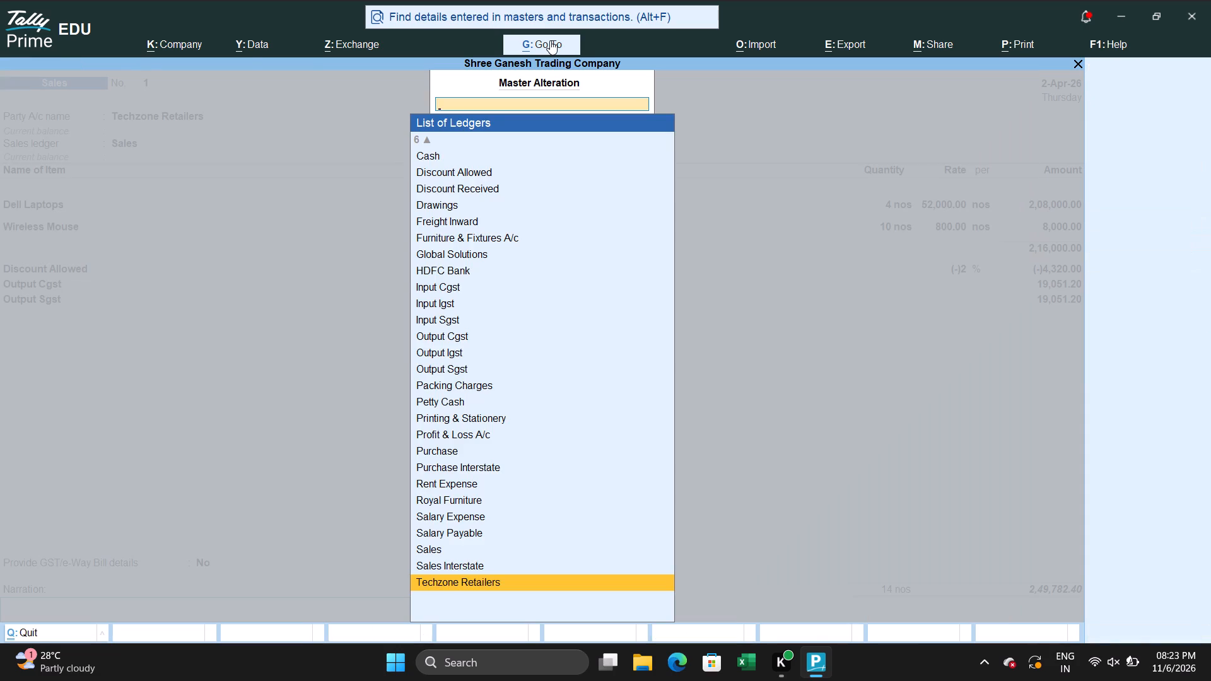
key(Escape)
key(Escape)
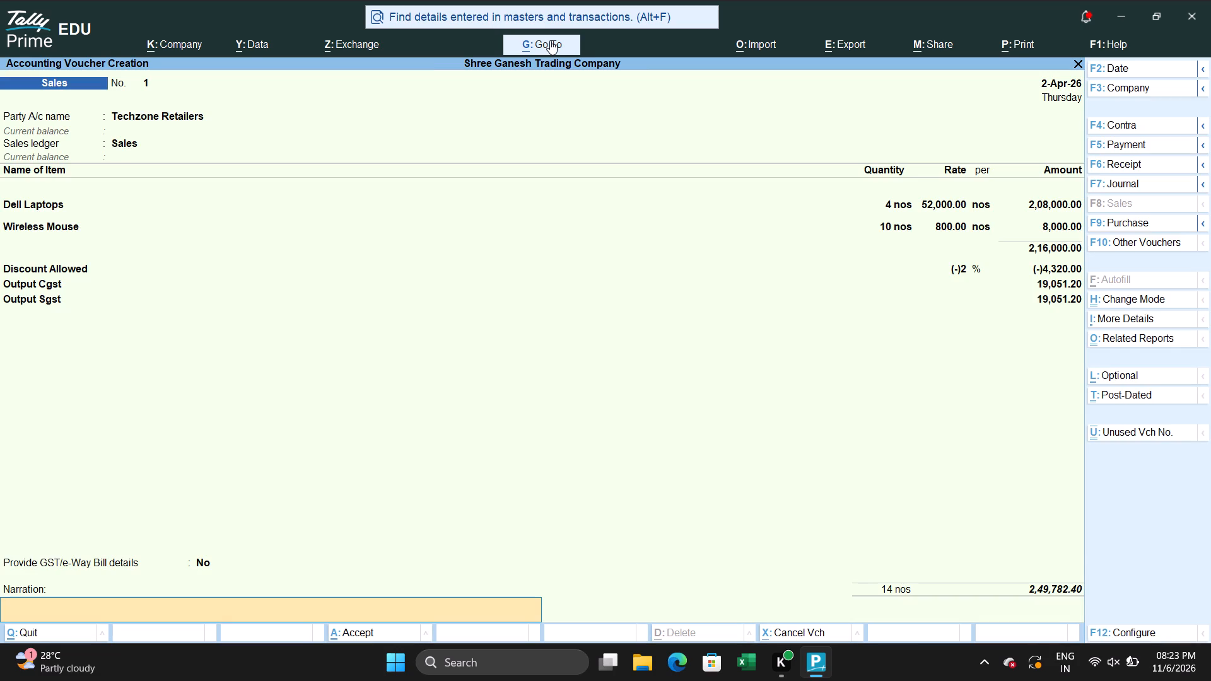
Leave the narration blank and accept the Techzone Retailers sales voucher.
key(Return)
key(Return)
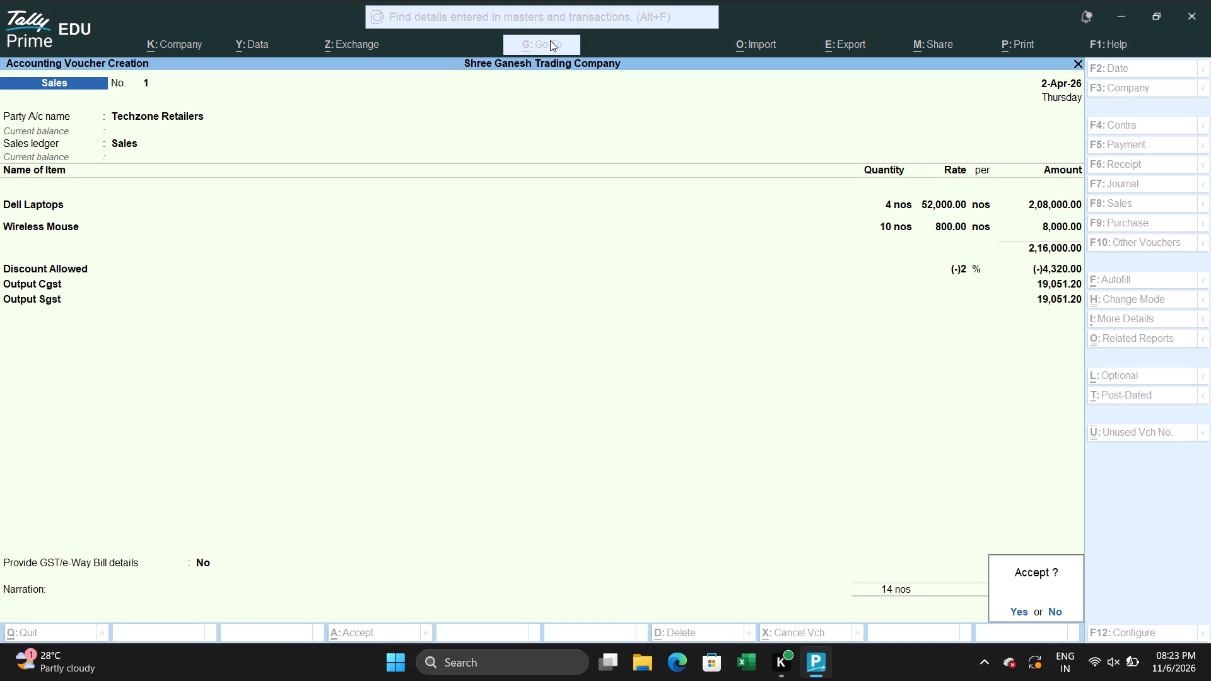
key(Return)
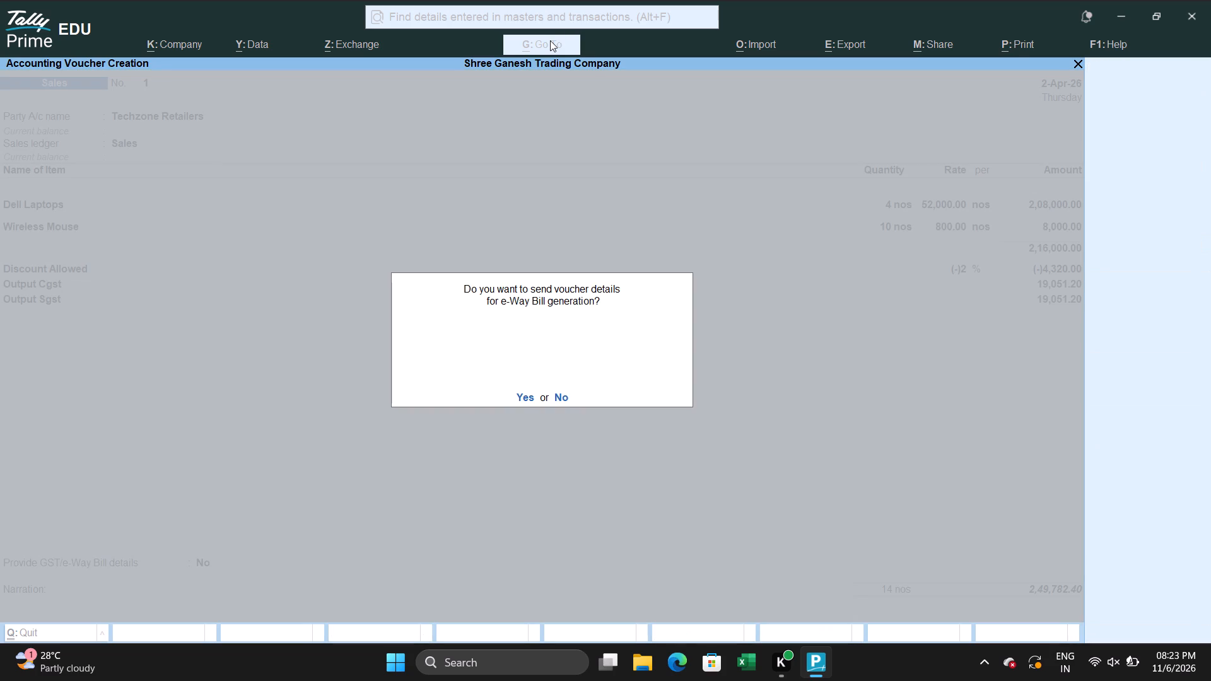
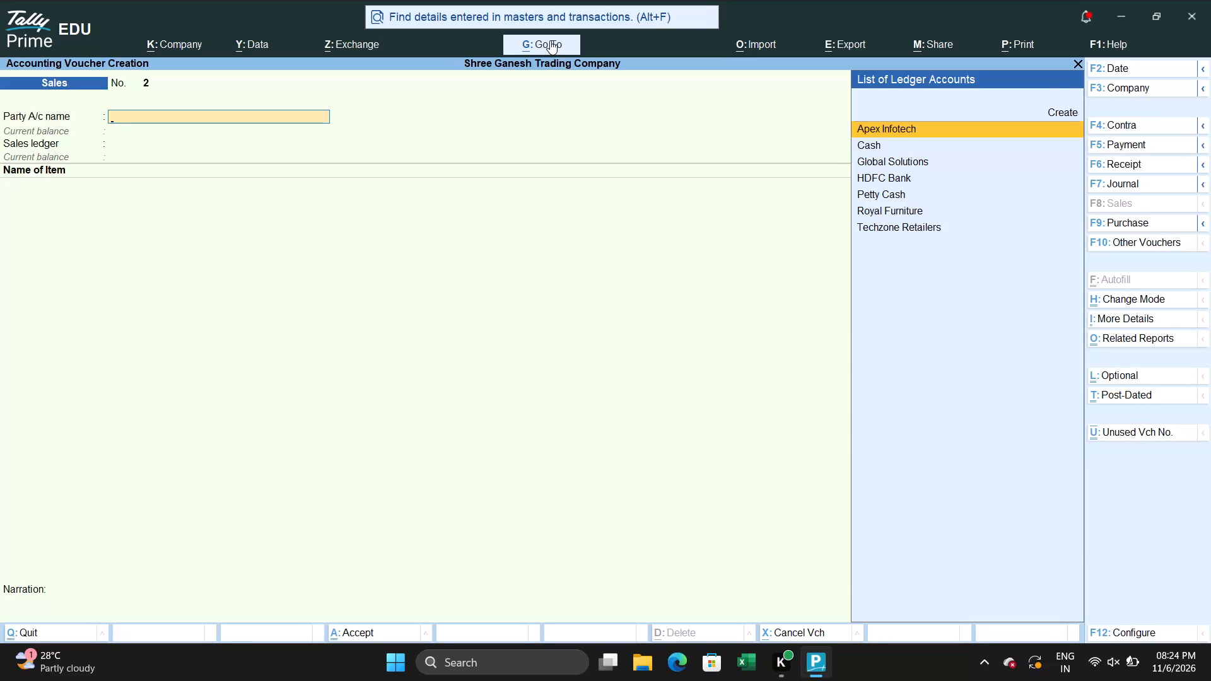
Leave voucher creation and return to the Gateway of Tally.
key(Escape)
key(Escape)
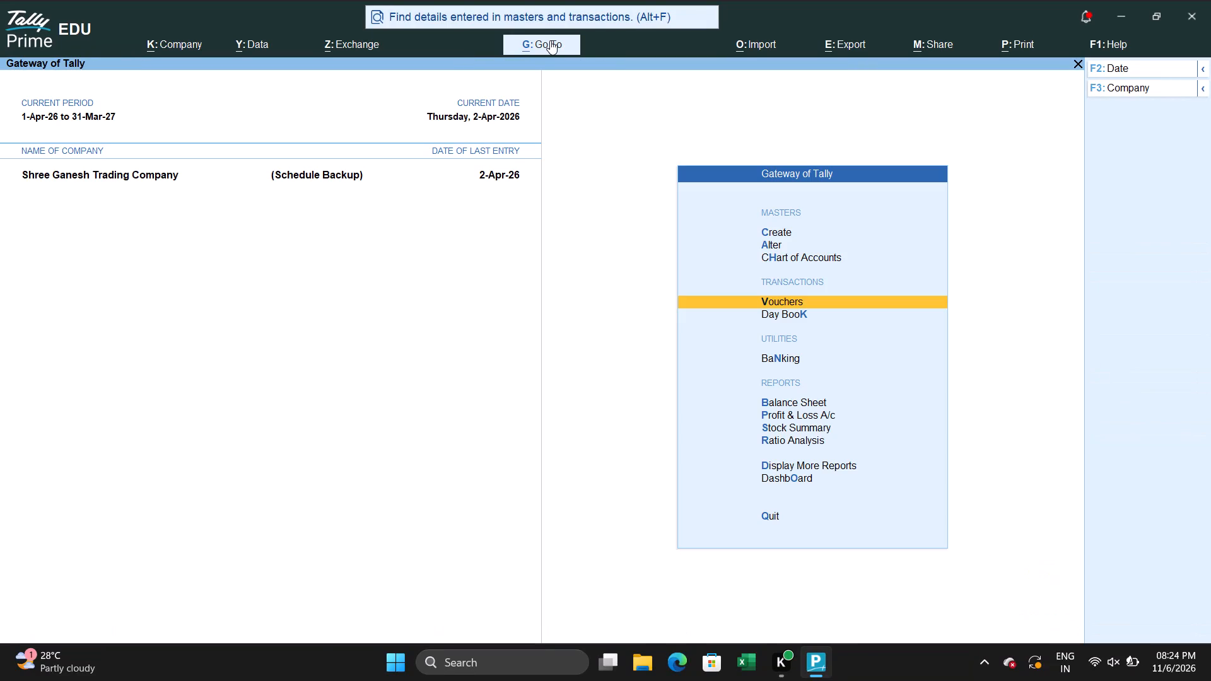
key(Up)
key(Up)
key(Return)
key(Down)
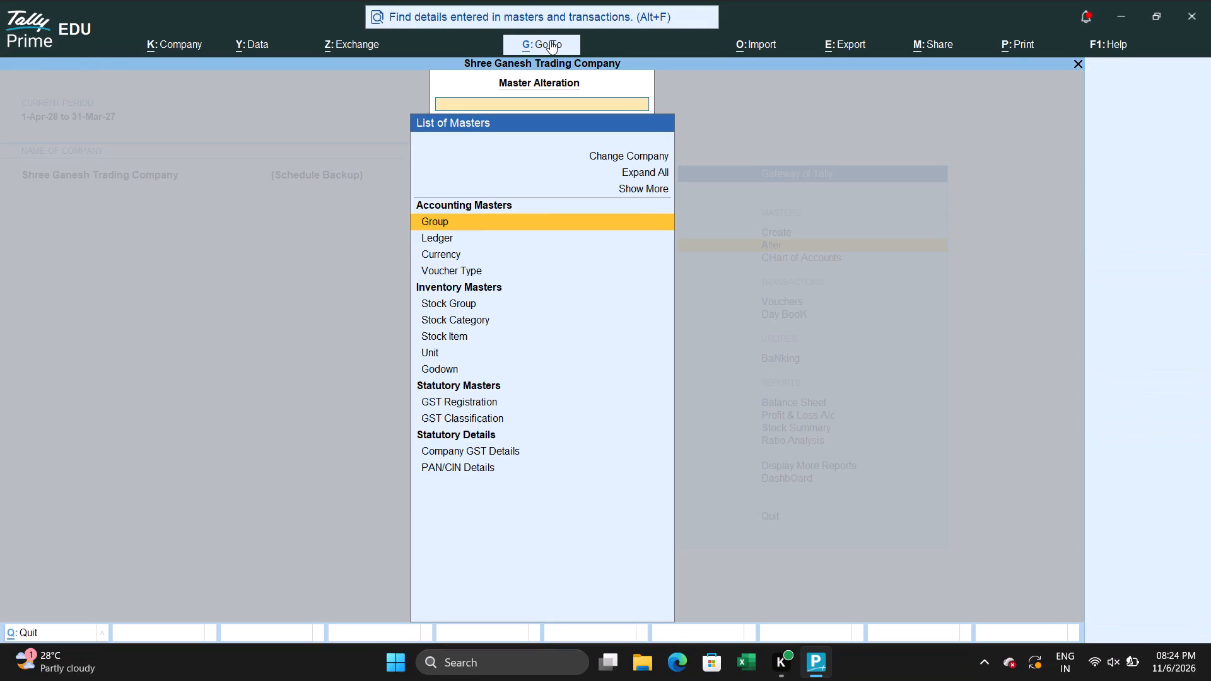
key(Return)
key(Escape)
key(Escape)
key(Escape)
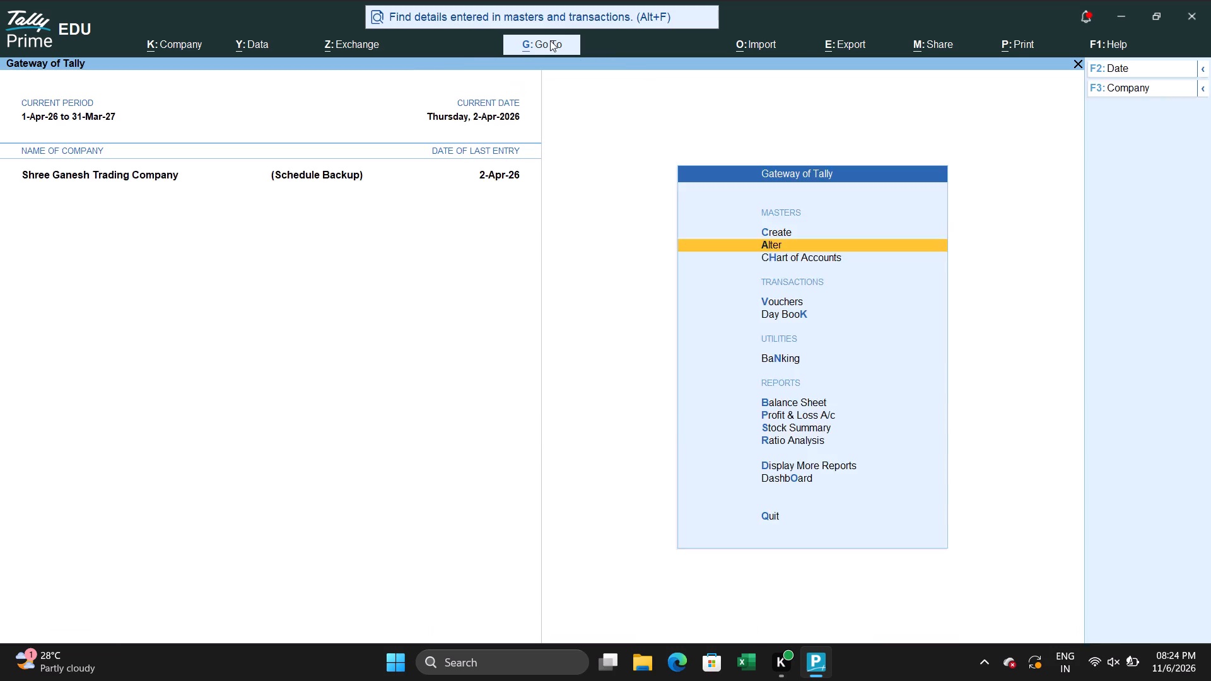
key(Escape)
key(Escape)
Open Techzone Retailers sales voucher No. 1 for alteration through the ledger report and go to its bill-wise details.
text(DAL)
key(Escape)
text(DAL)
key(Down)
key(Down)
key(Down)
key(Down)
key(Down)
key(Down)
key(Down)
key(Down)
key(Down)
key(Down)
key(Down)
key(Down)
key(Down)
key(Down)
key(Down)
key(Down)
key(Down)
key(Down)
key(Down)
key(Down)
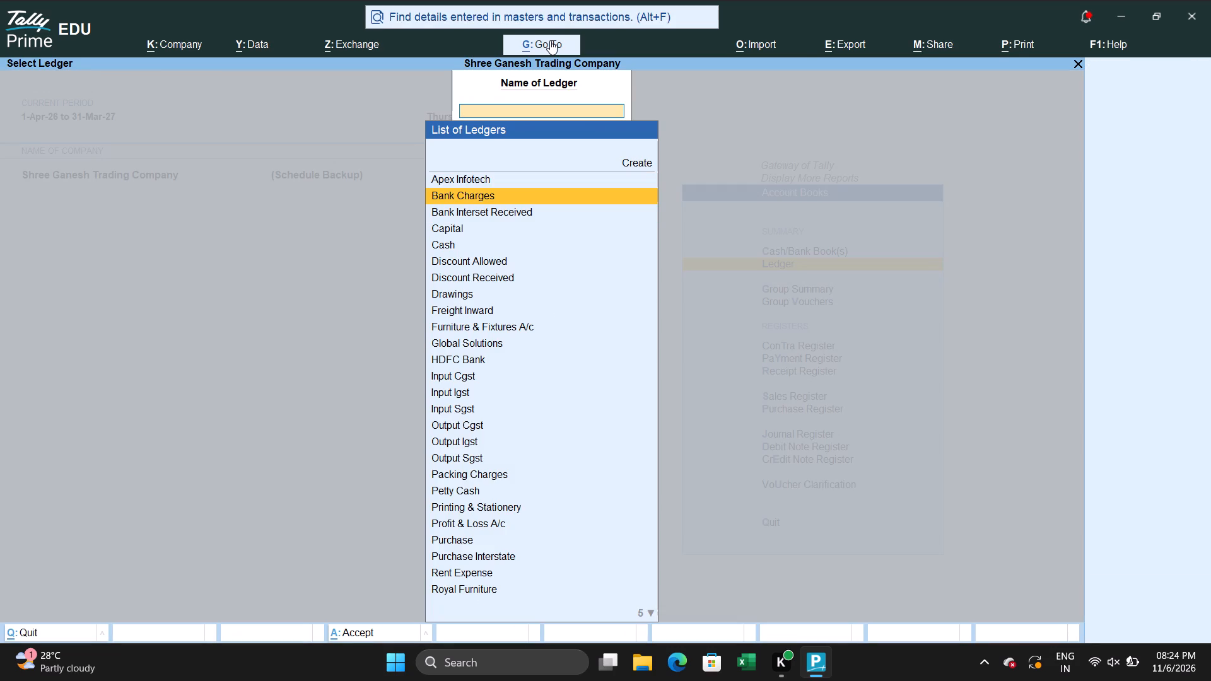
Open the Sales ledger report and bring up Techzone Retailers sales voucher No. 1 for alteration.
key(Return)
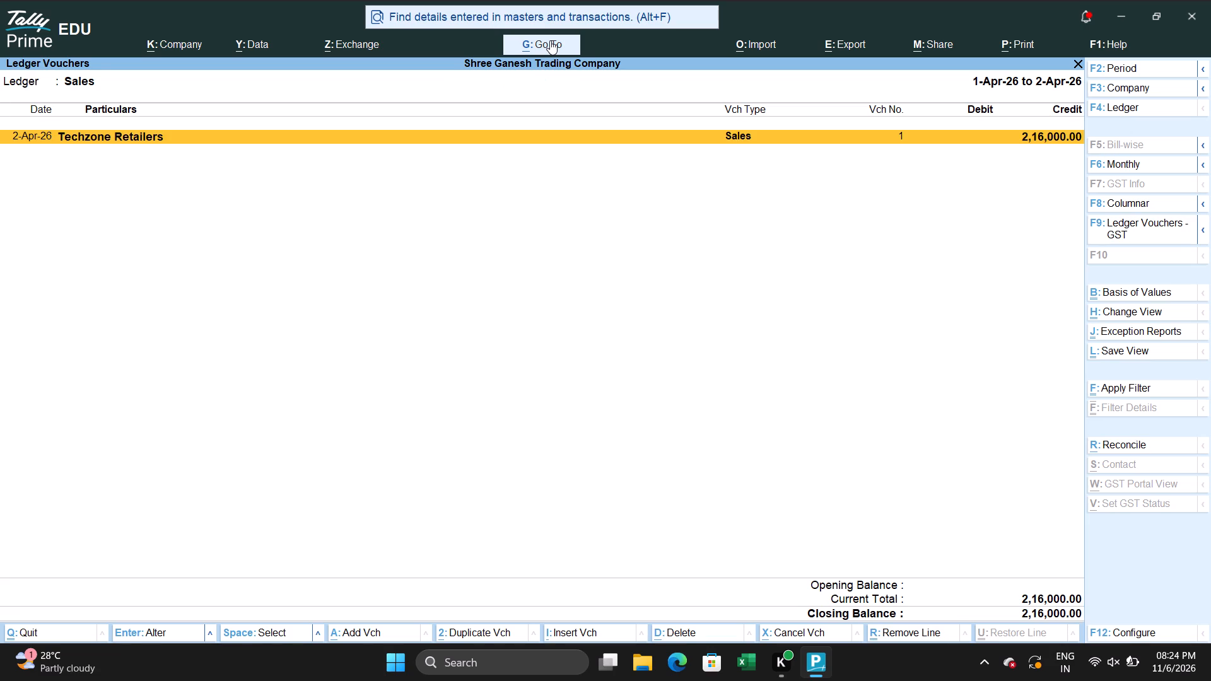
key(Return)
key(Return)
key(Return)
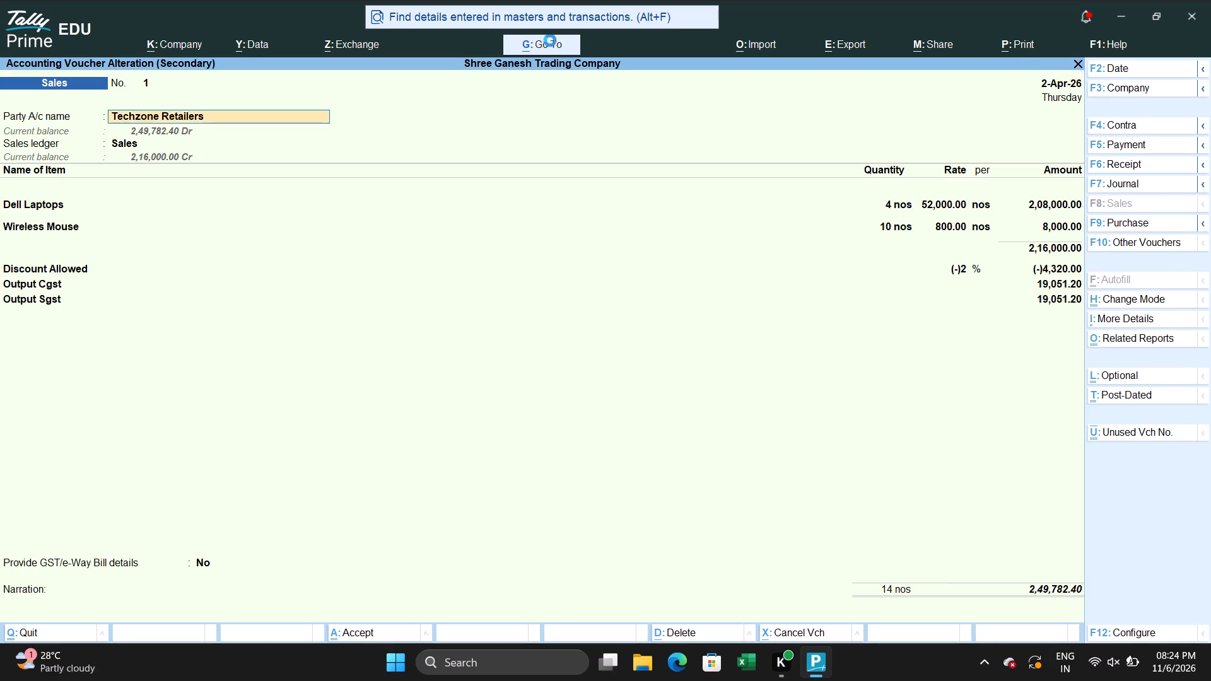
Go through the voucher's party details, keeping Maharashtra as state and place of supply and Regular as GST registration type.
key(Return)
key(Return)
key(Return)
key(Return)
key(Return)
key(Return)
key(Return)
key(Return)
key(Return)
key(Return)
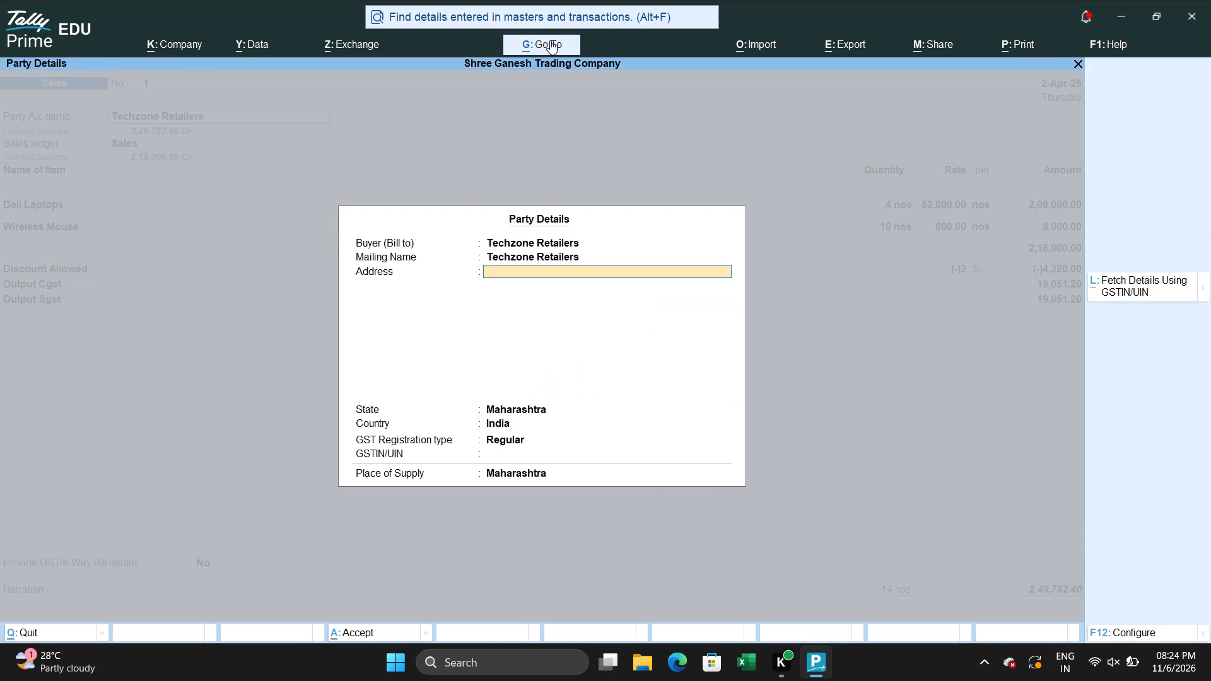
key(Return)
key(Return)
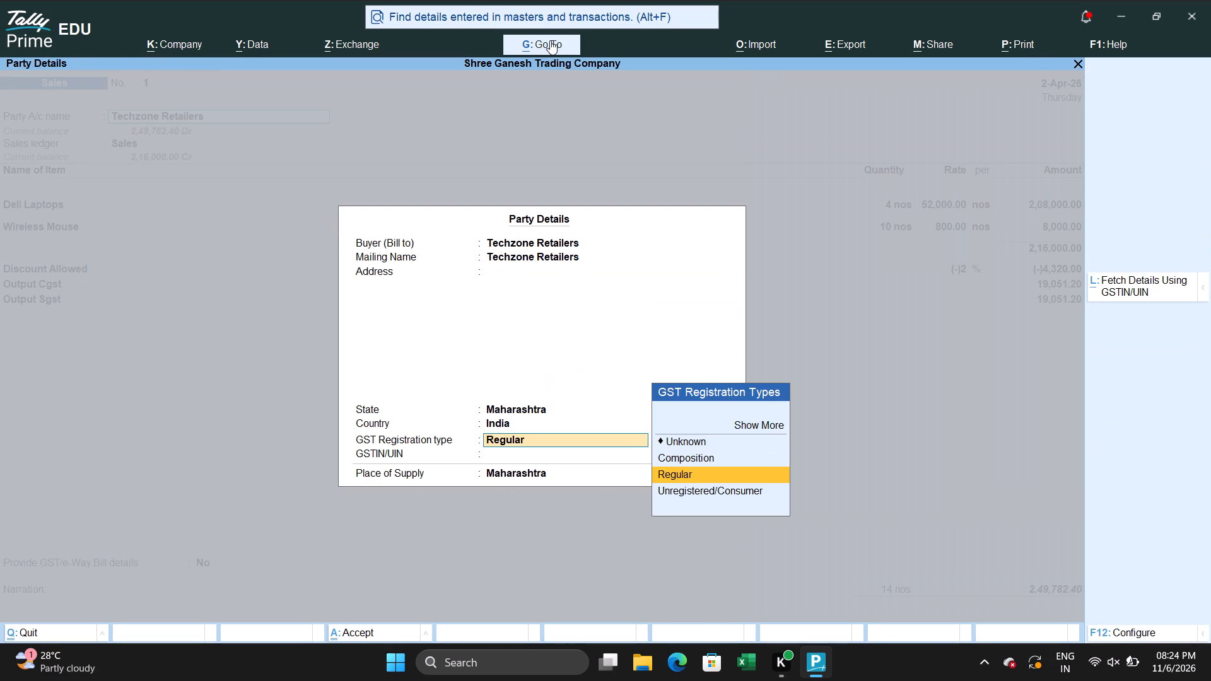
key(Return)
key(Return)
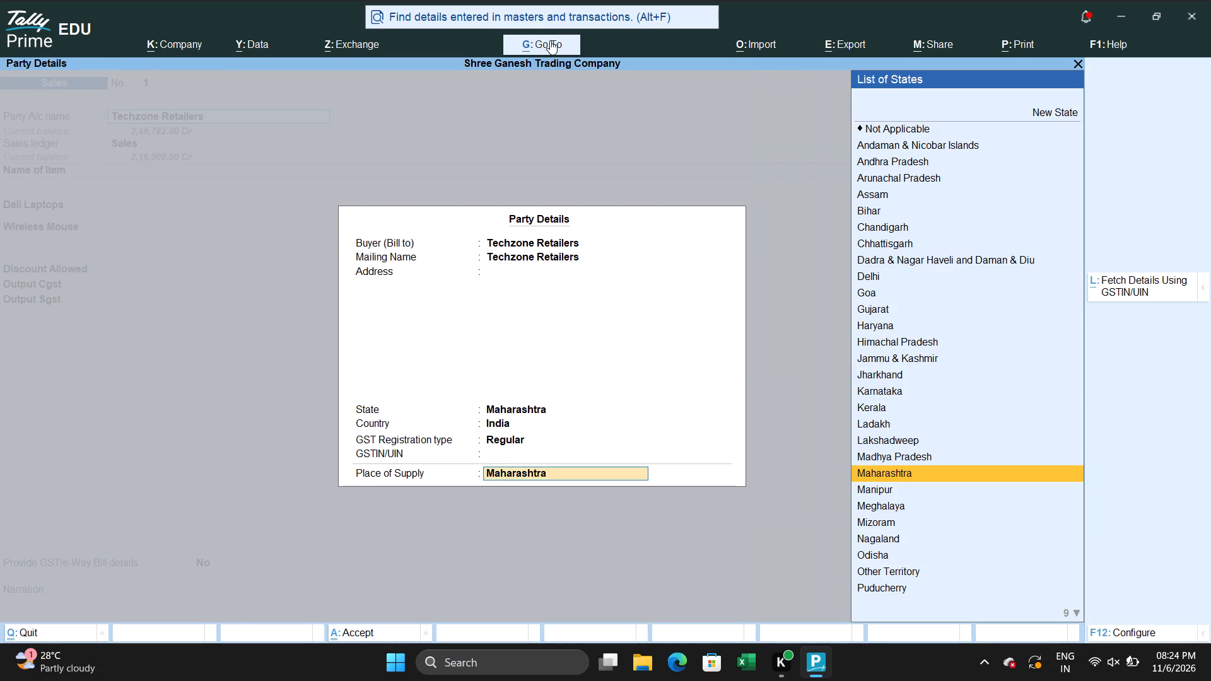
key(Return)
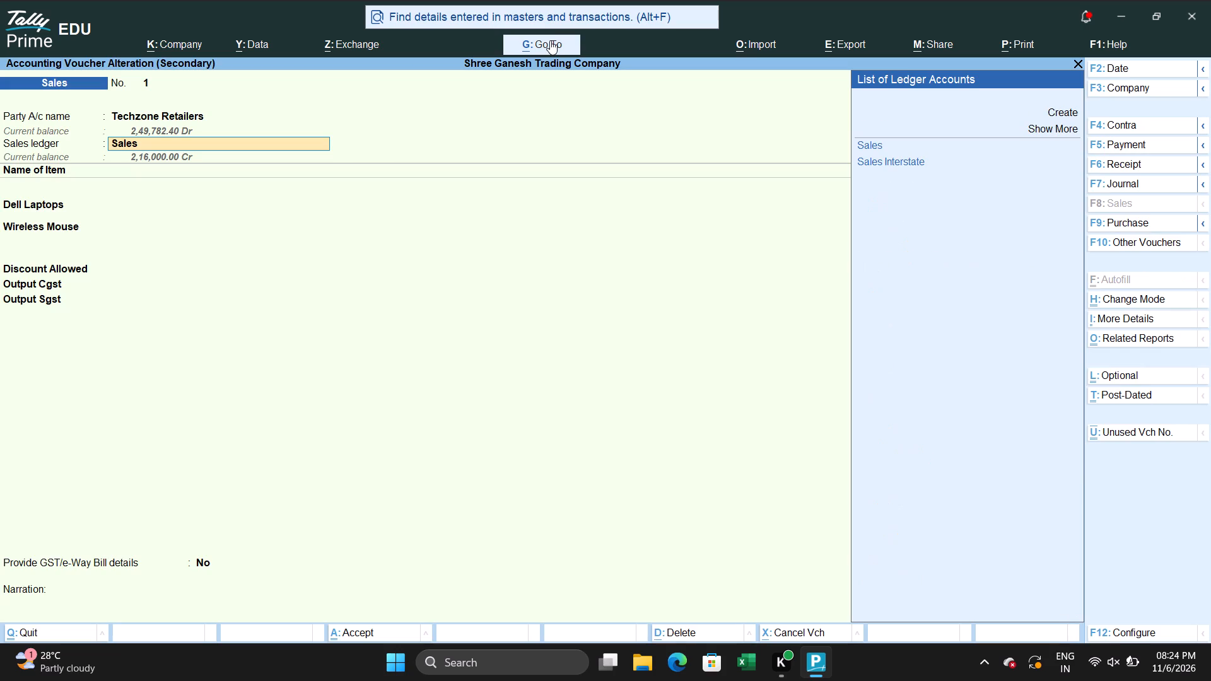
Keep the Sales ledger and go through the Dell Laptops and Wireless Mouse lines without changing quantities, rates or amounts.
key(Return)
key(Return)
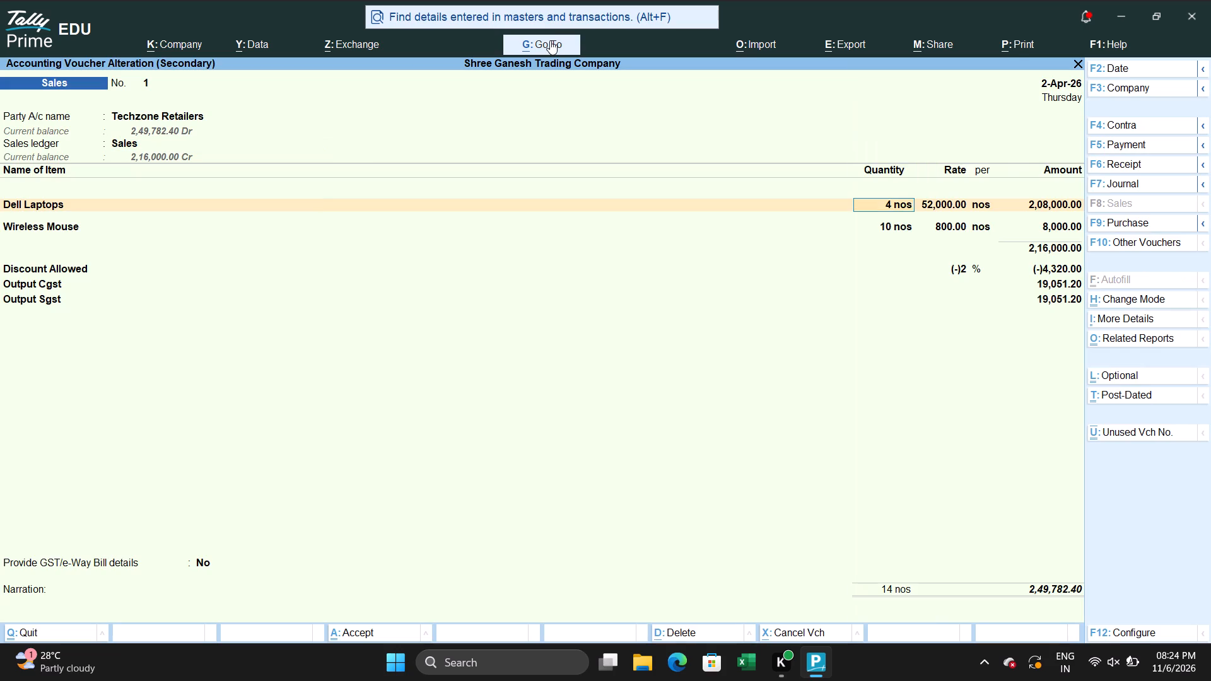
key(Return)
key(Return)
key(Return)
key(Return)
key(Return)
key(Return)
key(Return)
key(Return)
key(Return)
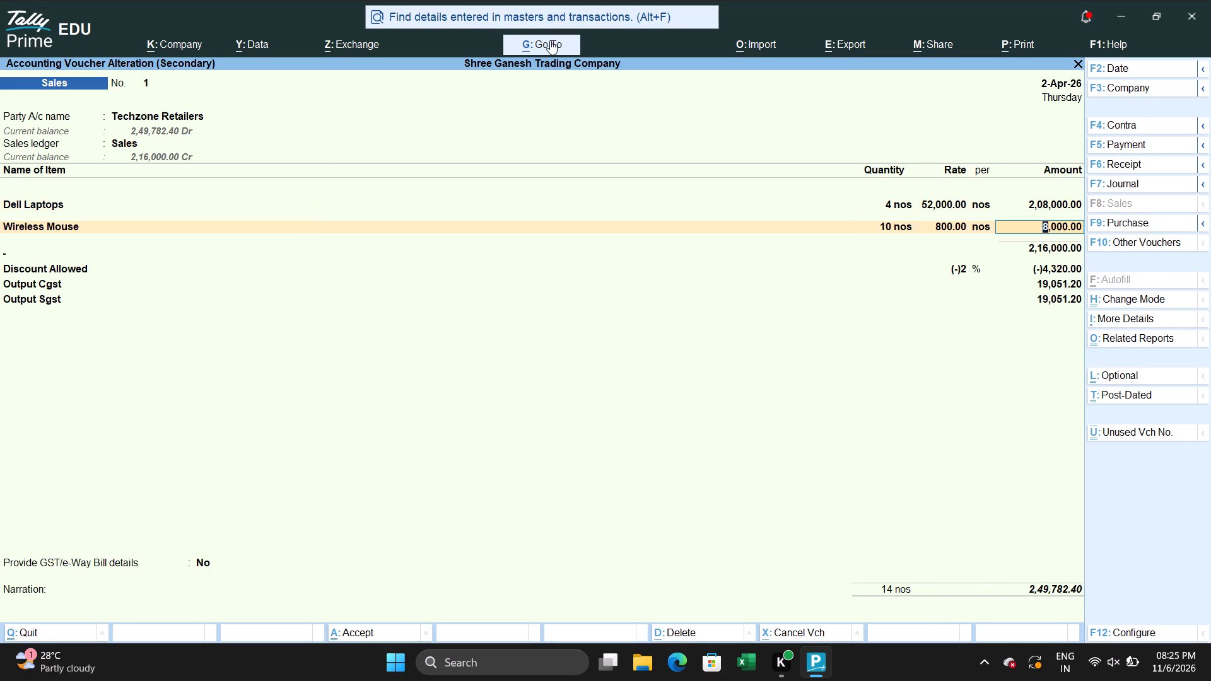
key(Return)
Go through the Discount Allowed, Output Cgst and Output Sgst lines down to the voucher total, keeping their entries.
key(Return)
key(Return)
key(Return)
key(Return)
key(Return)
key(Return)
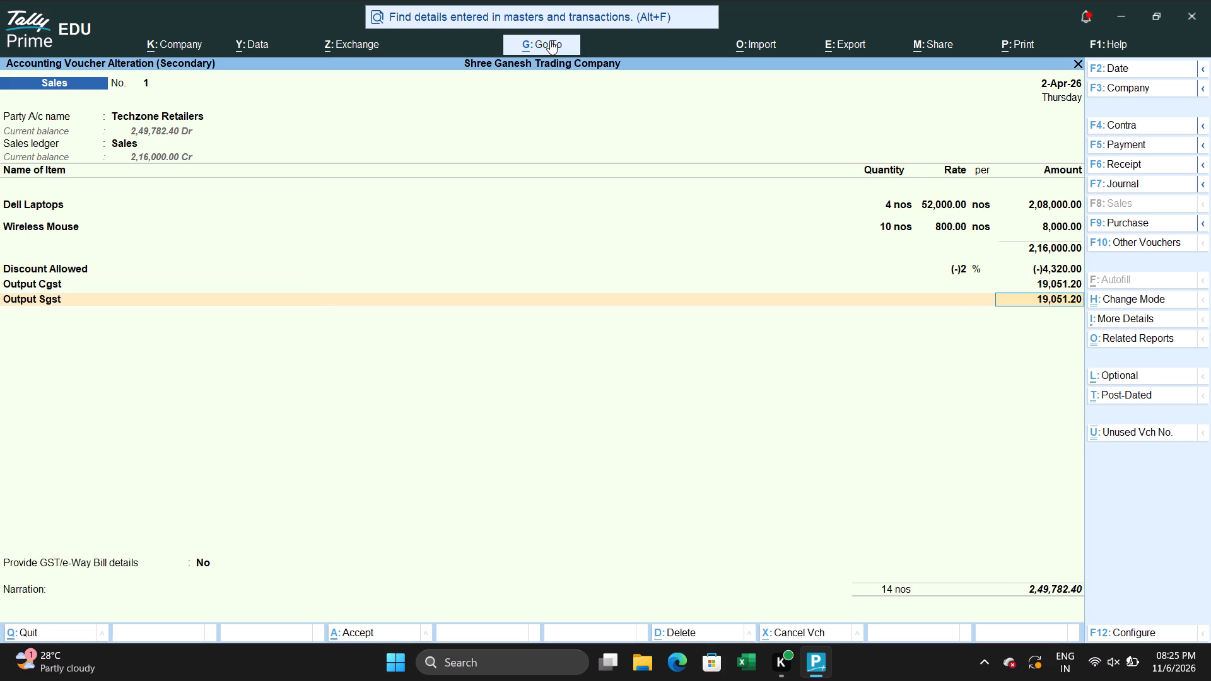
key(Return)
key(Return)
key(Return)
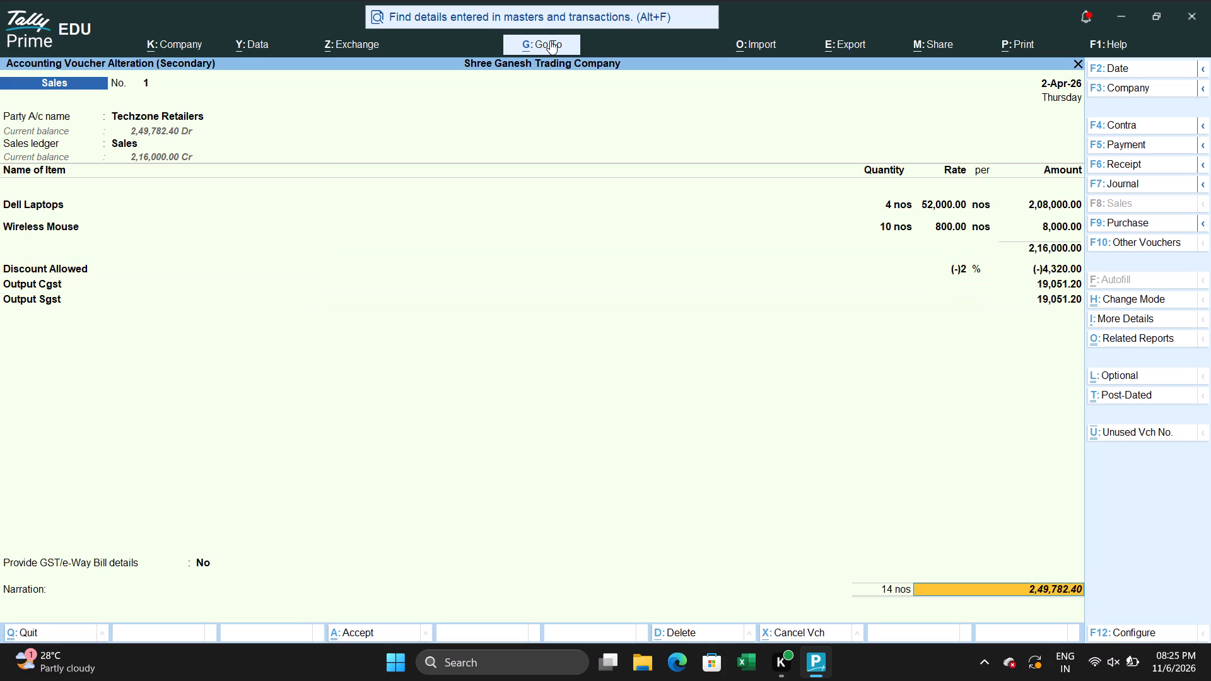
Open the bill-wise details for Techzone Retailers and keep New Ref as the reference type.
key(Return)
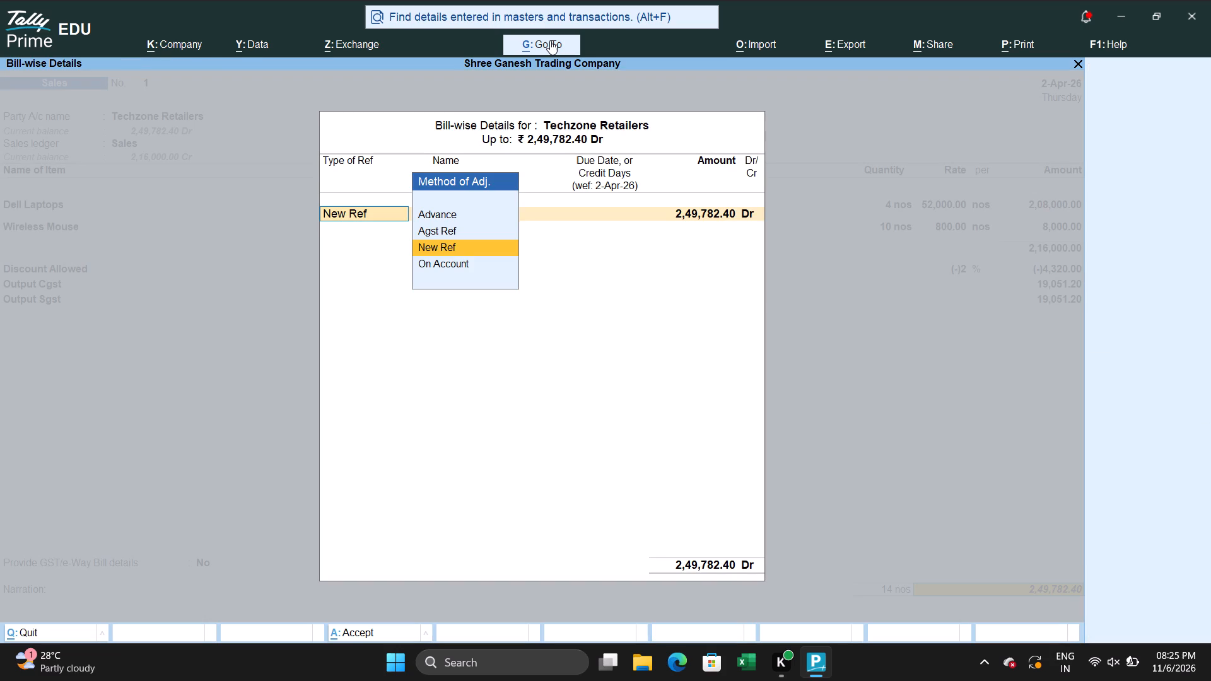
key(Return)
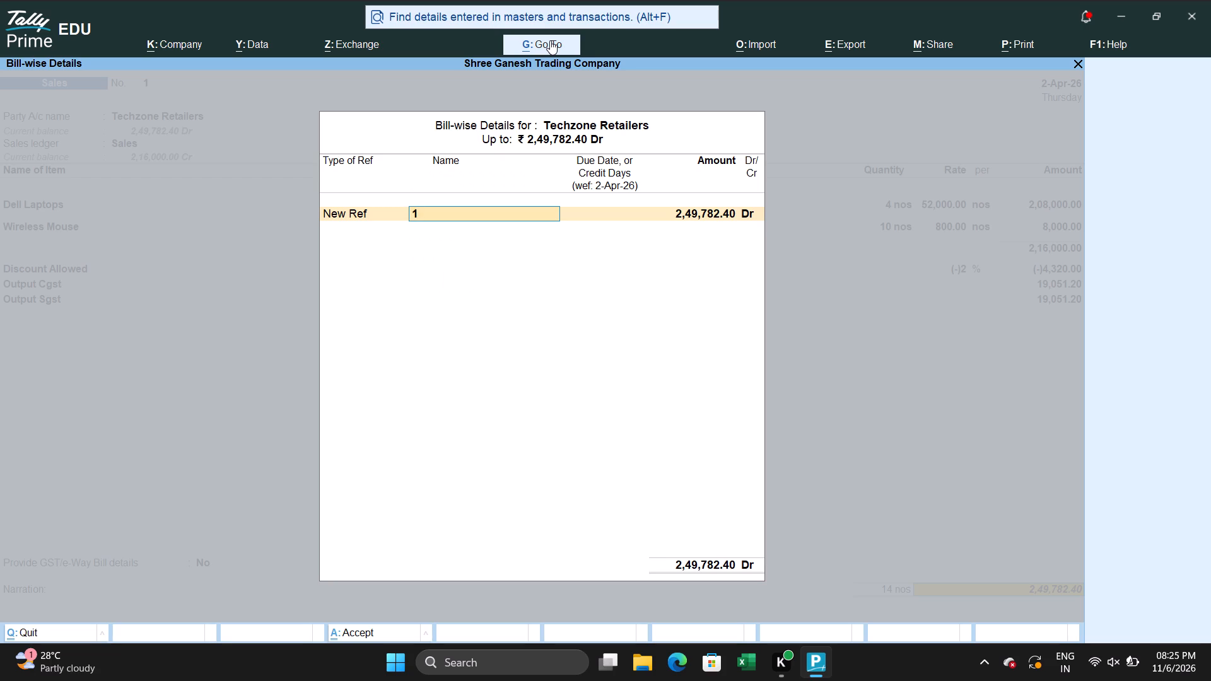
Rename the Techzone Retailers New Ref bill as SG/SALES/01, leave the narration blank, and accept the altered sales voucher.
key(s)
key(g)
text(/SALES)
key(slash)
text(01)
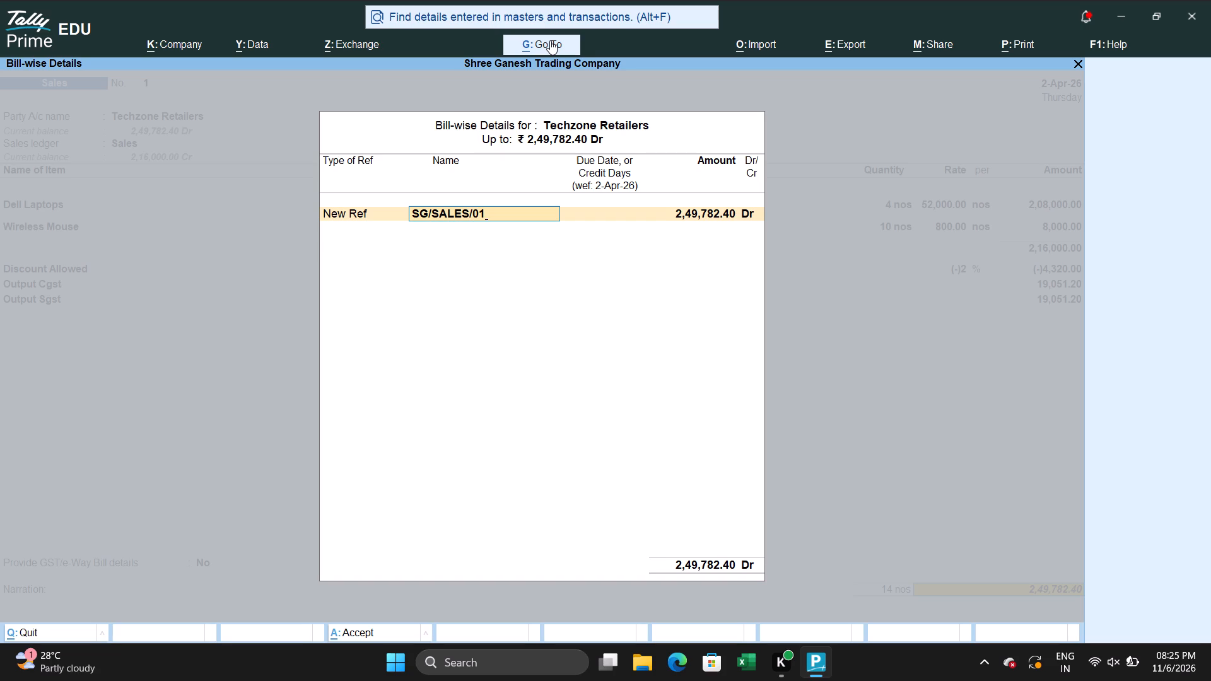
key(Return)
key(Return)
key(Return)
key(Return)
key(Return)
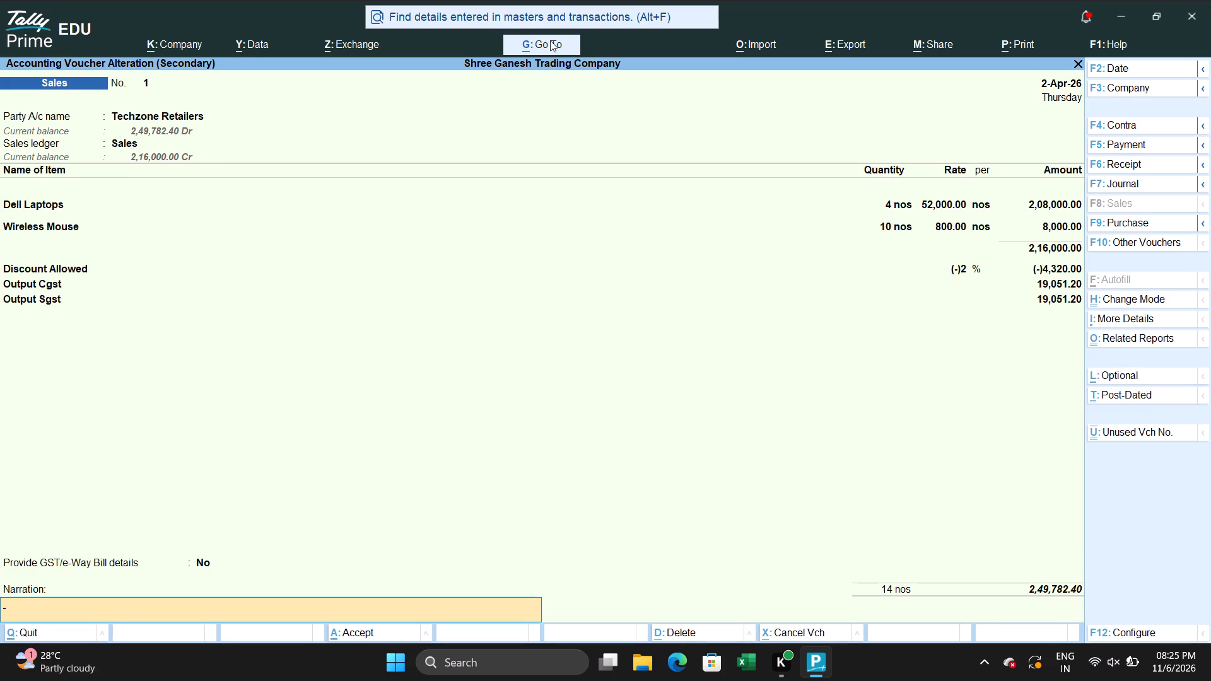
key(Return)
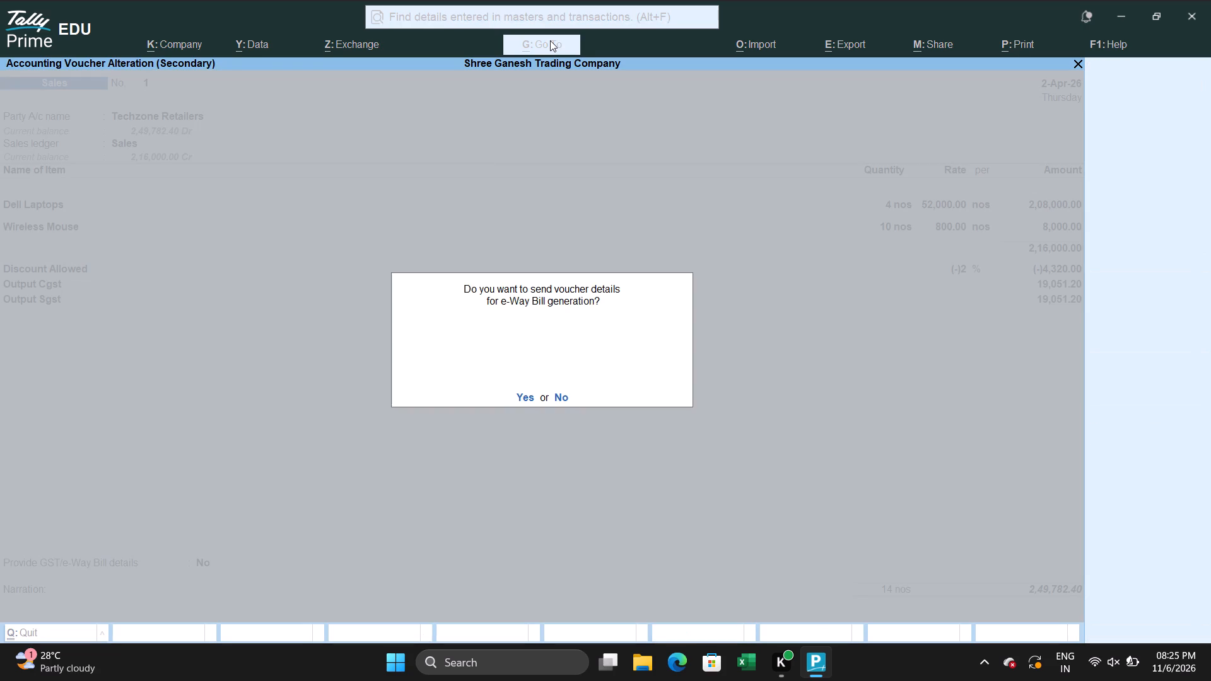
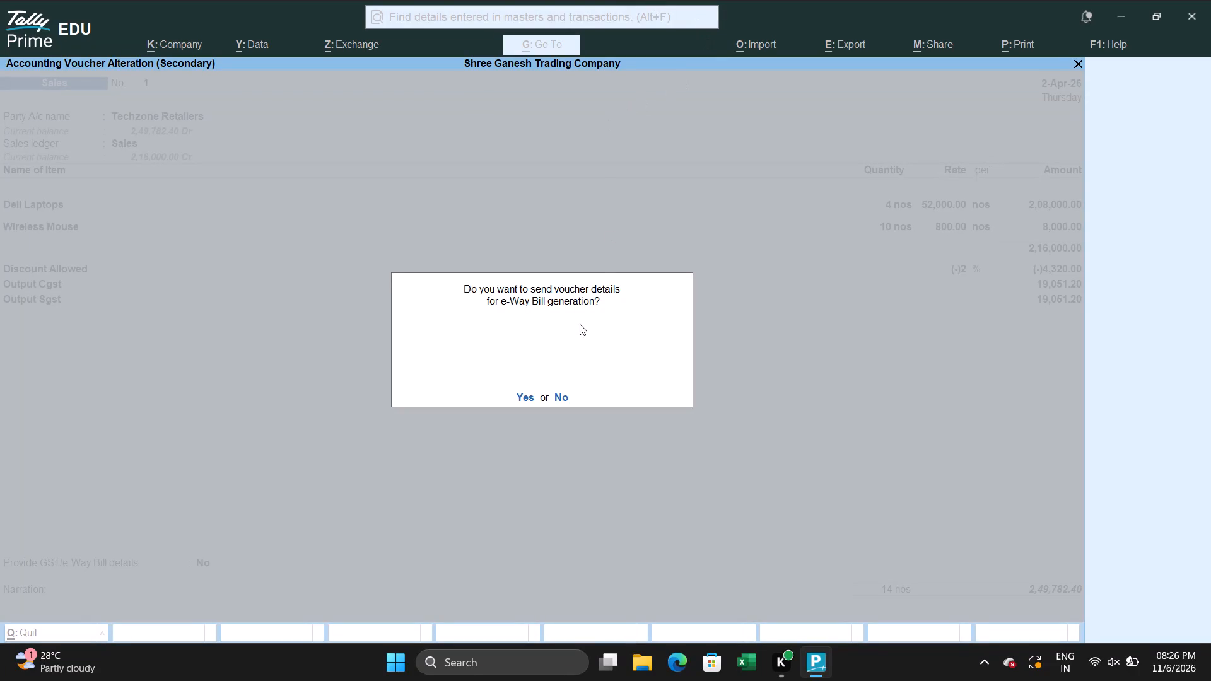
Decline sending the voucher details for e-Way Bill generation and return from the ledger report to the Gateway of Tally.
click(564, 400)
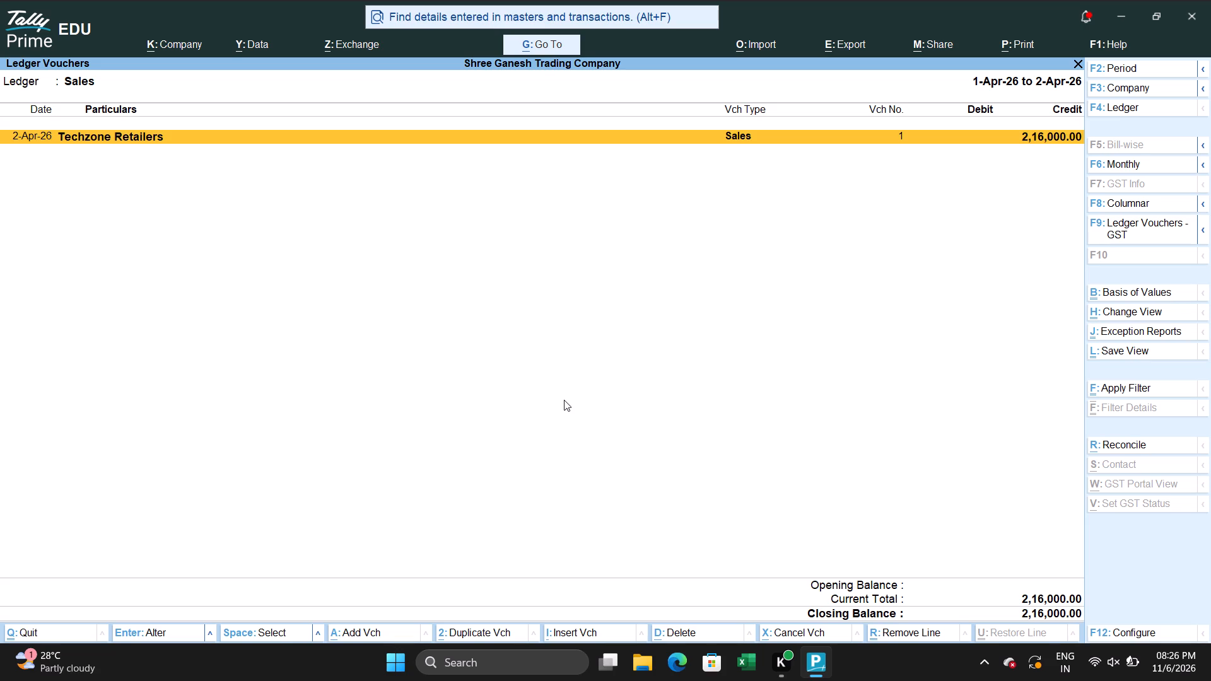
key(Escape)
key(Escape)
key(Escape)
key(Escape)
key(Escape)
key(Escape)
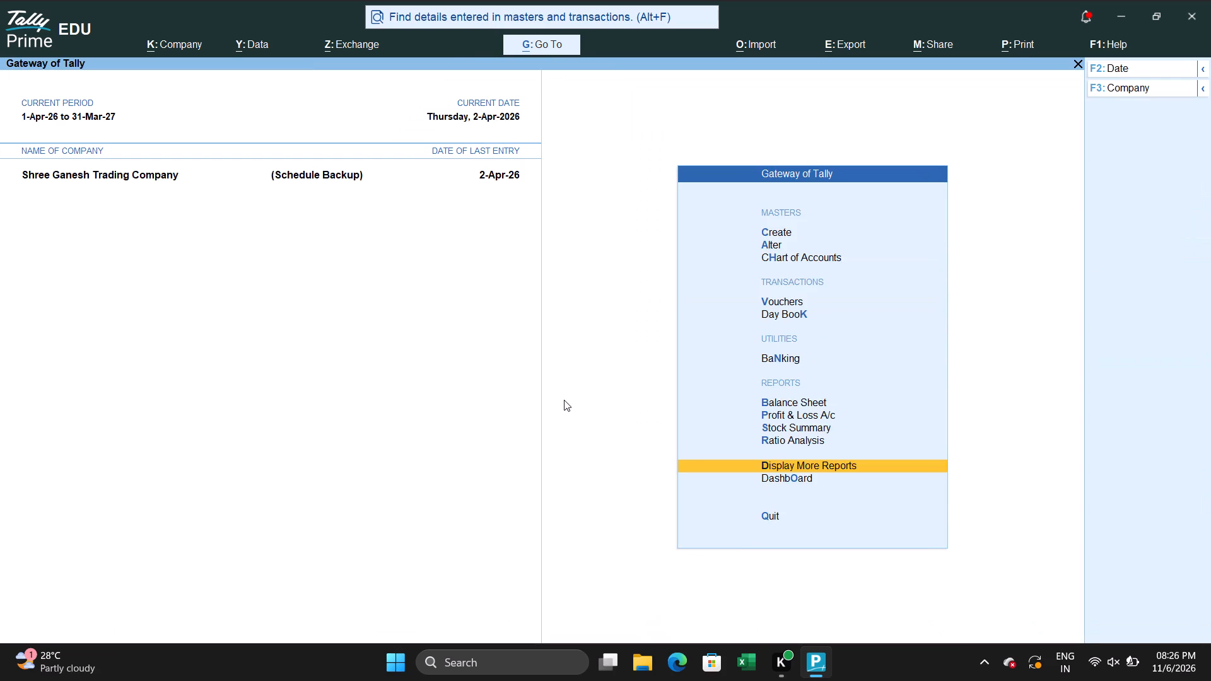
key(Escape)
Open Accounting Voucher Creation from the Gateway of Tally.
key(Up)
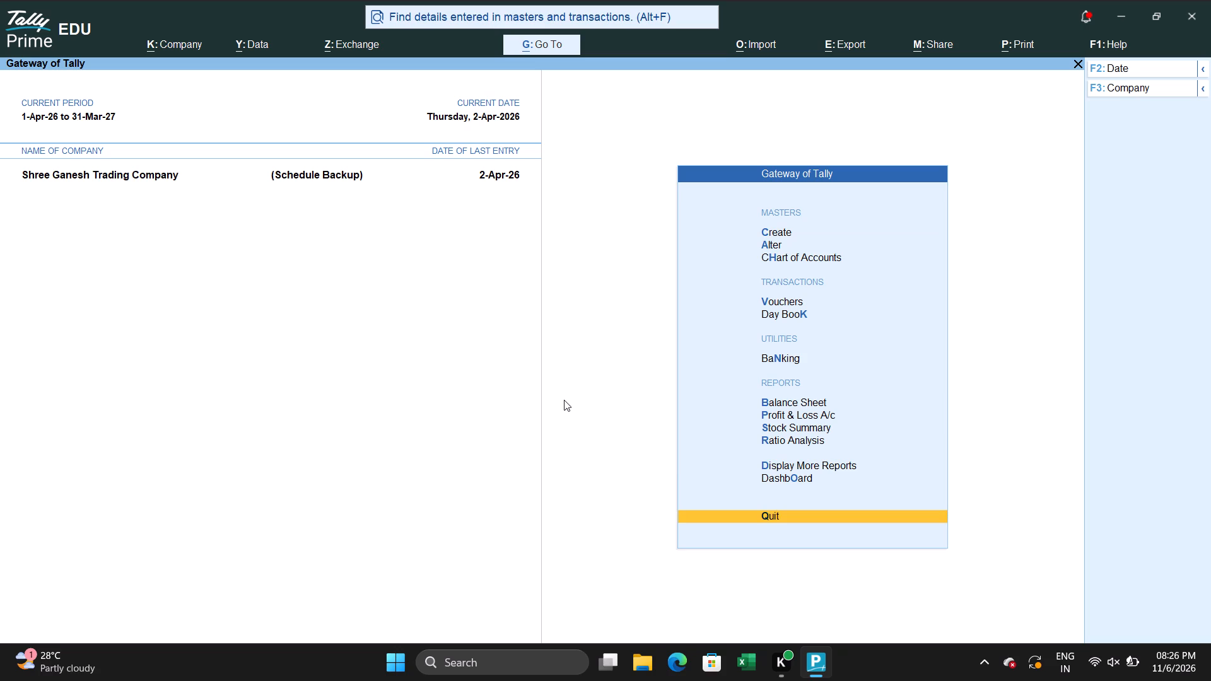
key(Up)
key(Up)
key(Up)
key(Up)
key(Up)
key(Up)
key(Up)
key(Up)
key(Up)
key(Up)
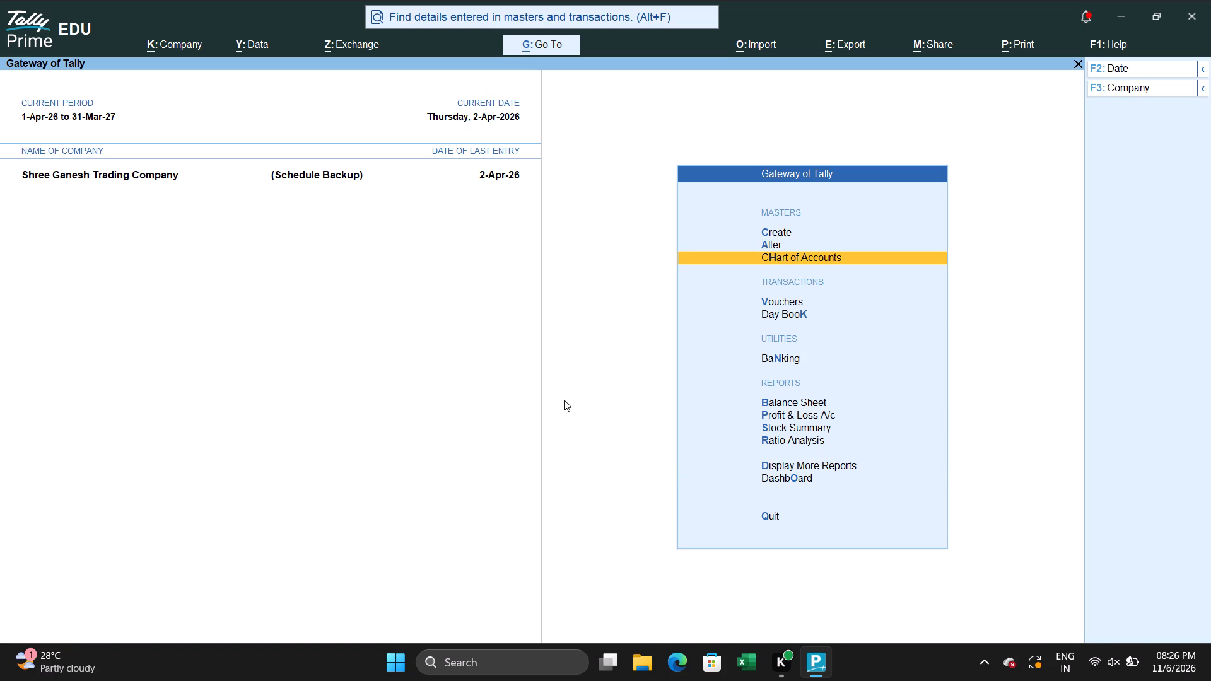
key(v)
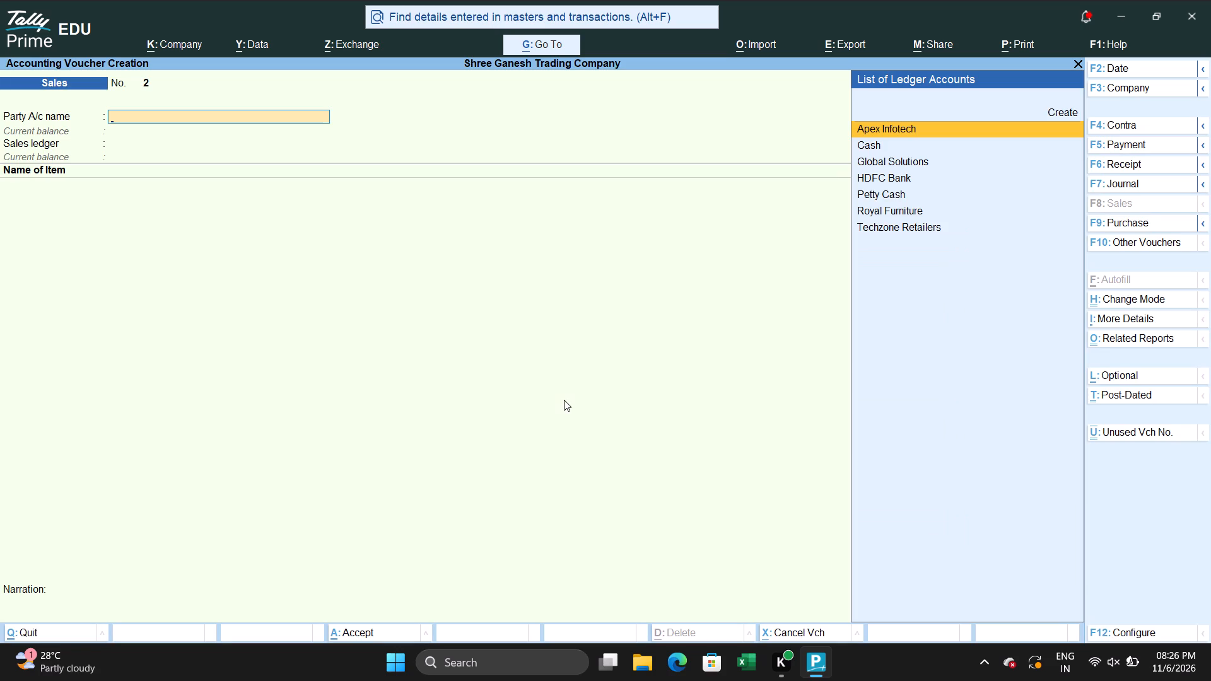
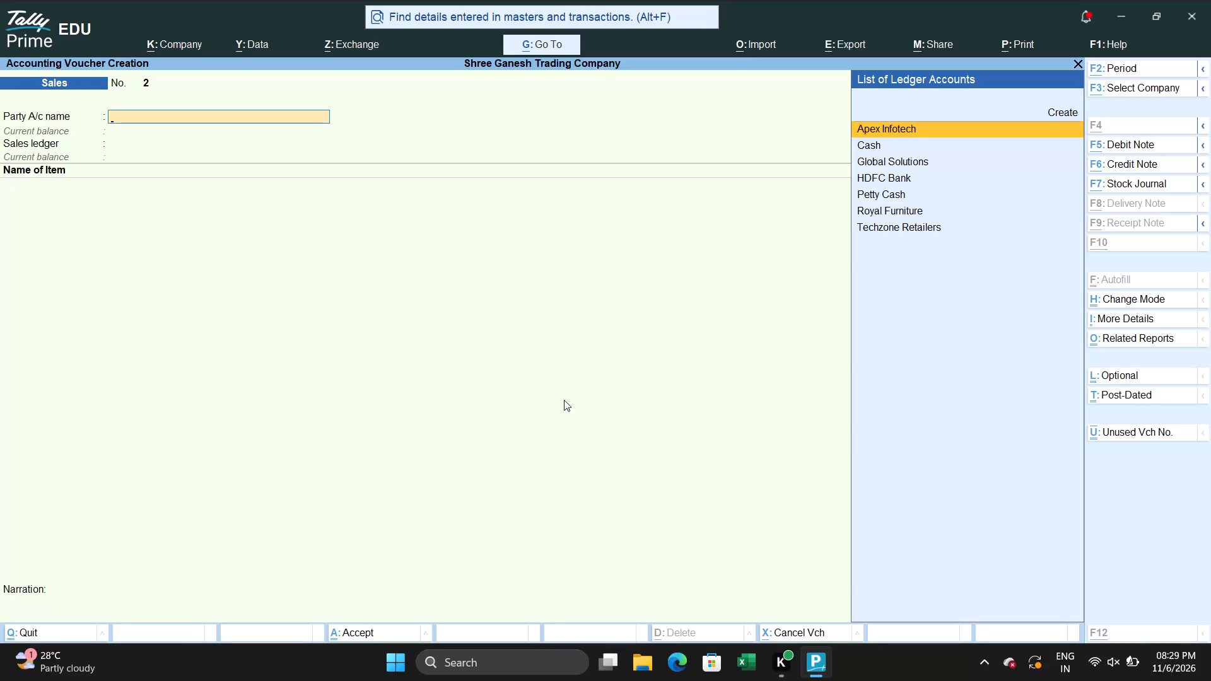
Switch to a Credit Note voucher and set its date to 2-Apr-26.
key(alt+F6)
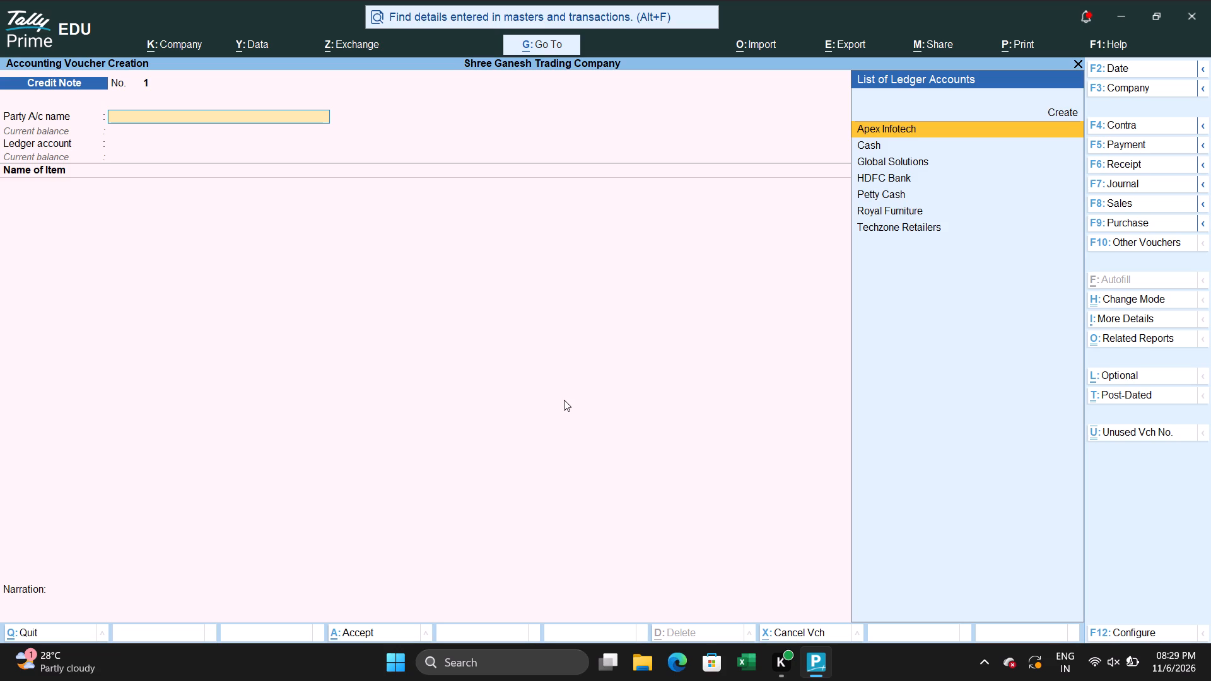
key(F2)
text(12)
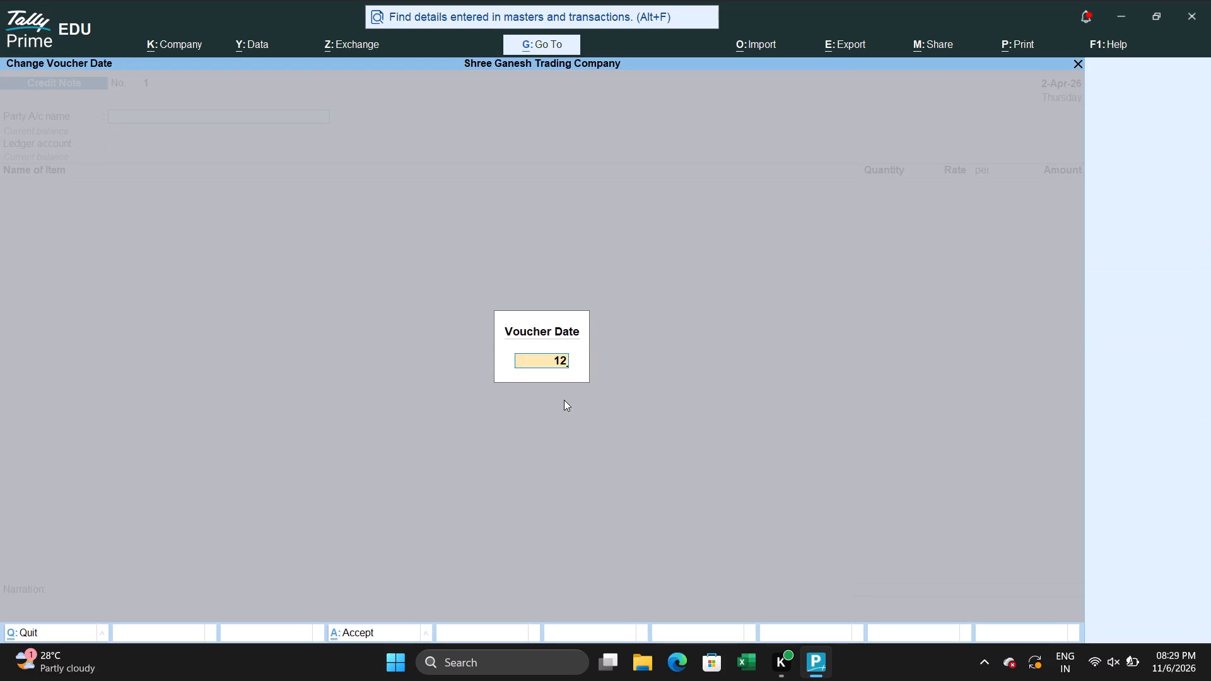
key(Return)
key(Return)
key(F2)
key(2)
key(Return)
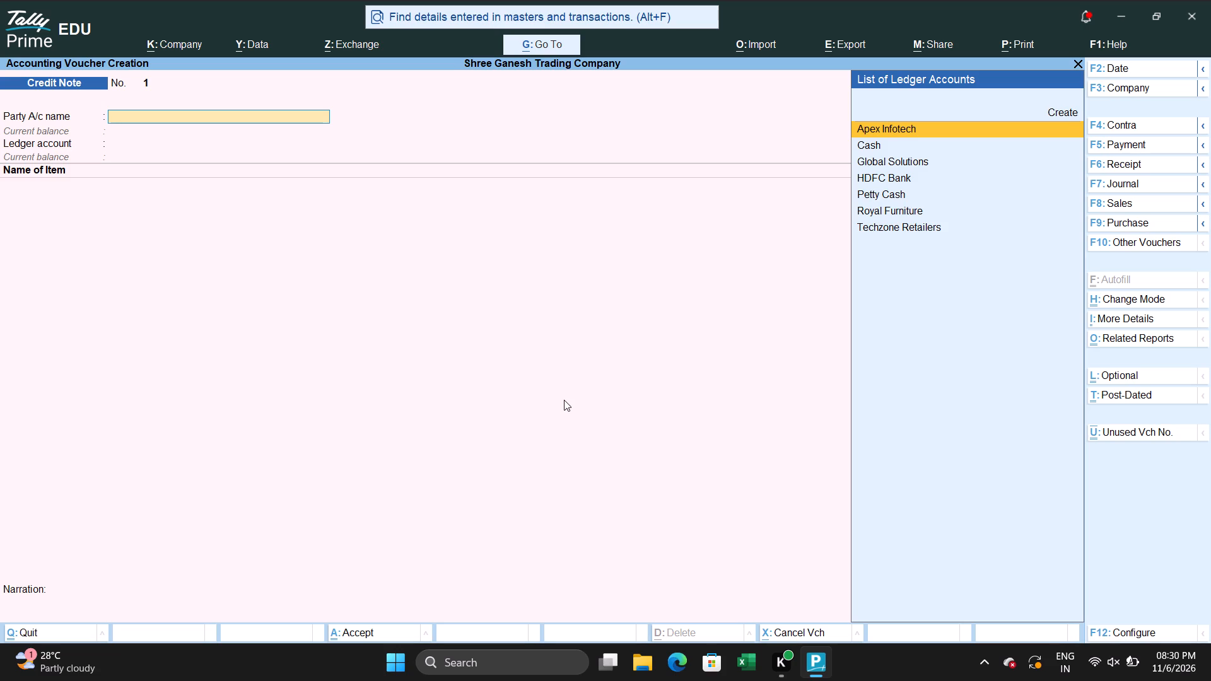
Select Techzone Retailers as the party account of the credit note.
key(Down)
key(Down)
key(Down)
key(Down)
key(Down)
key(Down)
key(Return)
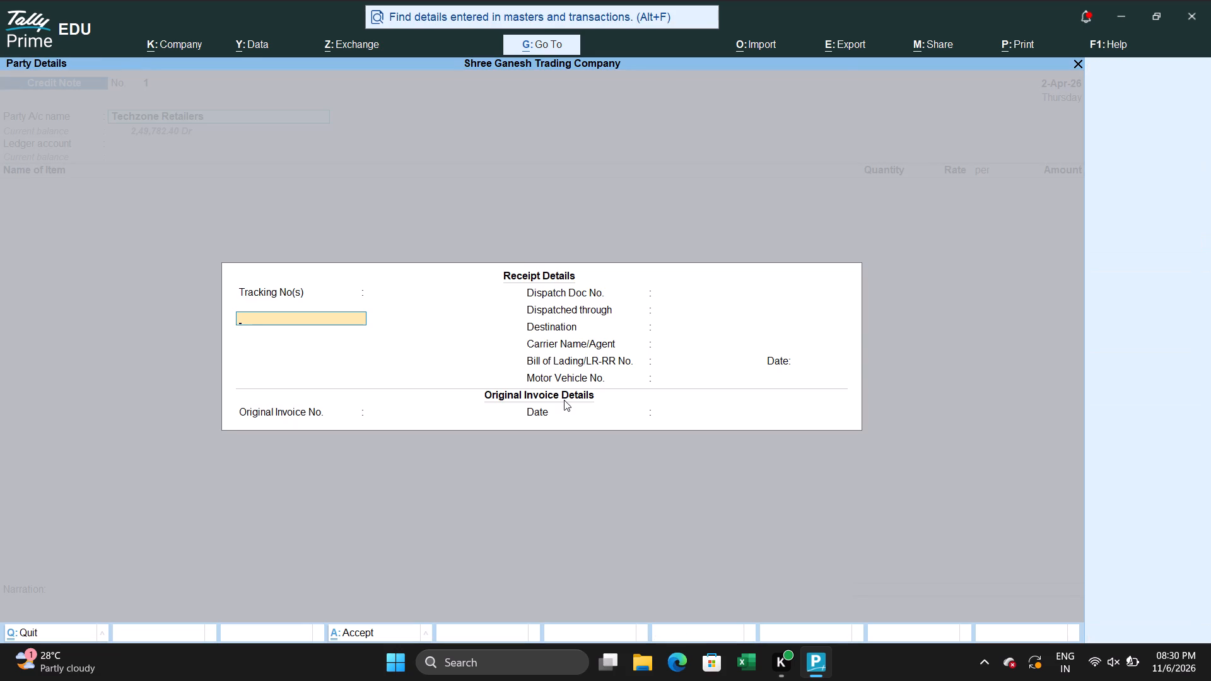
Leave the receipt details and original invoice details blank and continue to the party details.
key(Return)
key(Return)
key(Return)
key(Return)
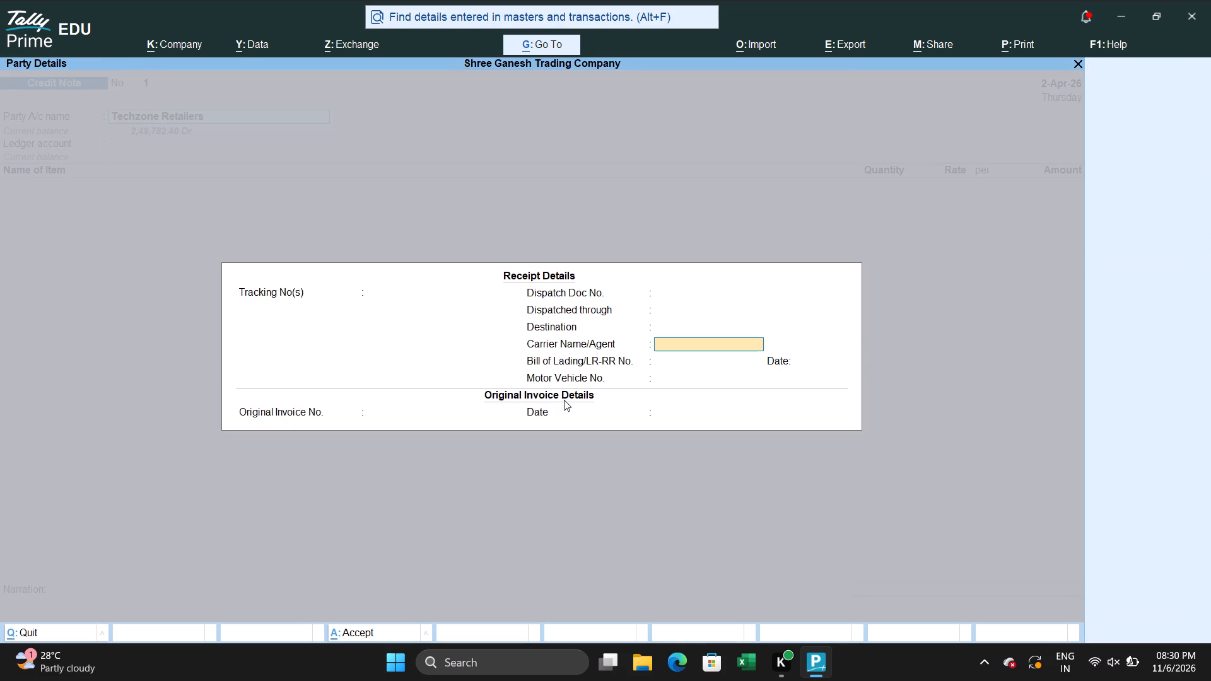
key(Return)
key(Return)
key(Return)
key(Return)
key(Return)
key(Return)
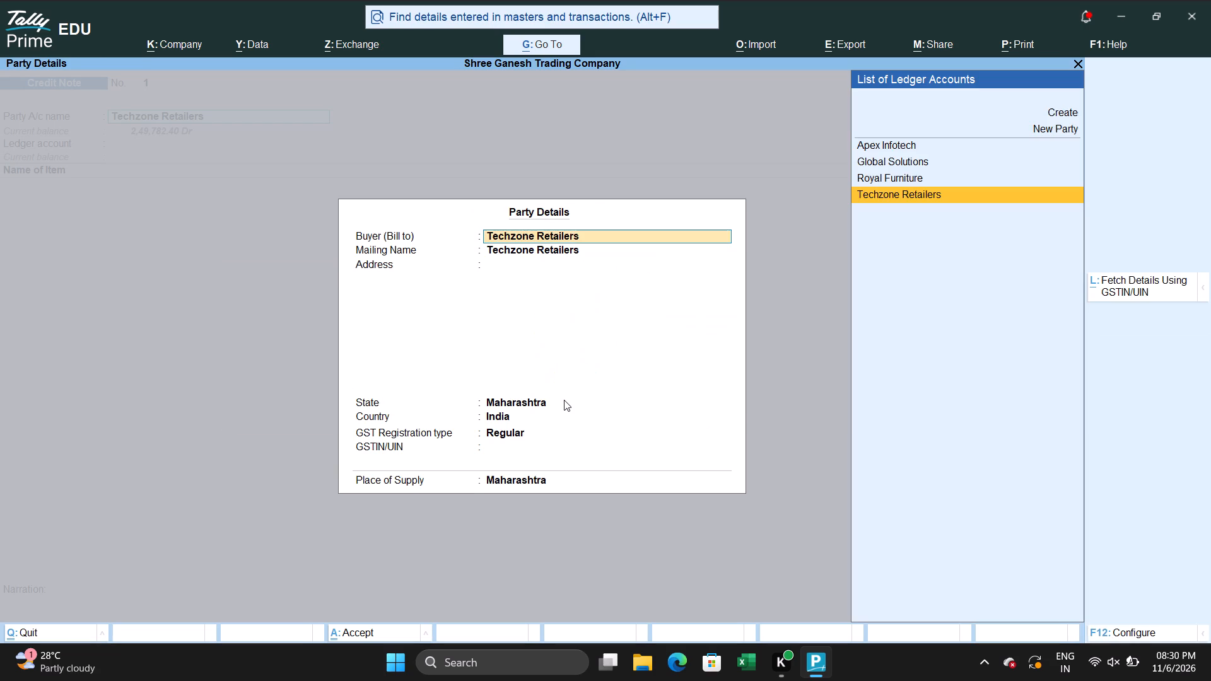
Accept the Techzone Retailers party details with Maharashtra as state and place of supply and Regular GST registration.
key(Return)
key(Return)
key(Return)
key(Return)
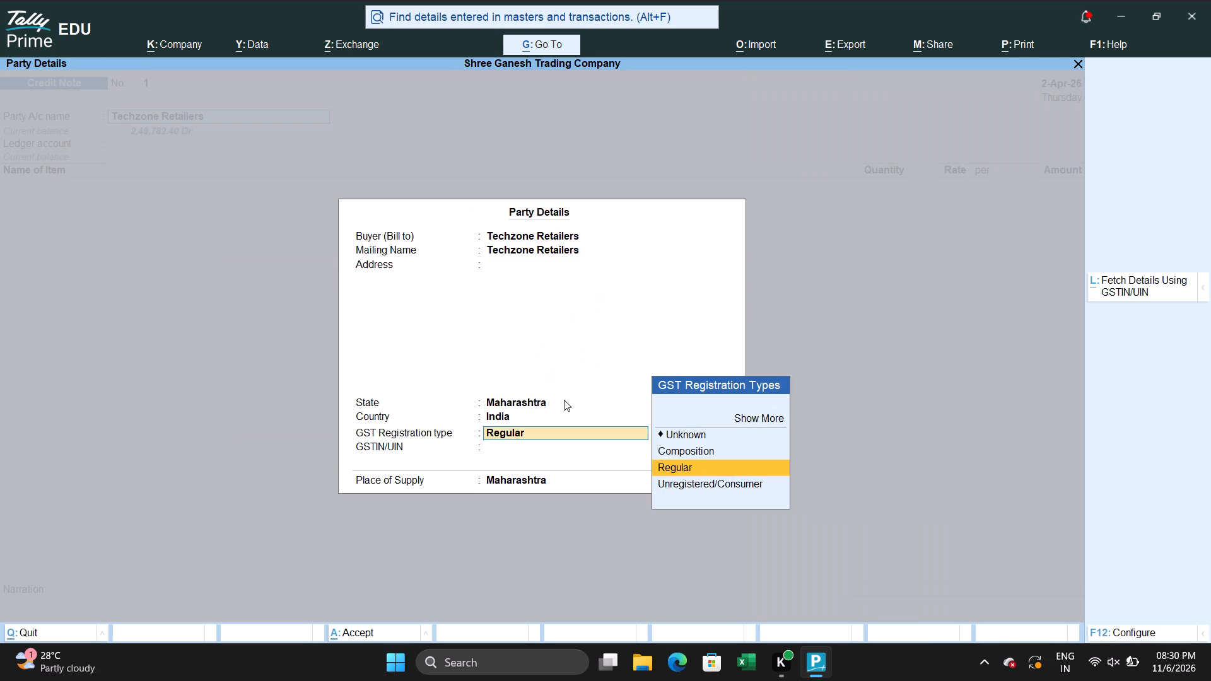
key(Return)
key(Return)
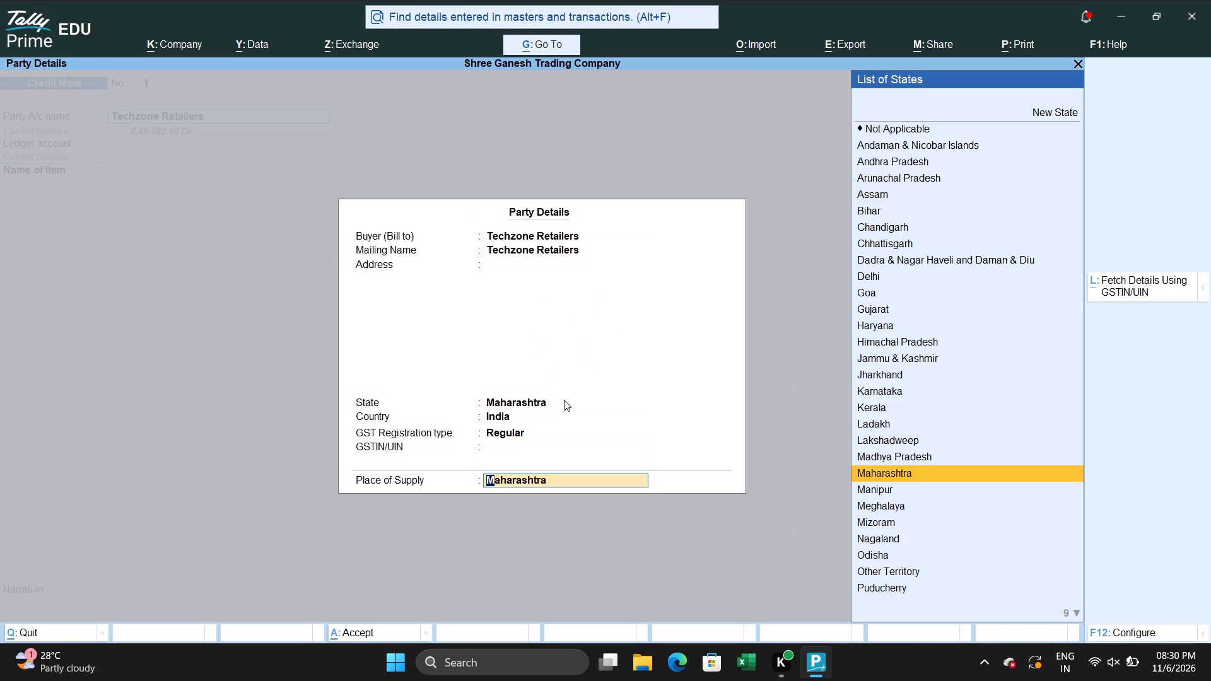
key(Return)
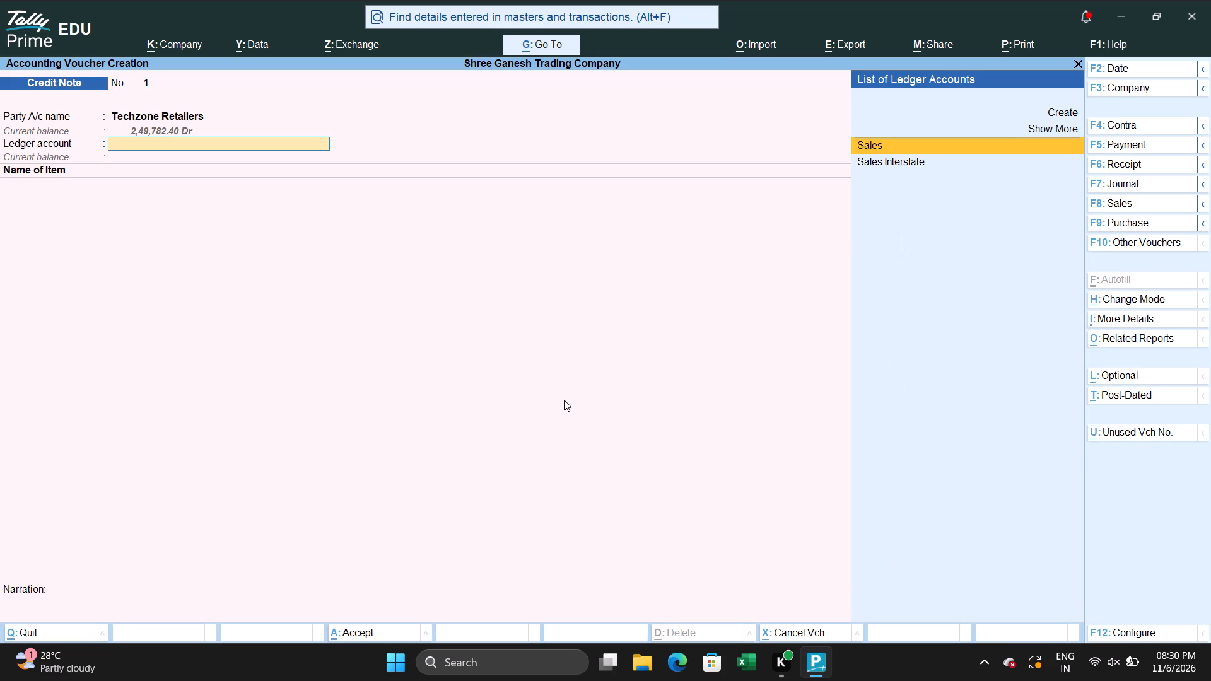
Choose Sales as the ledger account for the credit note.
key(Return)
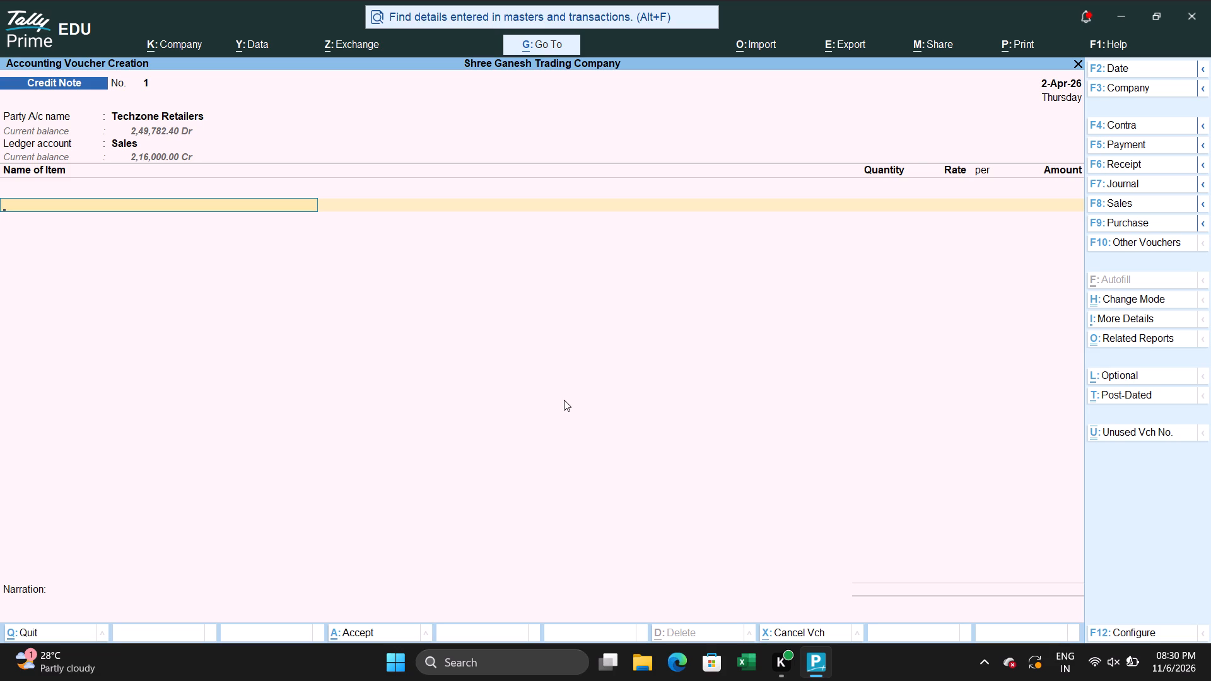
click(564, 400)
Add 1 nos of Wireless Mouse at a rate of 800.00 to the credit note and end the item list.
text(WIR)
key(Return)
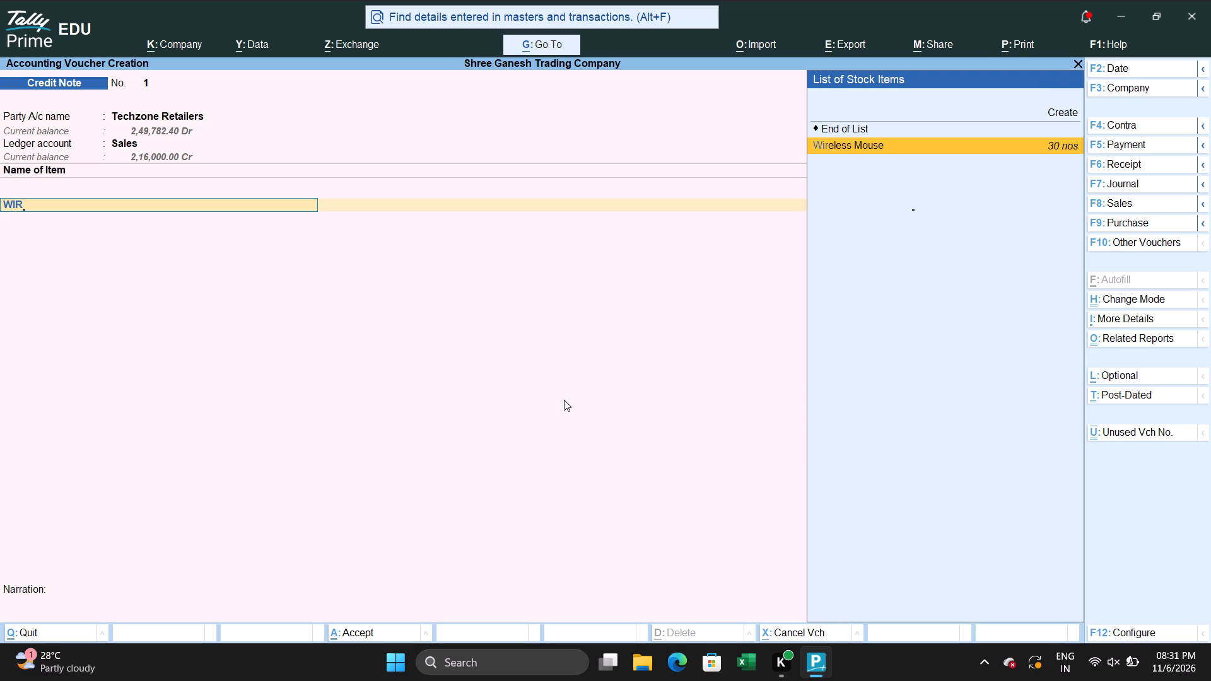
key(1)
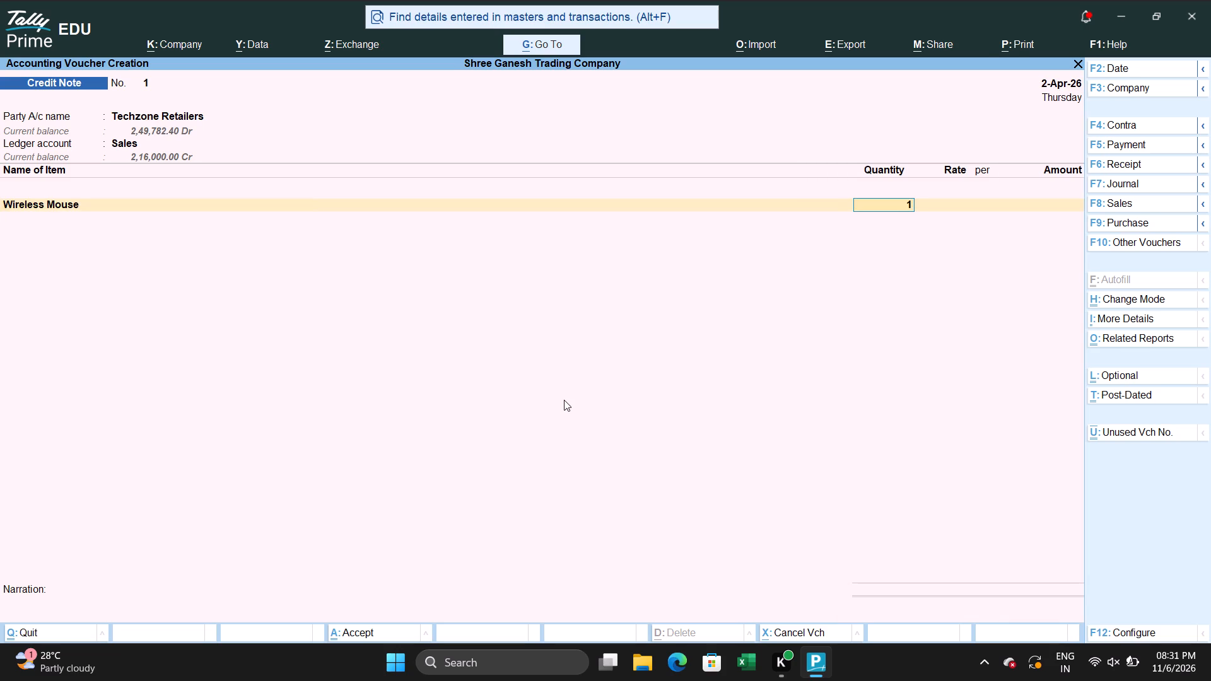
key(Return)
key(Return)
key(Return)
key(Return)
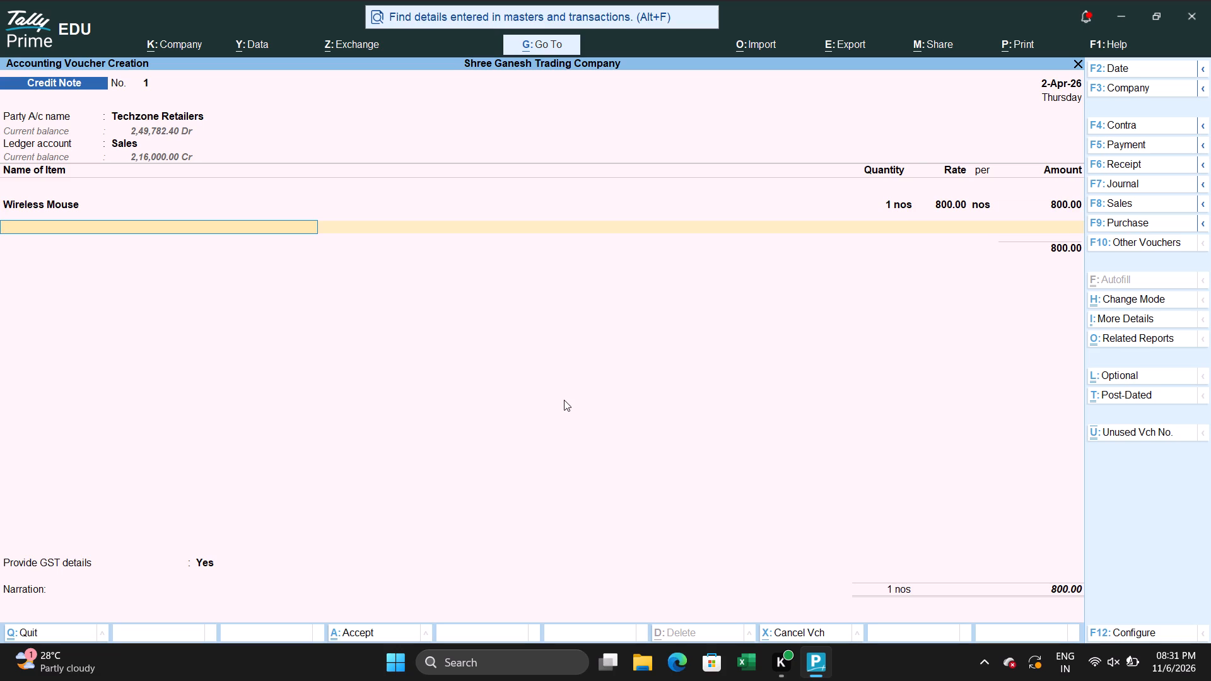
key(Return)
Find the discount ledger for the line below the Wireless Mouse item in the credit note.
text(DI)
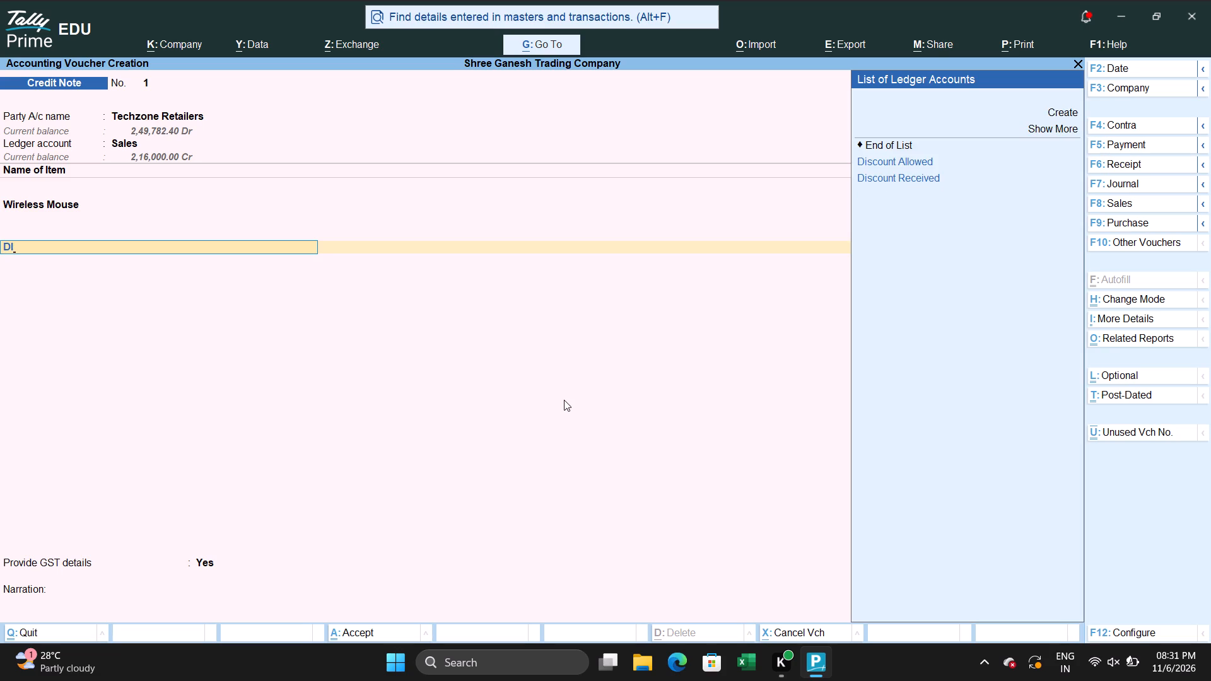
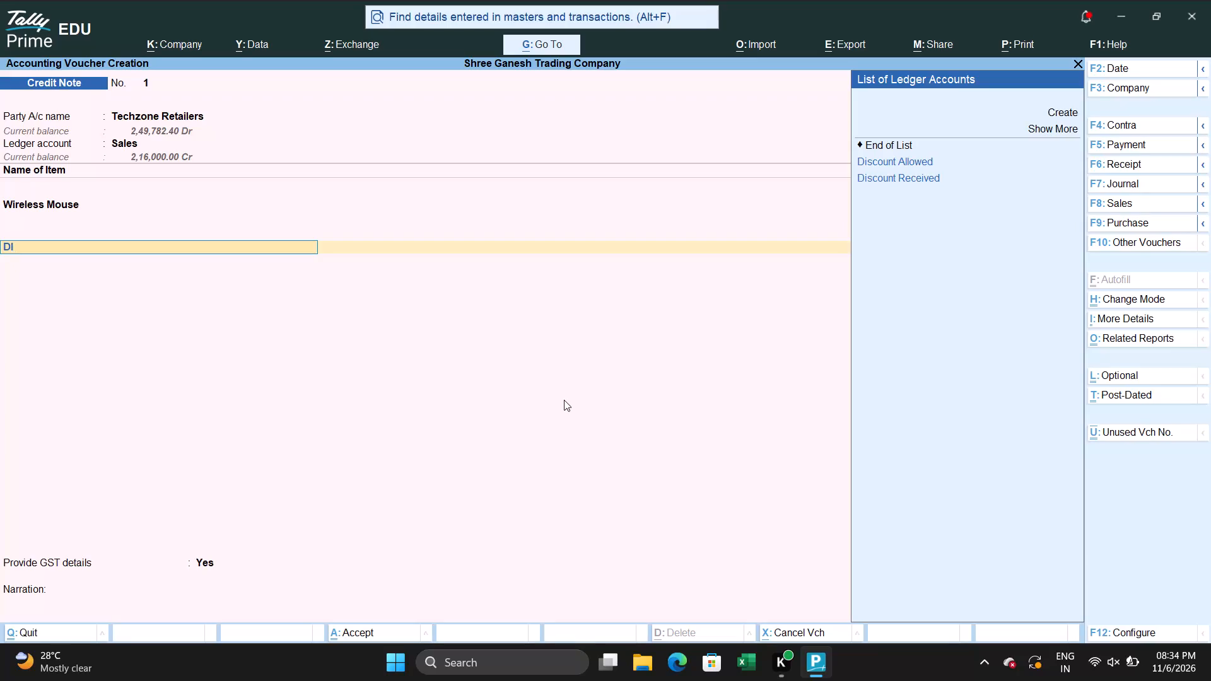
Add the Discount Allowed ledger below the Wireless Mouse line of the credit note at a rate of -2%.
key(Up)
key(Up)
key(Return)
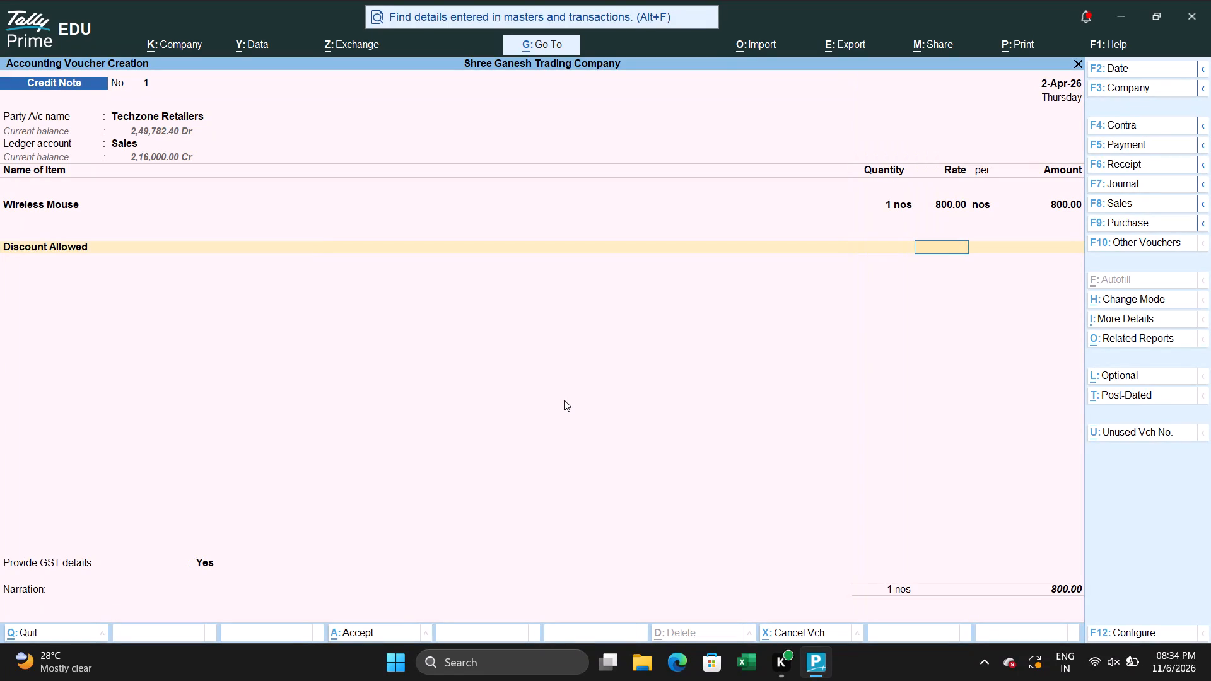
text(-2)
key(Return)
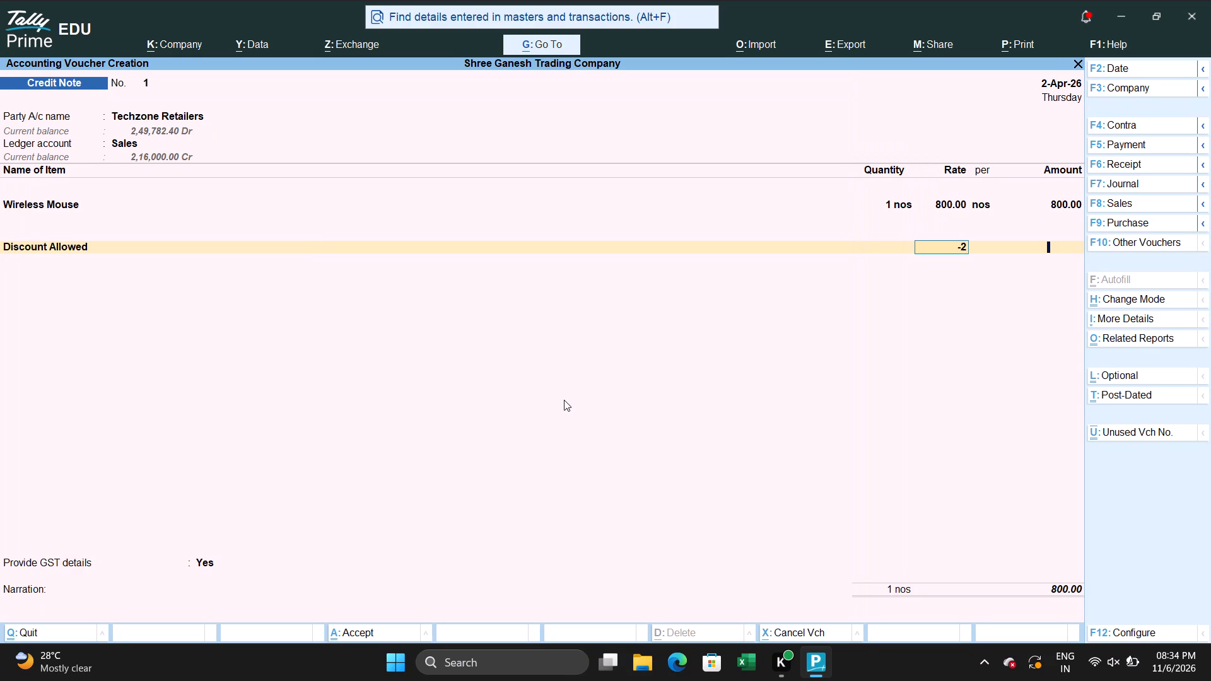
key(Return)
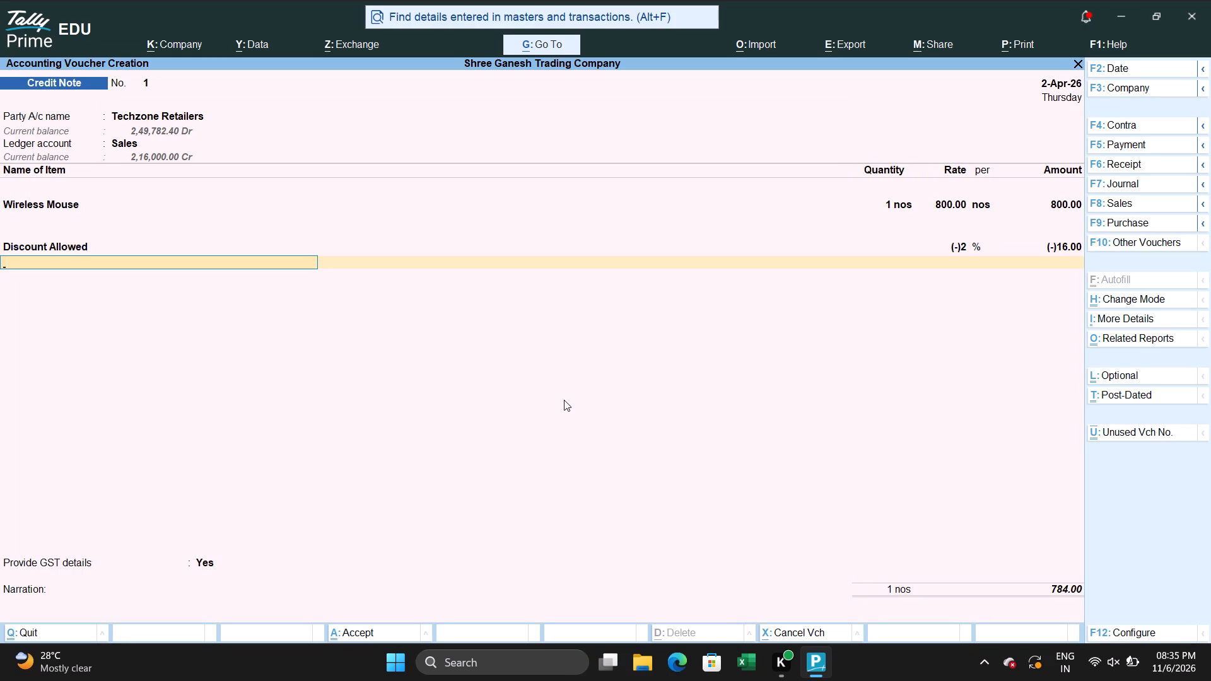
Add the Output Cgst ledger below the discount line of the credit note.
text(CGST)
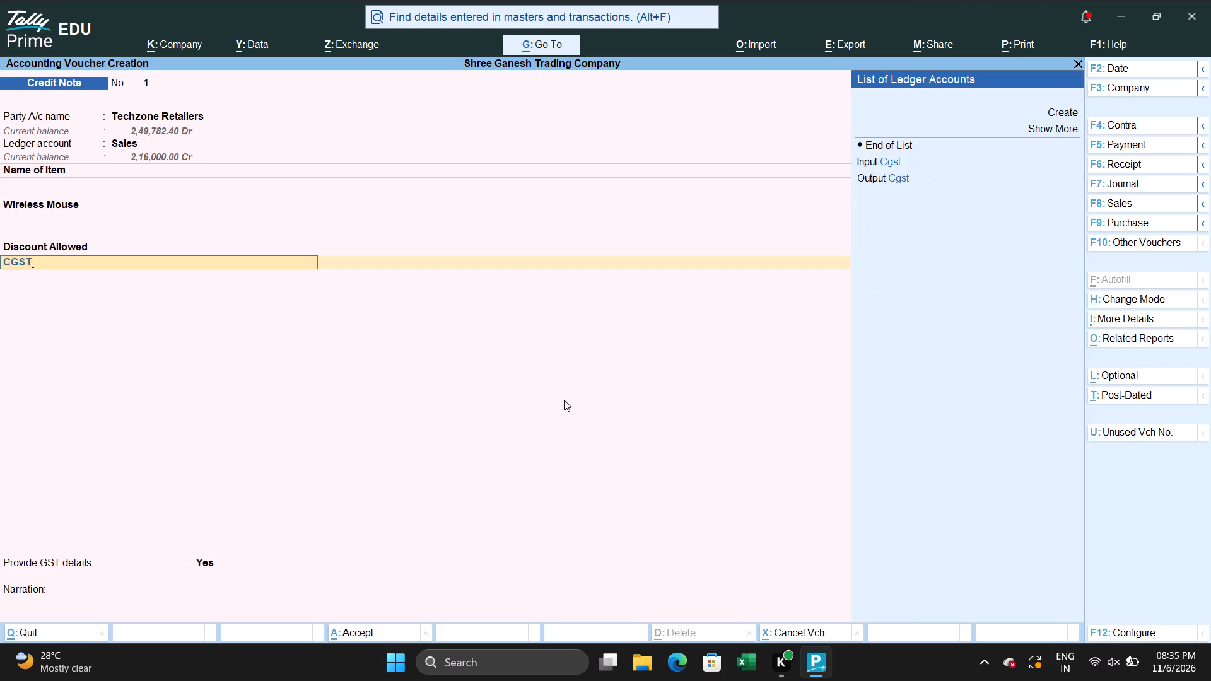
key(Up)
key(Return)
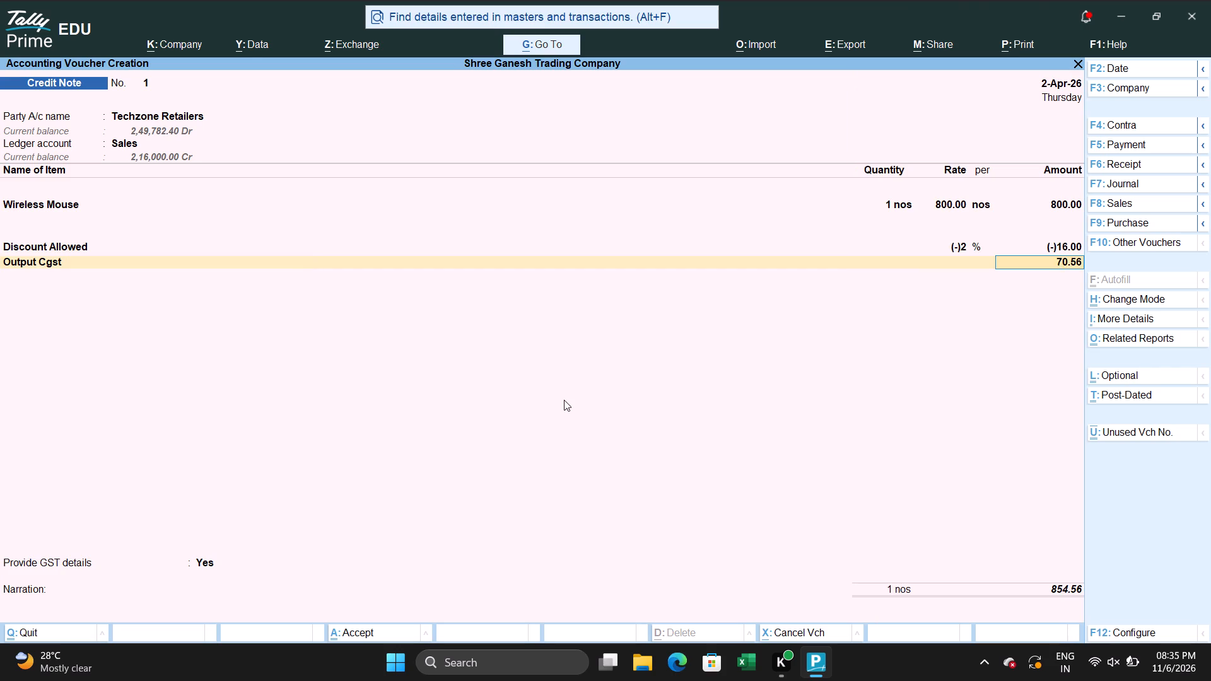
Add the Output Sgst ledger at 70.56 below Output Cgst in the credit note and end the ledger entries.
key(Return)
text(SGST)
key(Up)
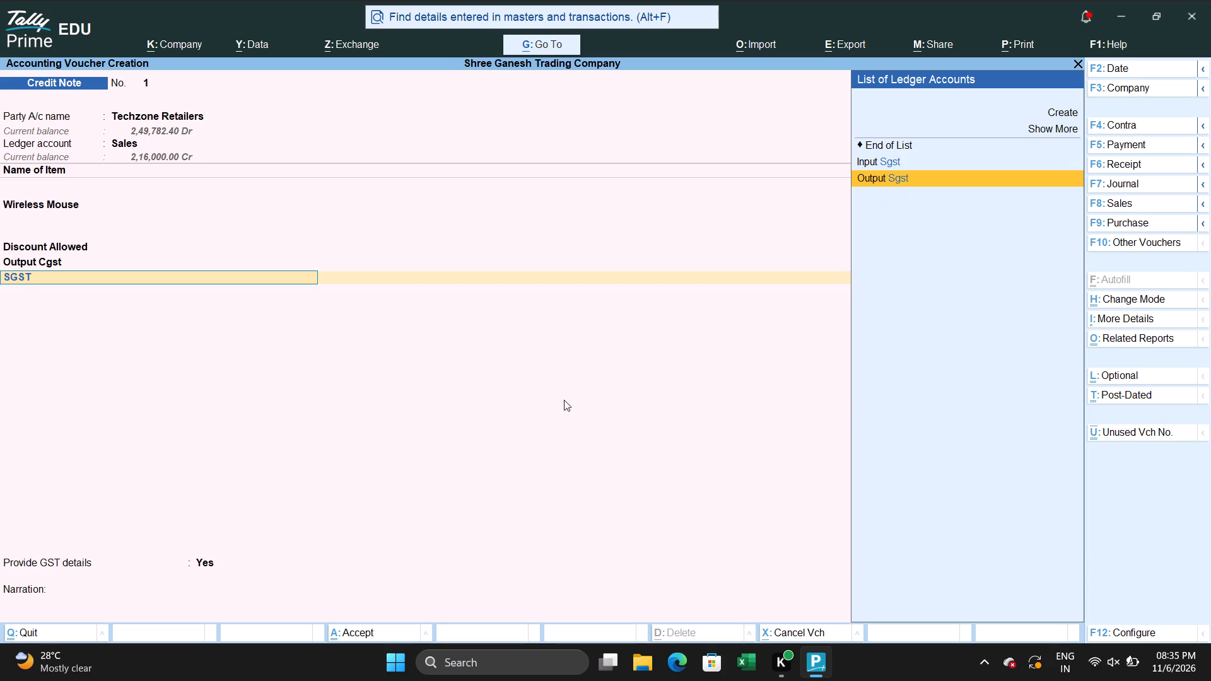
key(Return)
key(Return)
key(Return)
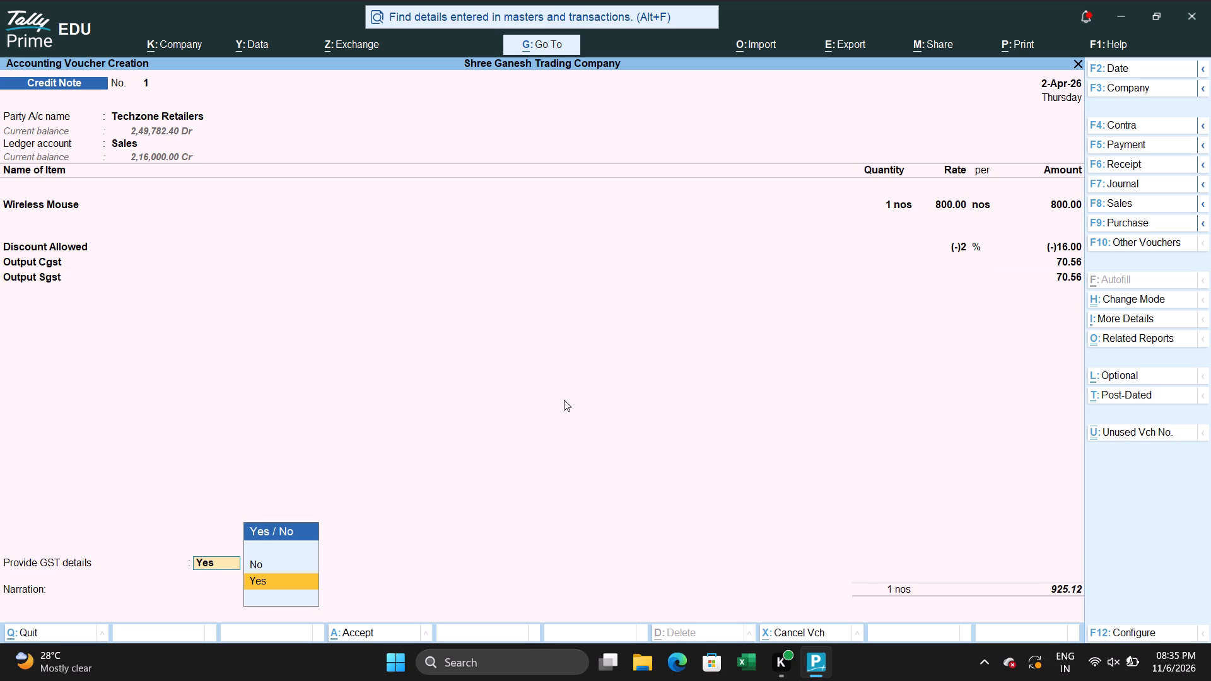
Provide the GST details for the credit note and choose the reason for issuing it.
key(Return)
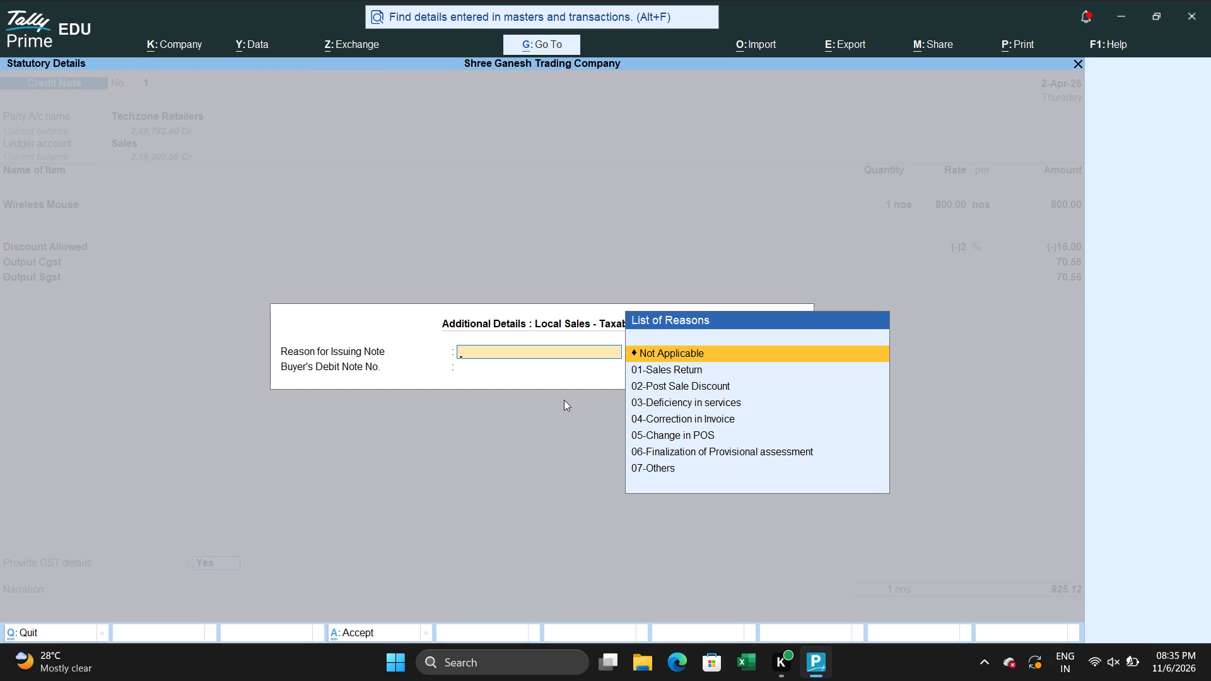
key(Down)
key(Down)
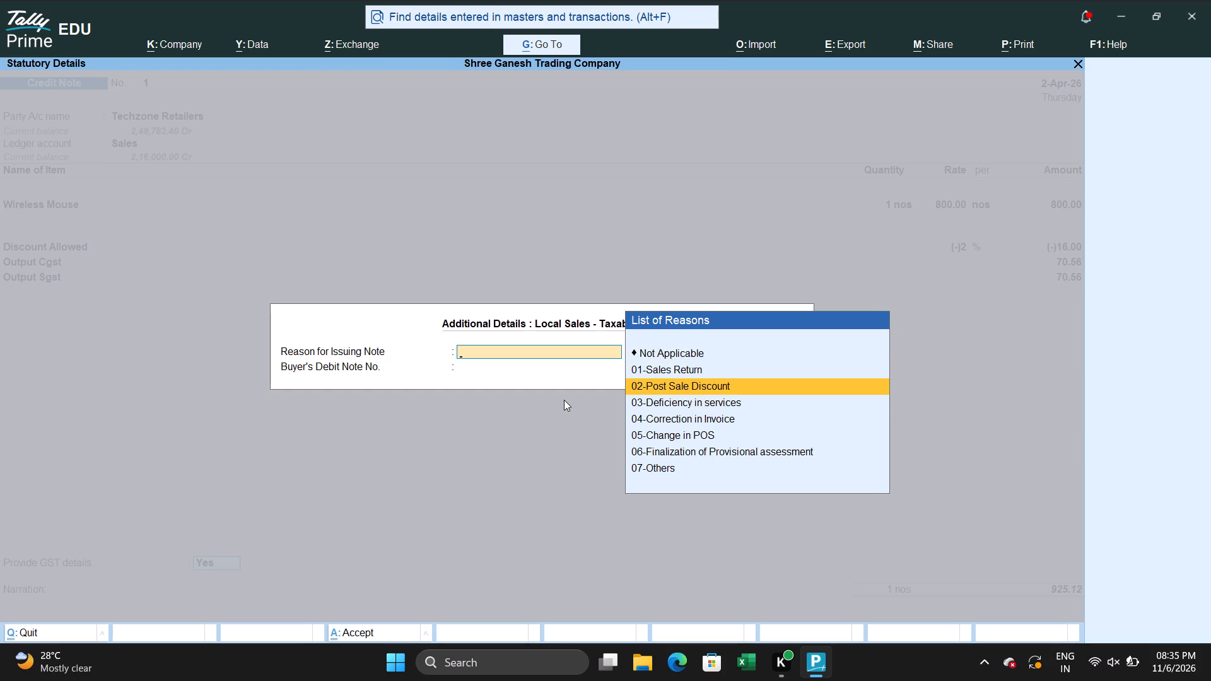
Set the credit note's reason to 01-Sales Return and leave the buyer's debit note number and date blank.
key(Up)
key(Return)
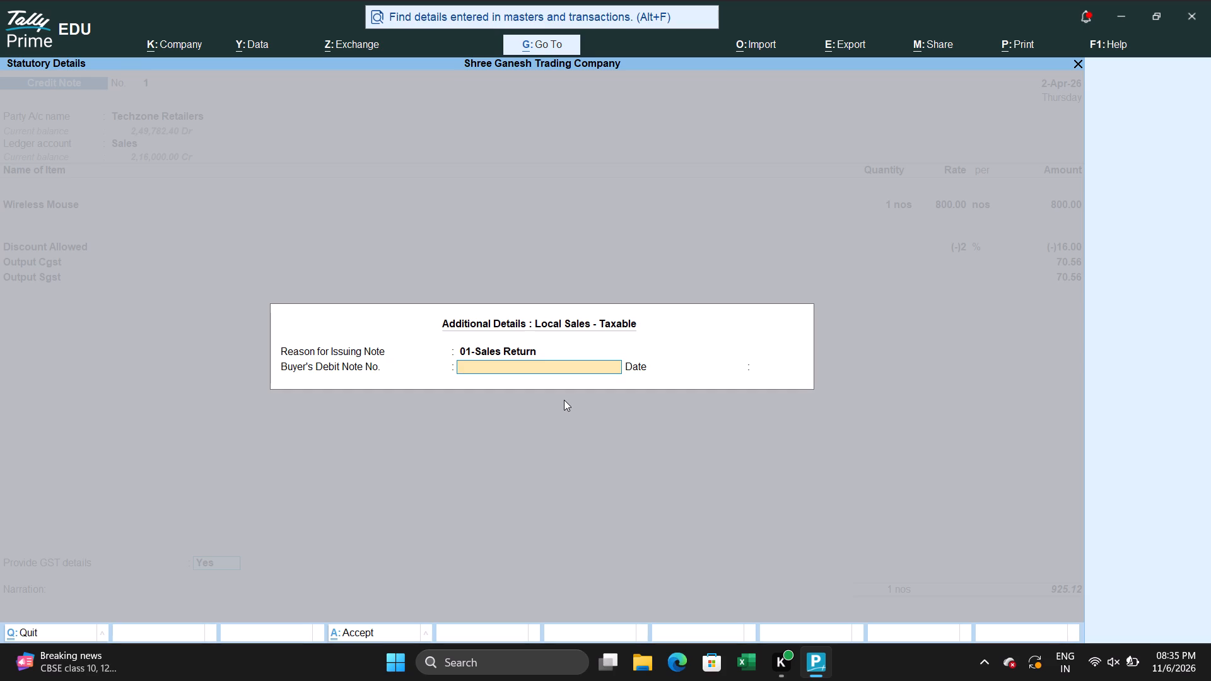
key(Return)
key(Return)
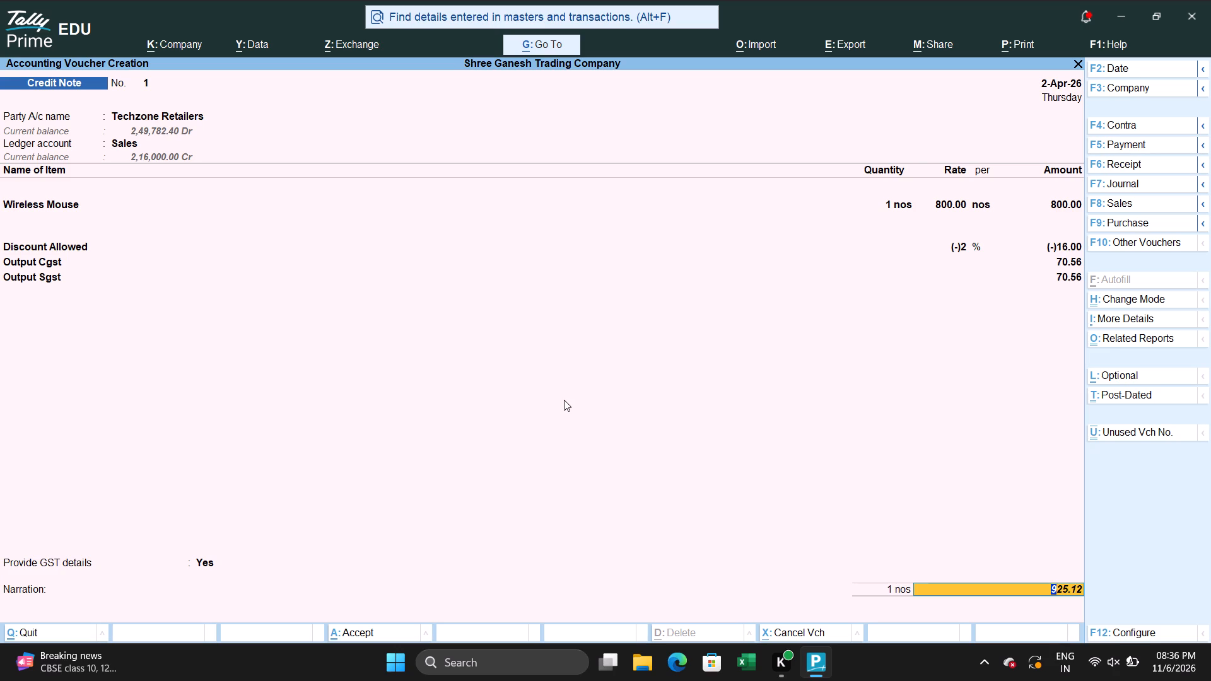
Accept the credit note total of 925.12 and open the bill-wise details for Techzone Retailers.
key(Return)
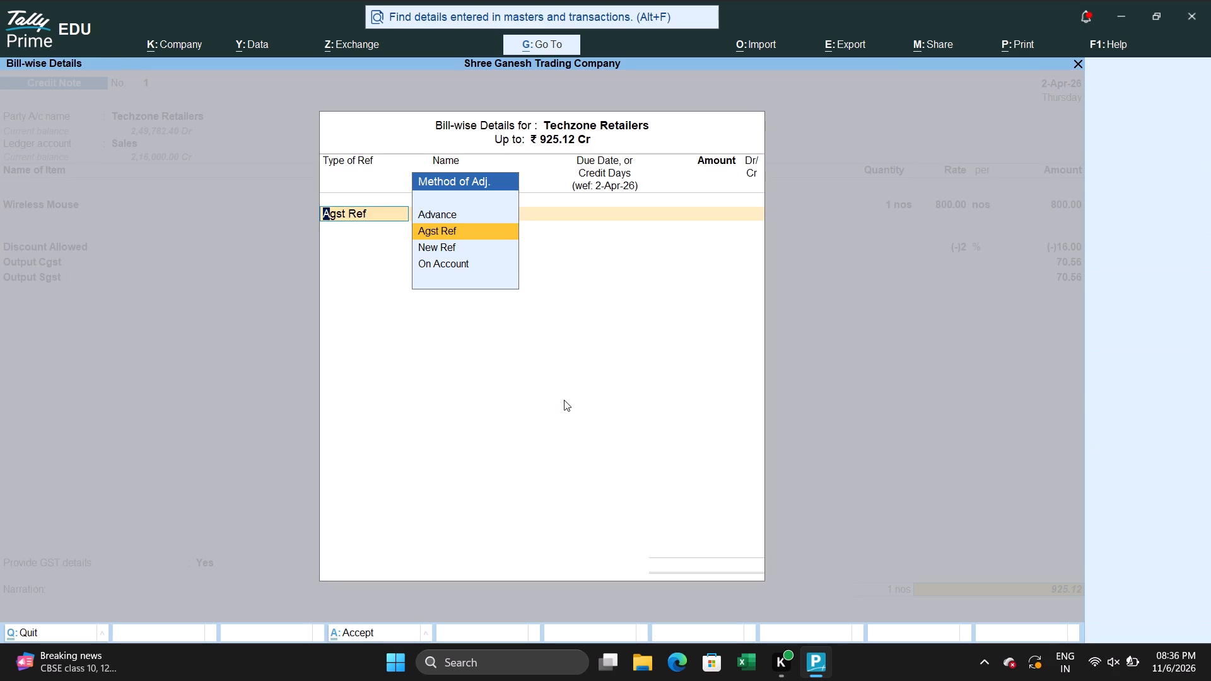
Allocate 925.12 Cr against Techzone Retailers' bill SG/SALES/01 as Agst Ref and save the credit note.
key(Return)
key(Return)
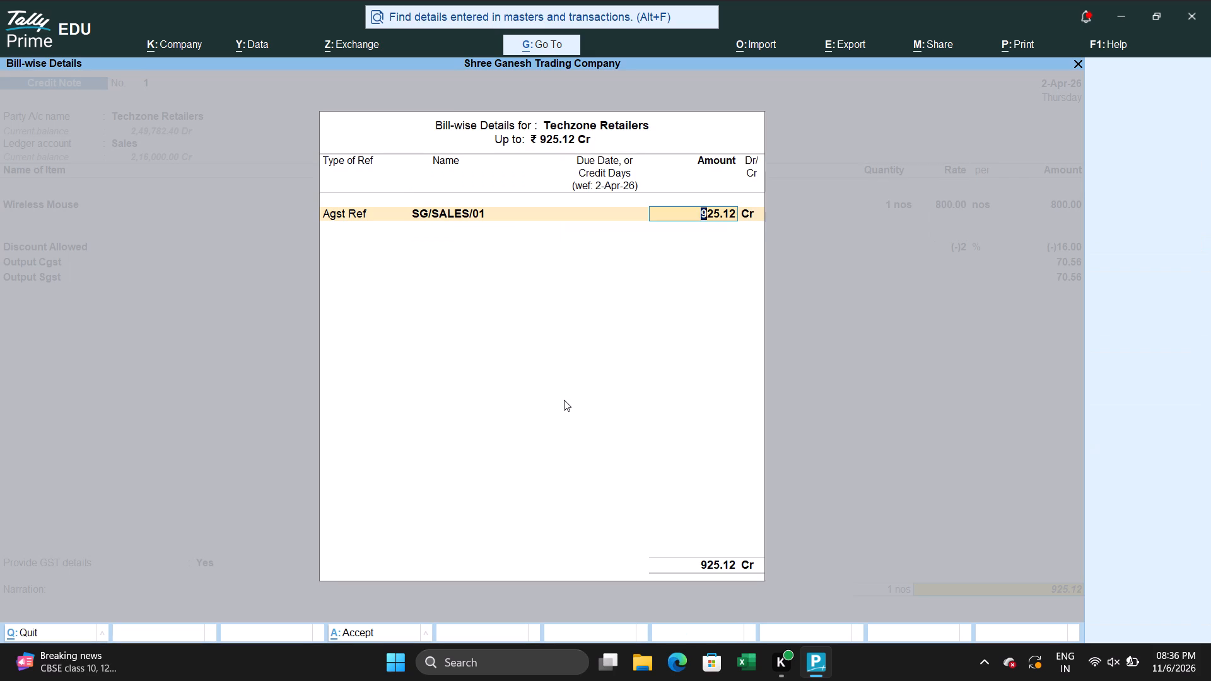
key(Return)
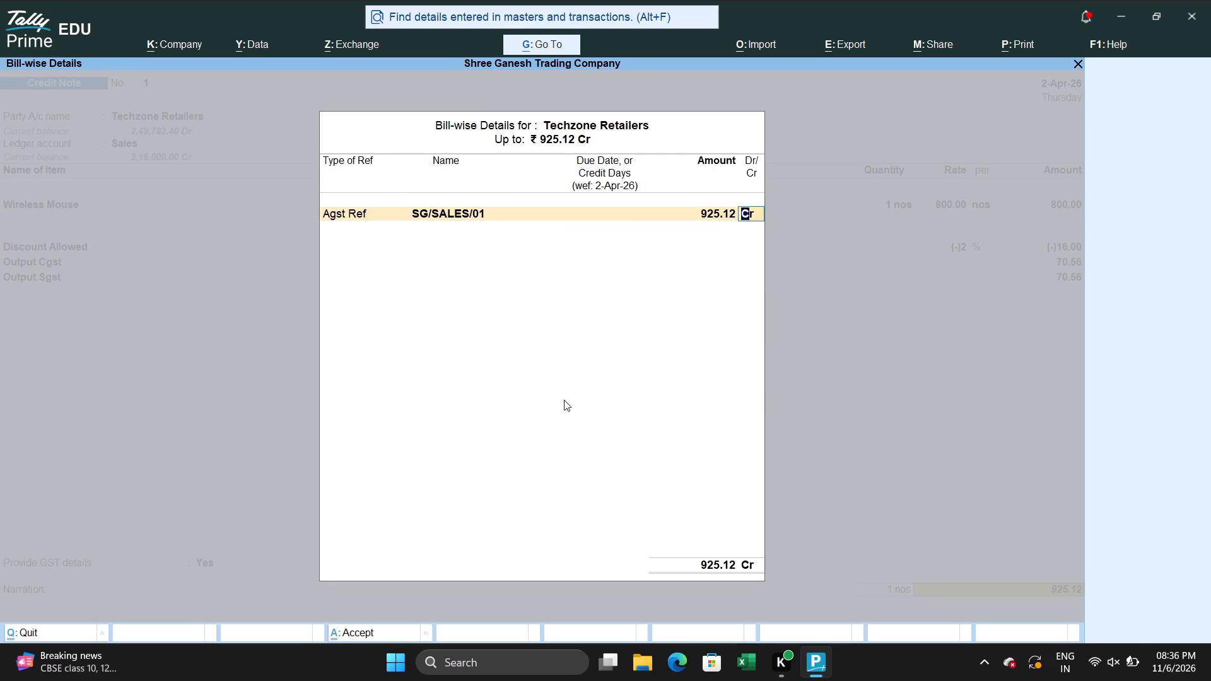
key(Return)
key(Return)
key(Return)
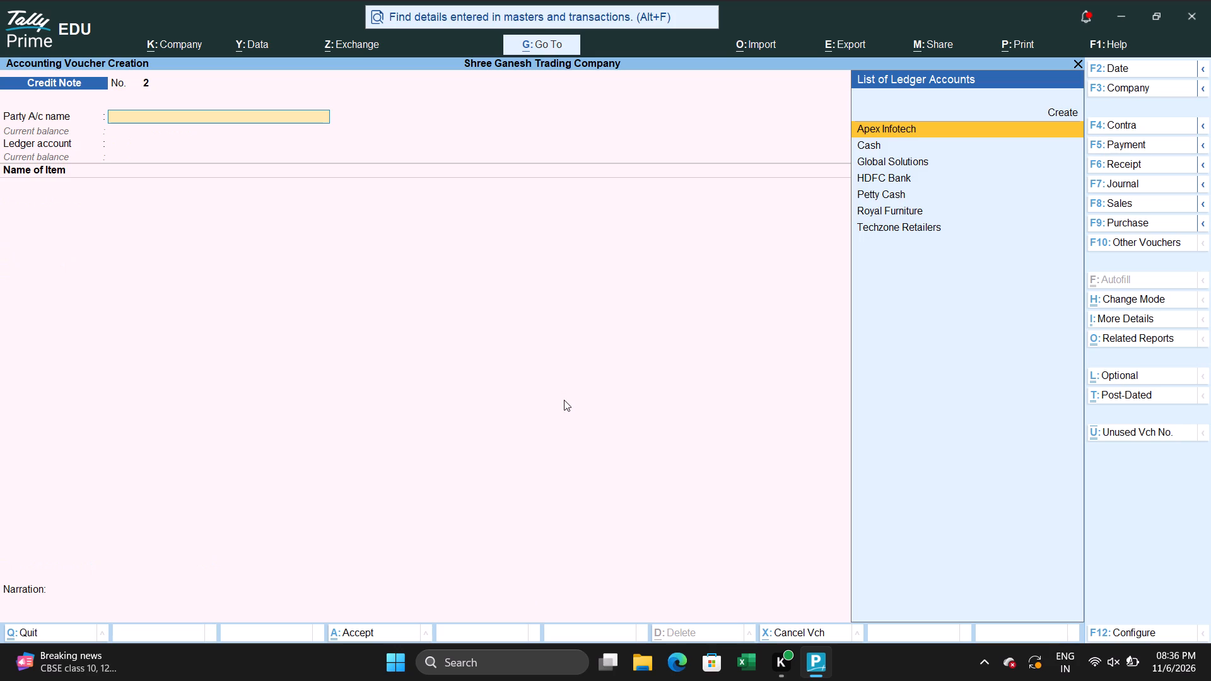
Leave the blank second credit note and back out to the Gateway of Tally.
key(Escape)
key(Escape)
key(Escape)
key(Escape)
key(Escape)
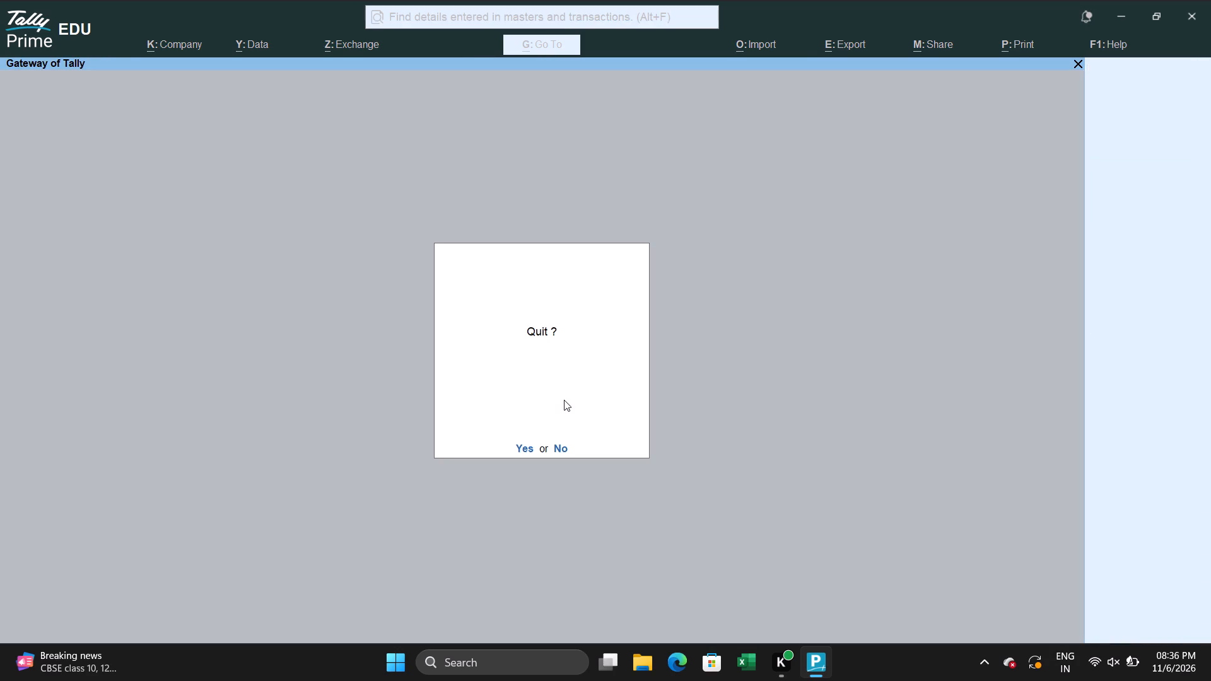